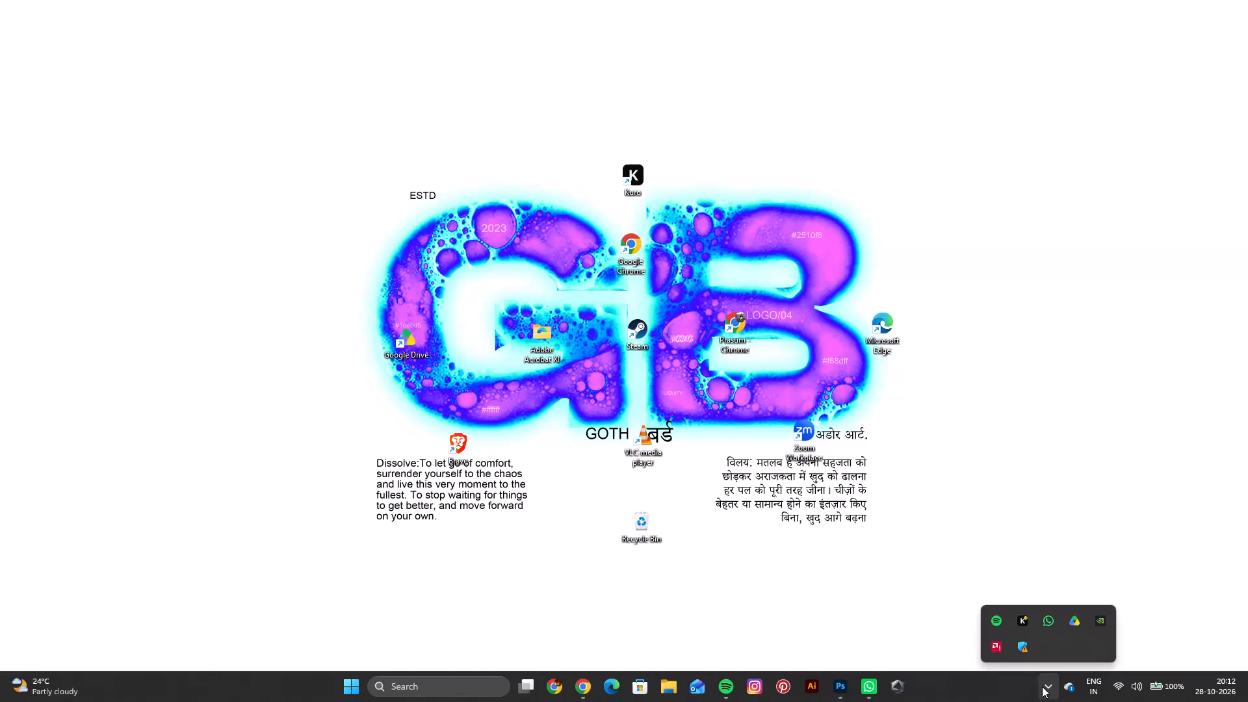
Switch to the 3000 x 3000 px Photoshop document and unlock its Background layer.
{"action": "left_click", "coordinate": [1043, 686]}
{"action": "left_click", "coordinate": [851, 684]}
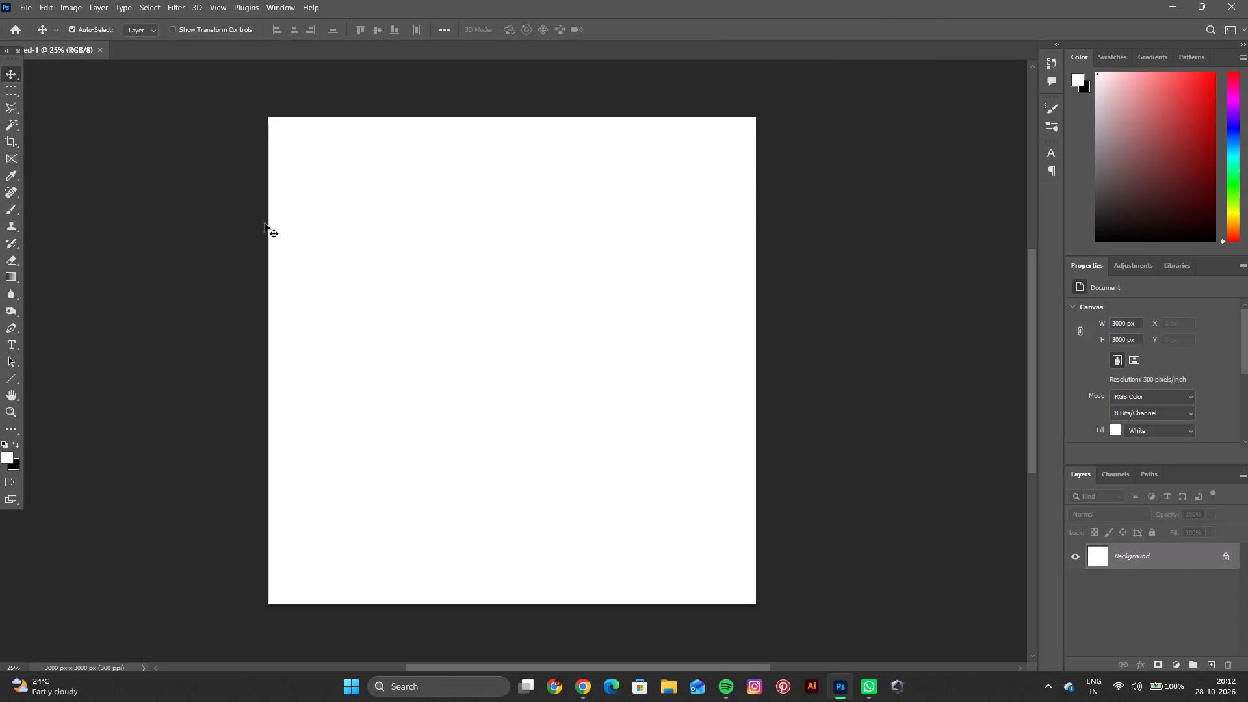
{"action": "left_click", "coordinate": [1225, 556]}
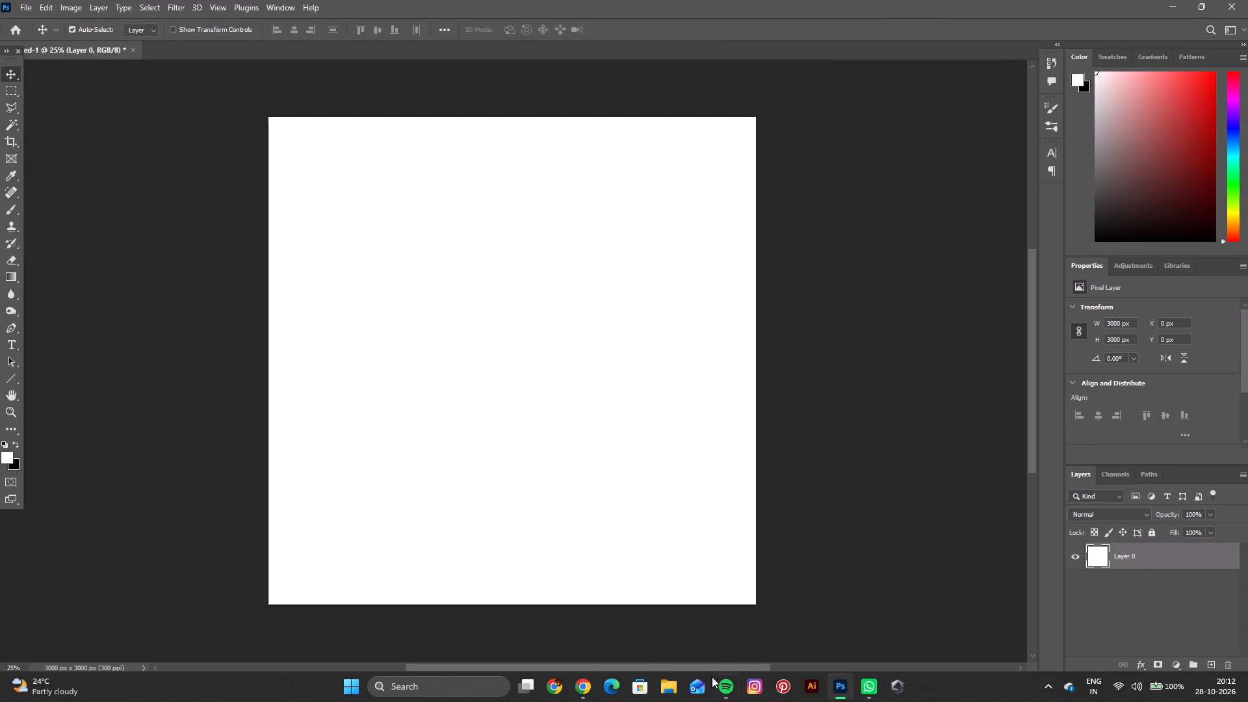
Copy the snowy tree branch photo from the Cosmos page in Chrome and paste it into the Photoshop document.
{"action": "left_click", "coordinate": [570, 697]}
{"action": "right_click", "coordinate": [448, 292]}
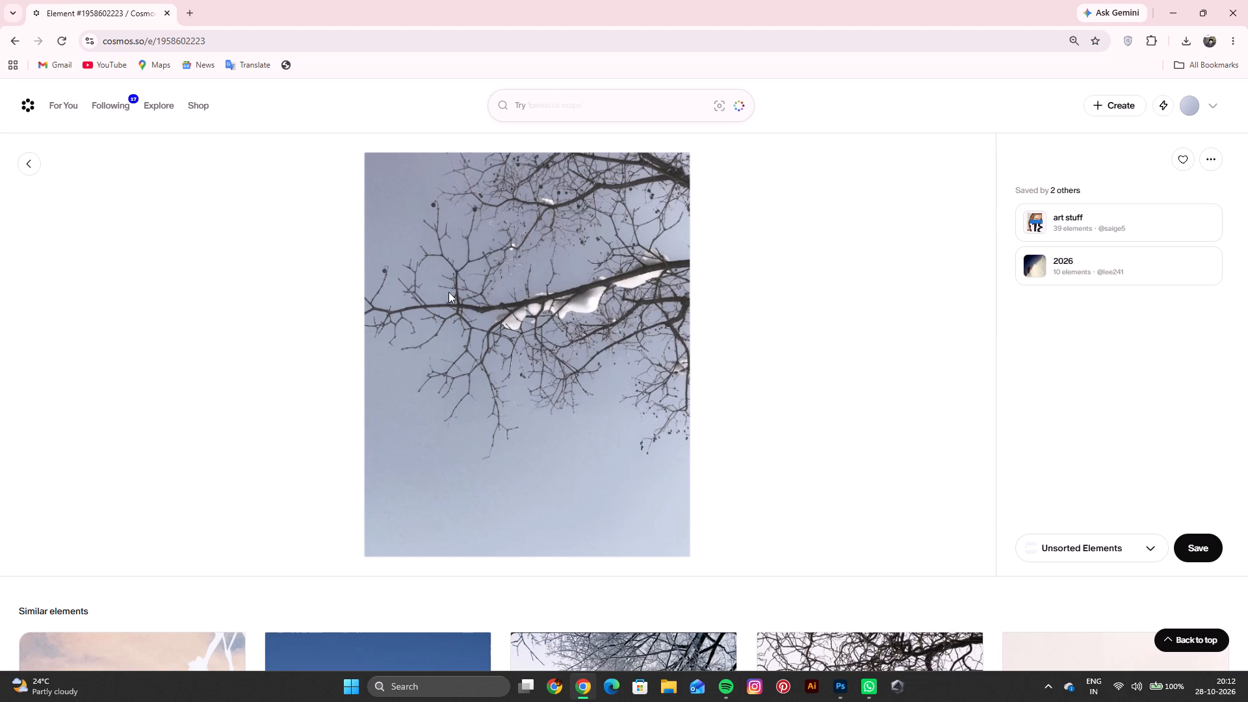
{"action": "left_click", "coordinate": [509, 338]}
{"action": "left_click", "coordinate": [1173, 11]}
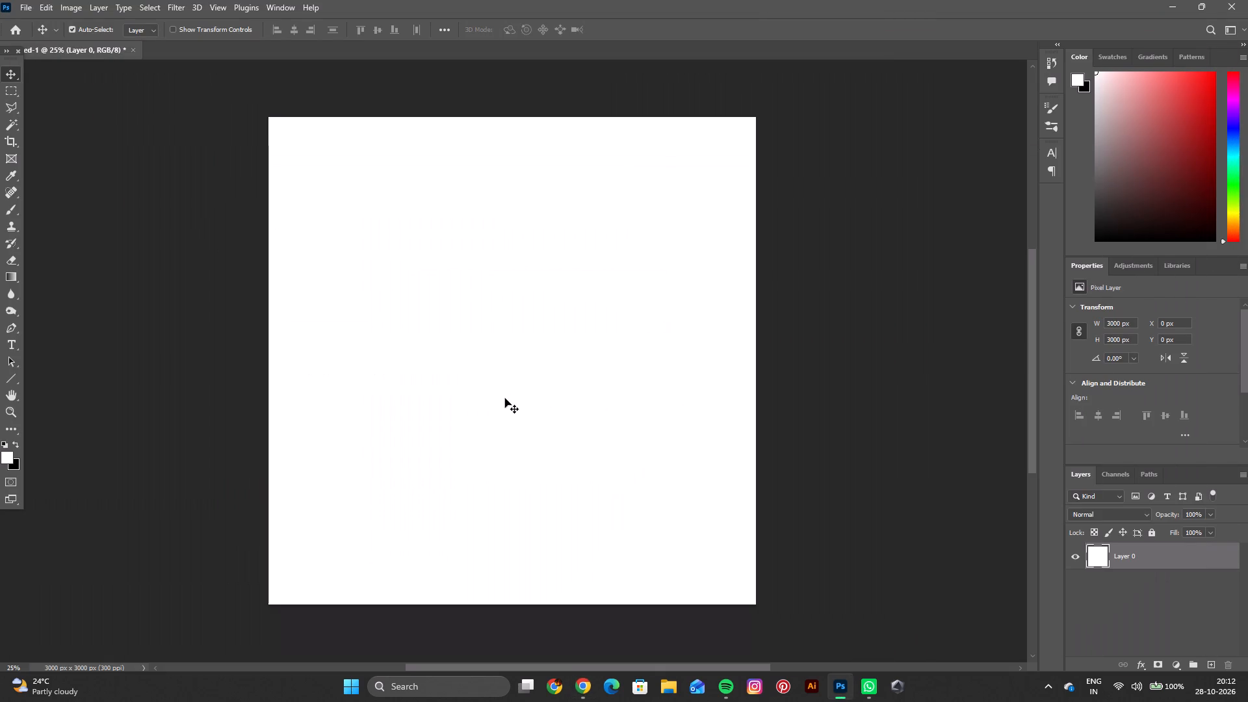
{"action": "key", "text": "ctrl+v"}
{"action": "left_click", "coordinate": [499, 394]}
Scale the pasted branch photo proportionally to about 281% and position it to cover the whole square canvas.
{"action": "key", "text": "ctrl+t"}
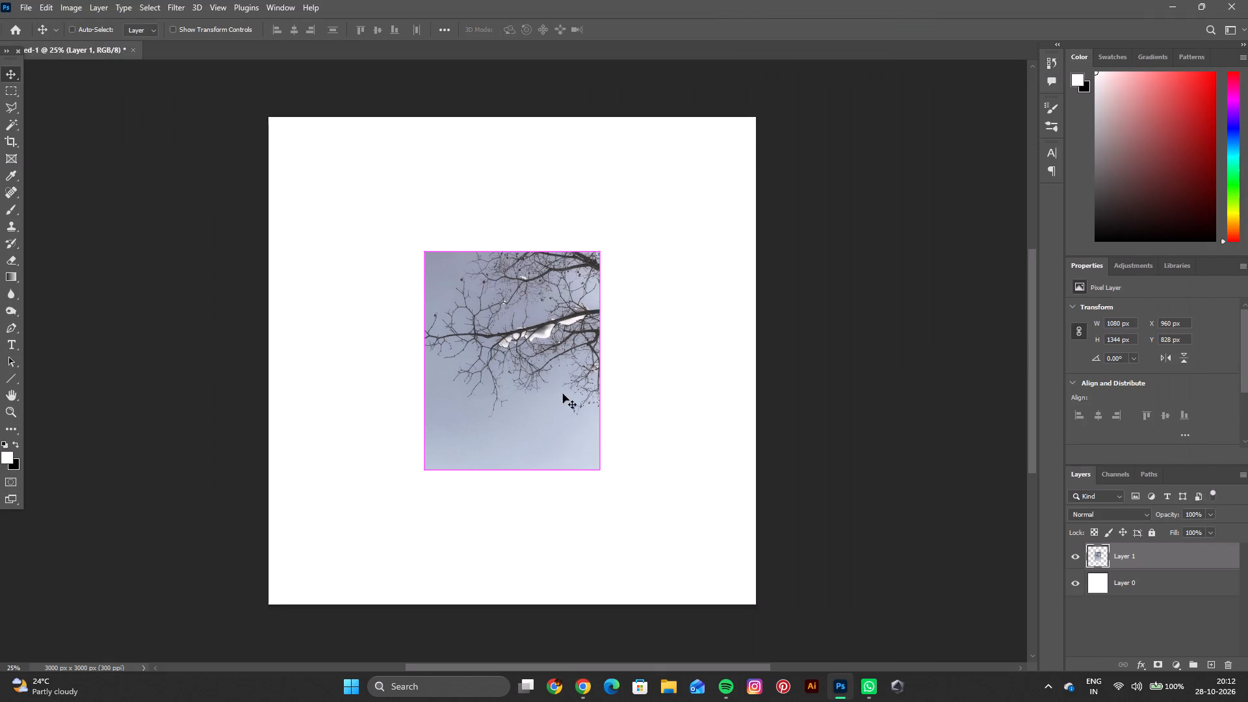
{"action": "left_click", "coordinate": [536, 365]}
{"action": "left_click", "coordinate": [525, 366]}
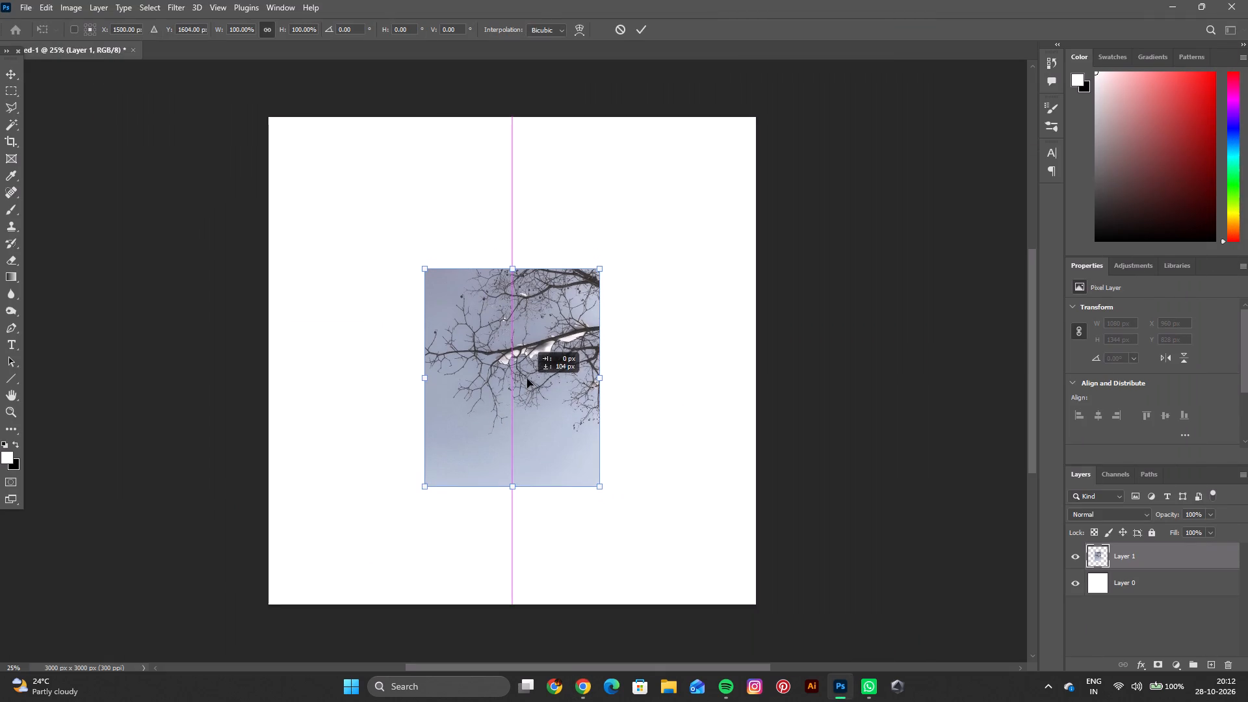
{"action": "left_click_drag", "start_coordinate": [600, 363], "coordinate": [755, 358]}
{"action": "left_click_drag", "start_coordinate": [702, 376], "coordinate": [623, 375]}
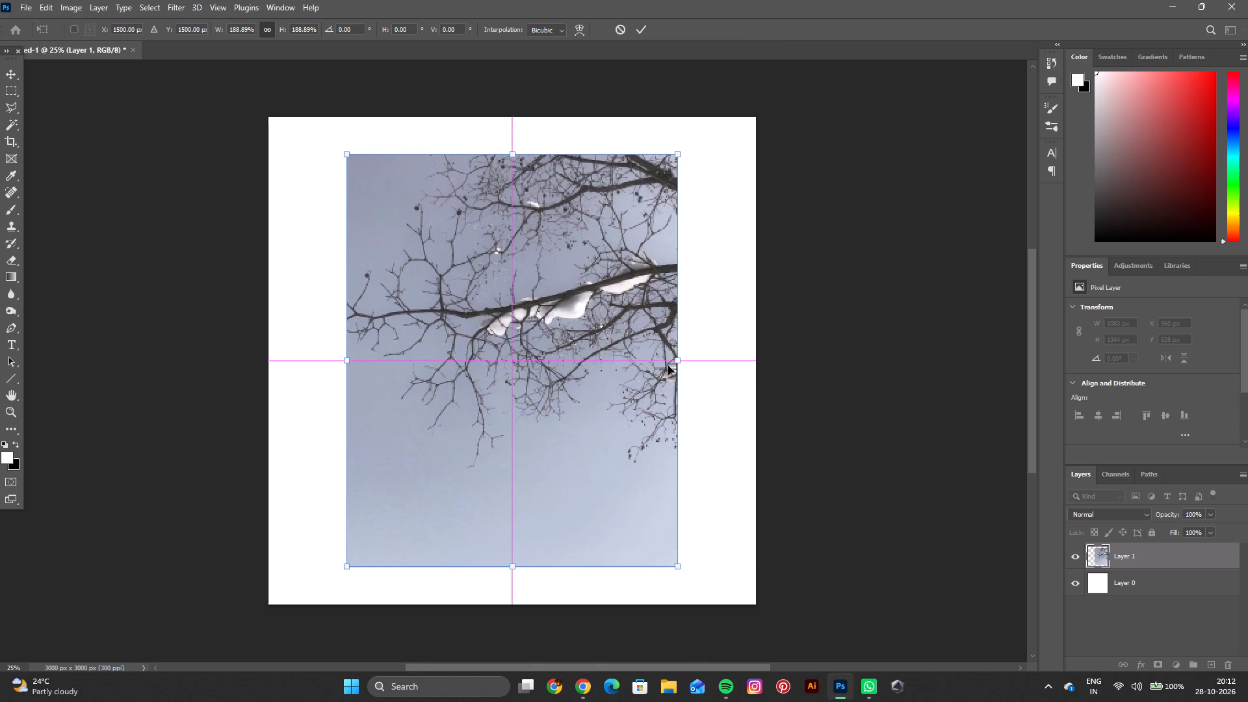
{"action": "left_click_drag", "start_coordinate": [674, 363], "coordinate": [775, 358]}
{"action": "left_click_drag", "start_coordinate": [721, 372], "coordinate": [680, 372]}
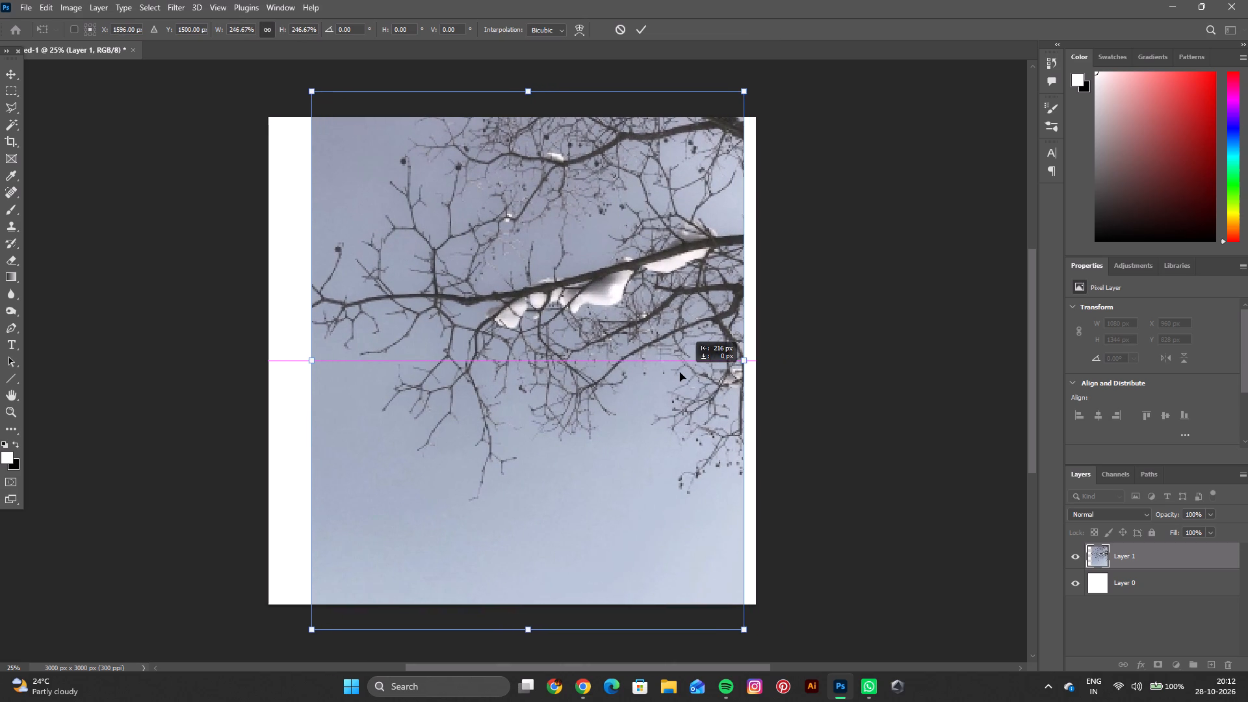
{"action": "left_click_drag", "start_coordinate": [680, 372], "coordinate": [675, 372]}
{"action": "left_click_drag", "start_coordinate": [730, 363], "coordinate": [760, 361]}
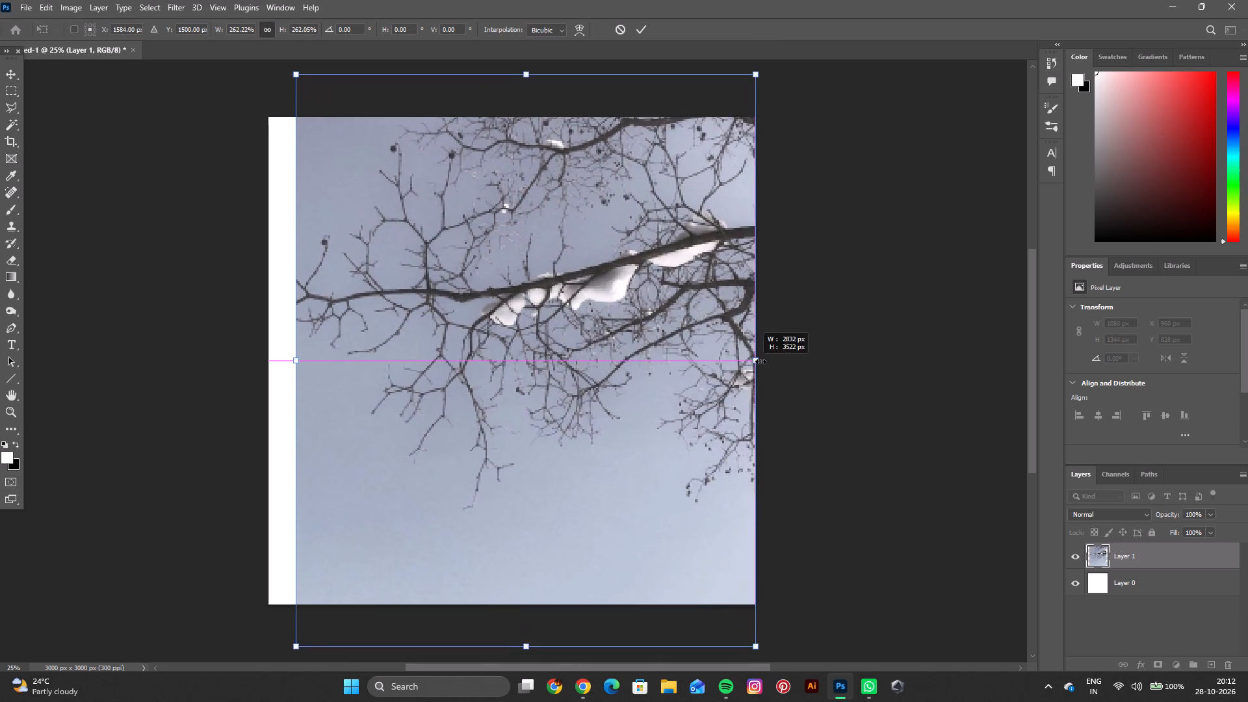
{"action": "left_click_drag", "start_coordinate": [760, 361], "coordinate": [764, 361]}
{"action": "left_click_drag", "start_coordinate": [700, 372], "coordinate": [679, 372]}
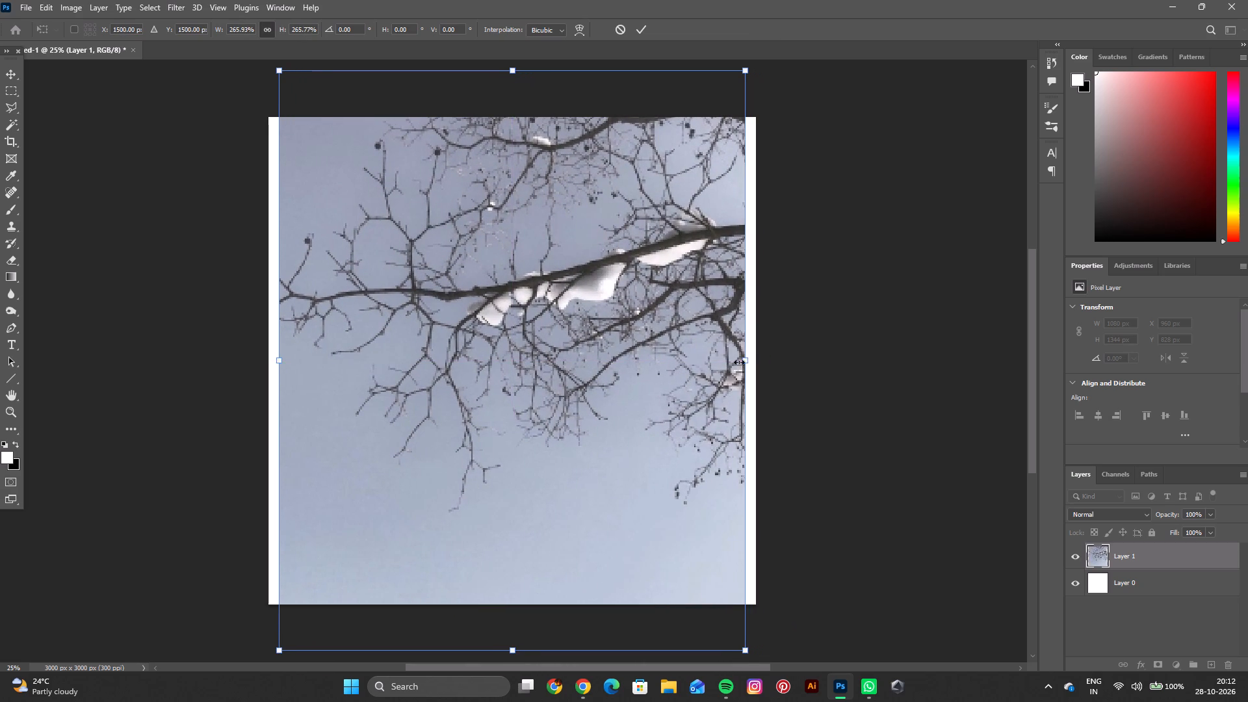
{"action": "left_click", "coordinate": [739, 362]}
{"action": "left_click_drag", "start_coordinate": [753, 360], "coordinate": [764, 360]}
{"action": "left_click_drag", "start_coordinate": [713, 367], "coordinate": [703, 367]}
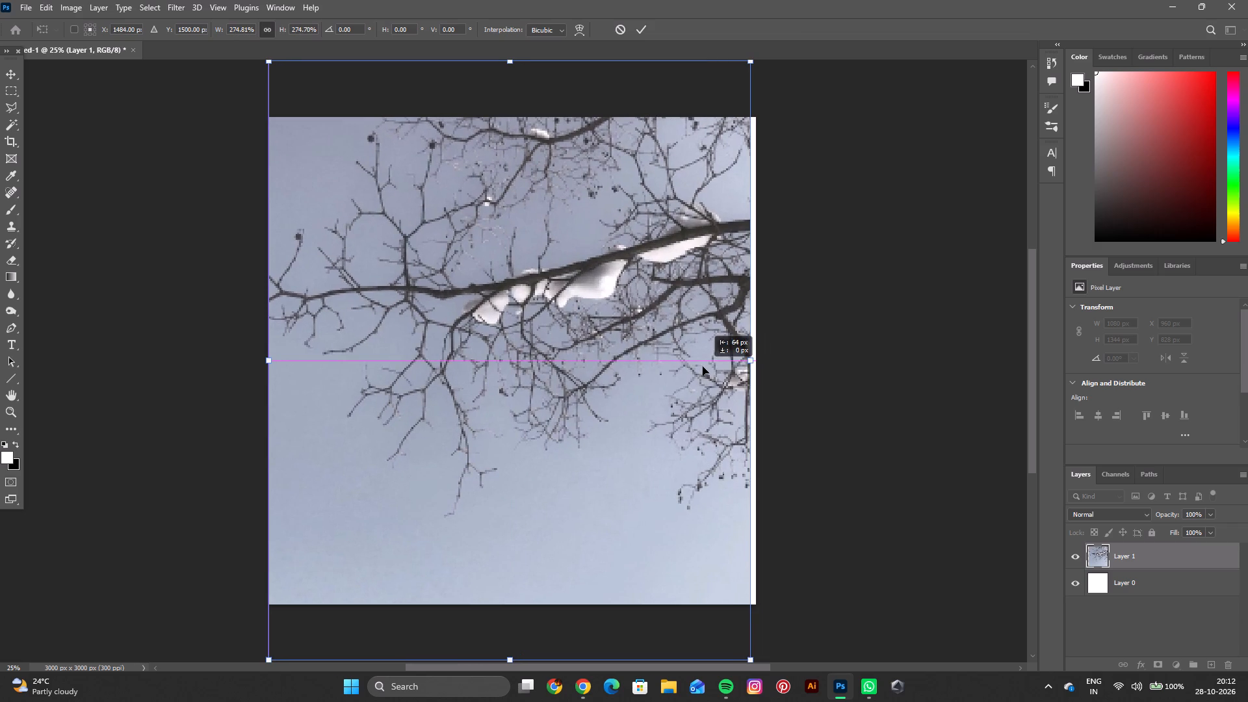
{"action": "left_click_drag", "start_coordinate": [703, 367], "coordinate": [705, 365]}
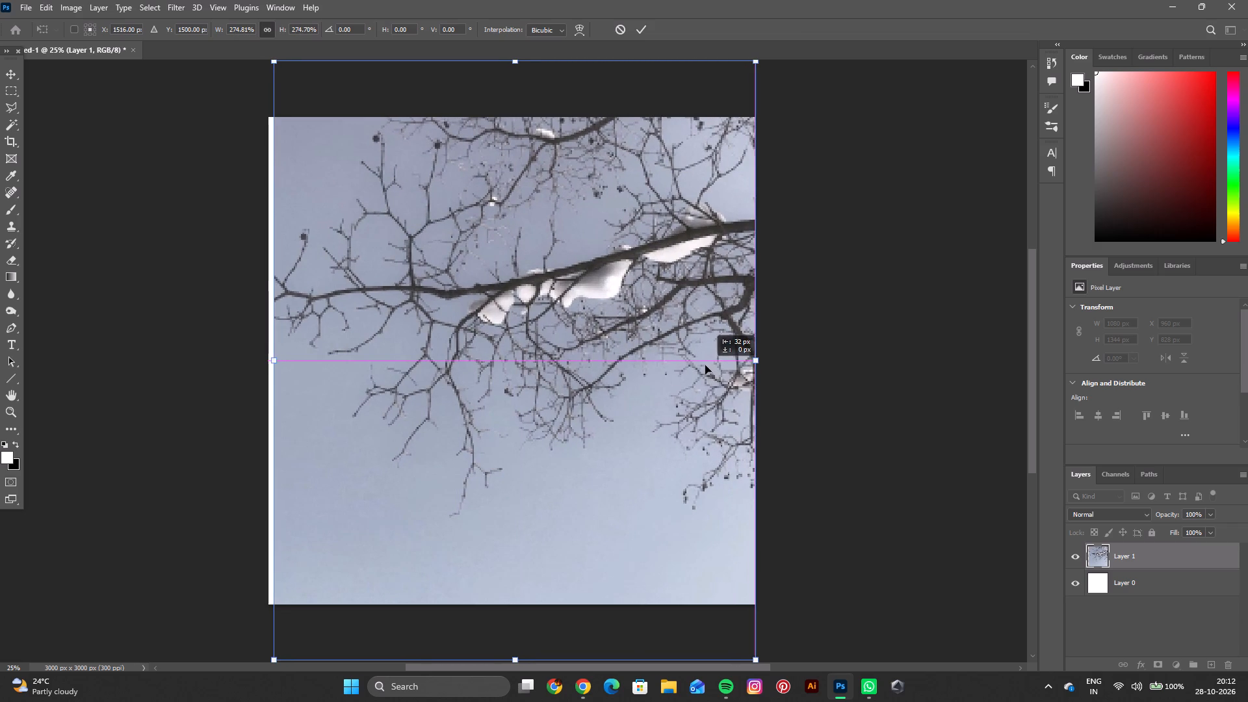
{"action": "left_click_drag", "start_coordinate": [705, 365], "coordinate": [705, 365]}
{"action": "left_click_drag", "start_coordinate": [760, 359], "coordinate": [770, 359]}
{"action": "left_click_drag", "start_coordinate": [731, 368], "coordinate": [720, 368]}
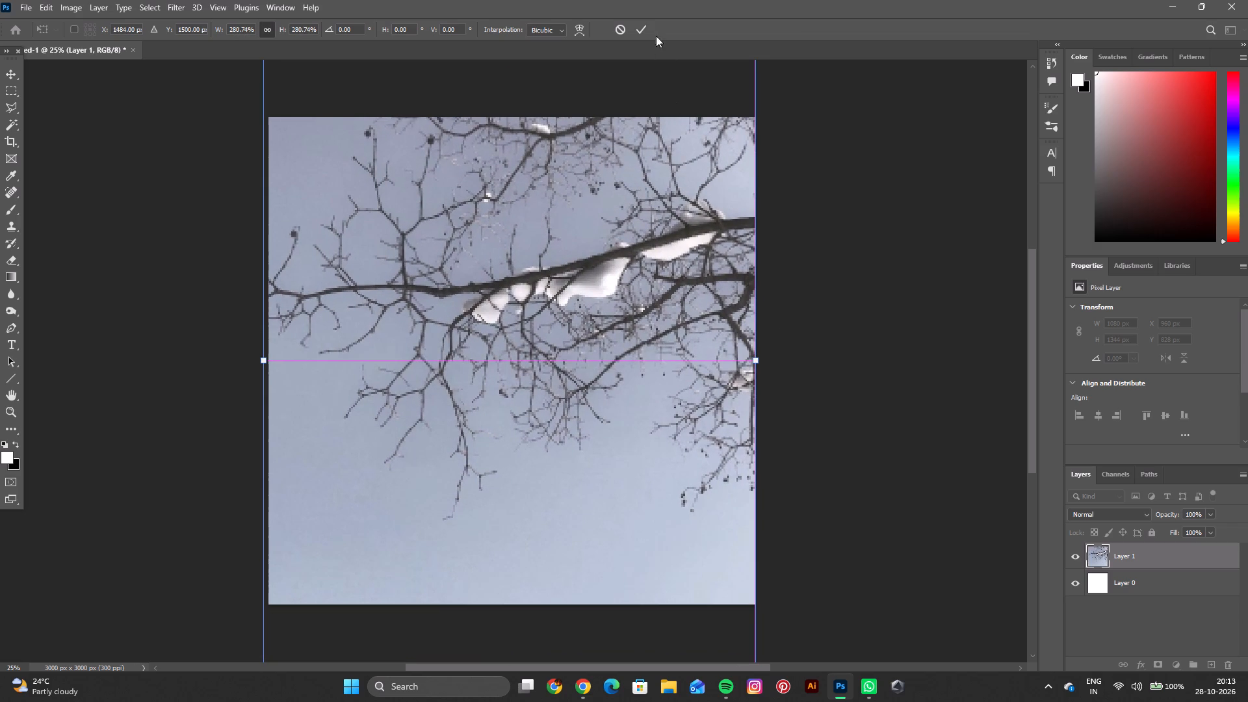
{"action": "left_click", "coordinate": [643, 29]}
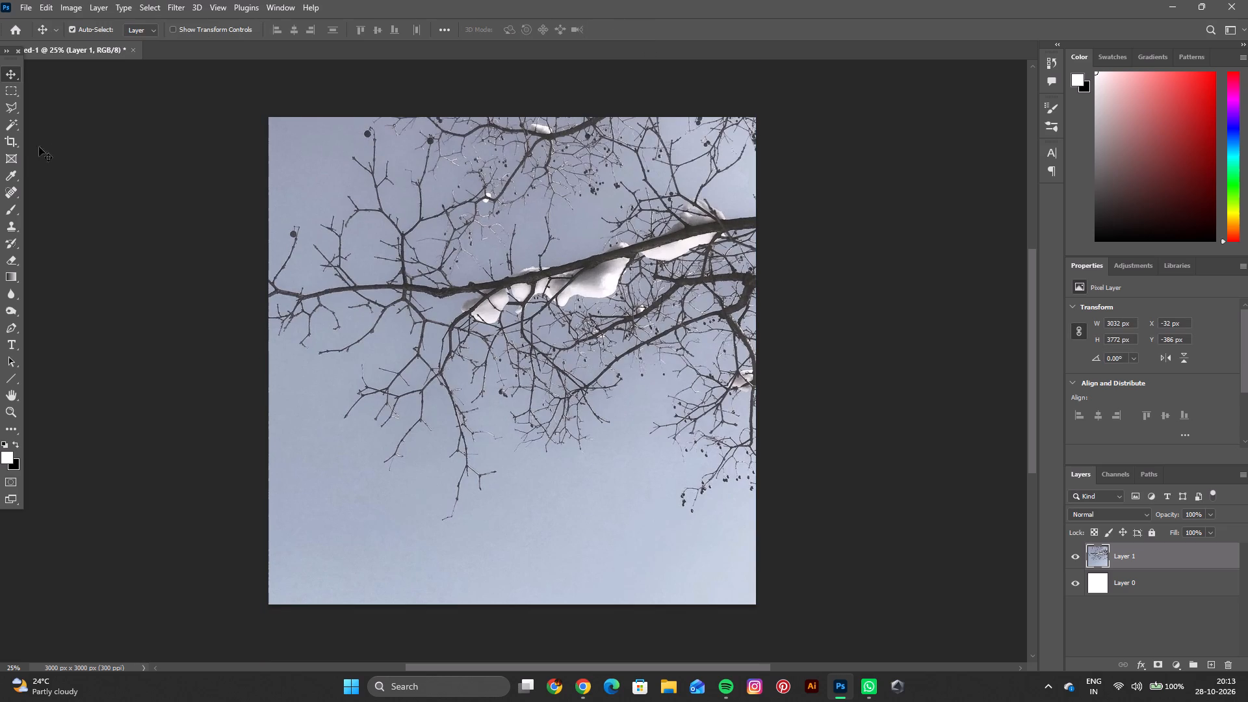
Crop the document to the 3000 x 3000 px canvas bounds, deleting the photo's overhanging pixels.
{"action": "left_click", "coordinate": [16, 144]}
{"action": "left_click", "coordinate": [446, 197]}
{"action": "left_click", "coordinate": [679, 28]}
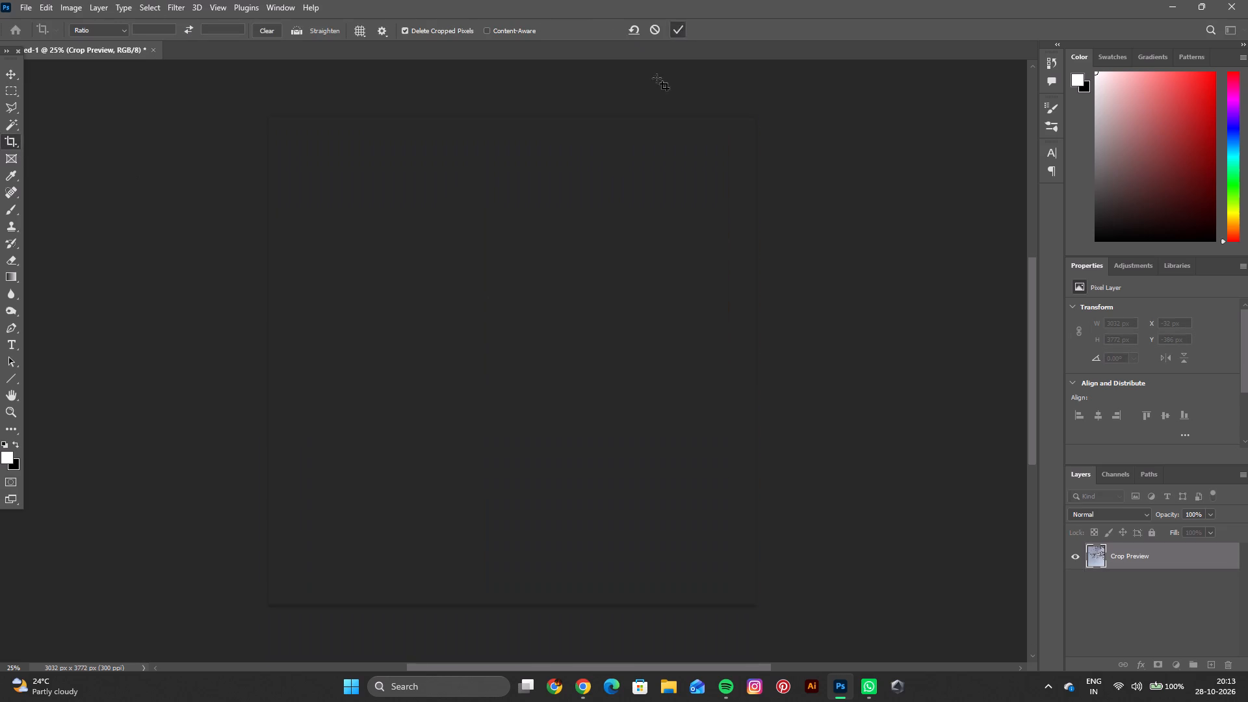
{"action": "left_click", "coordinate": [17, 77]}
{"action": "left_click", "coordinate": [540, 300]}
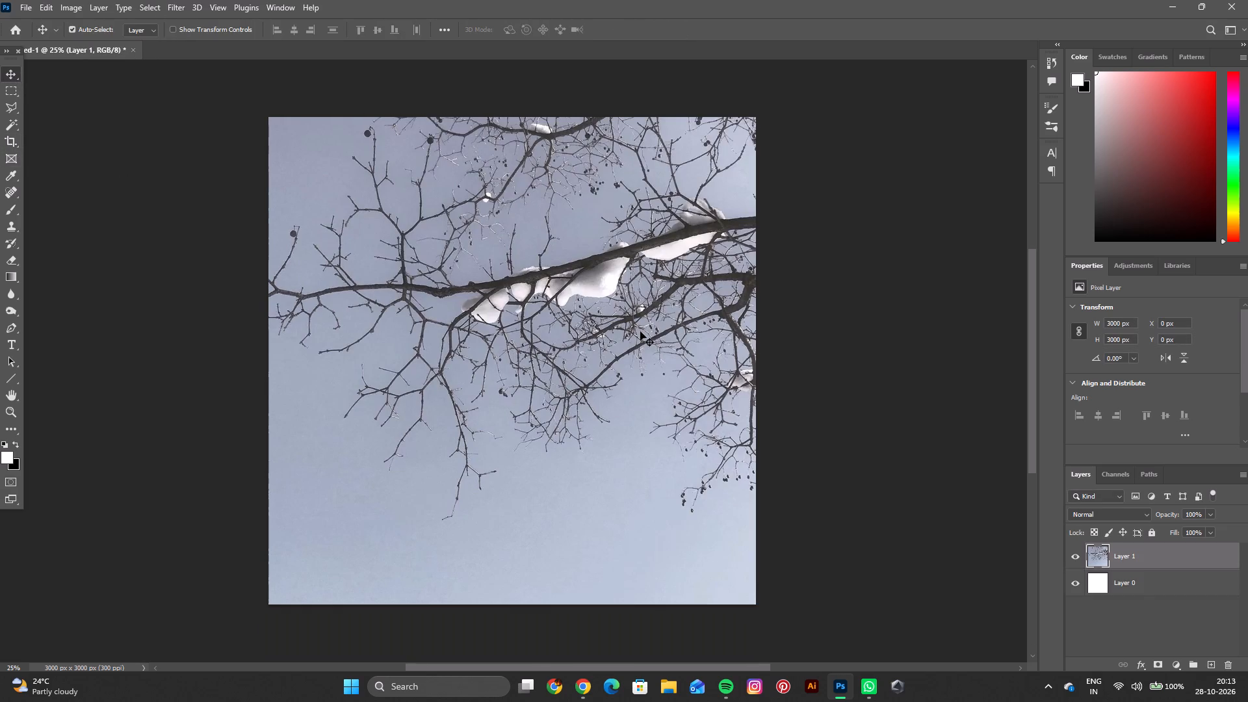
Add a Levels adjustment layer above the branch photo.
{"action": "left_click", "coordinate": [1138, 660]}
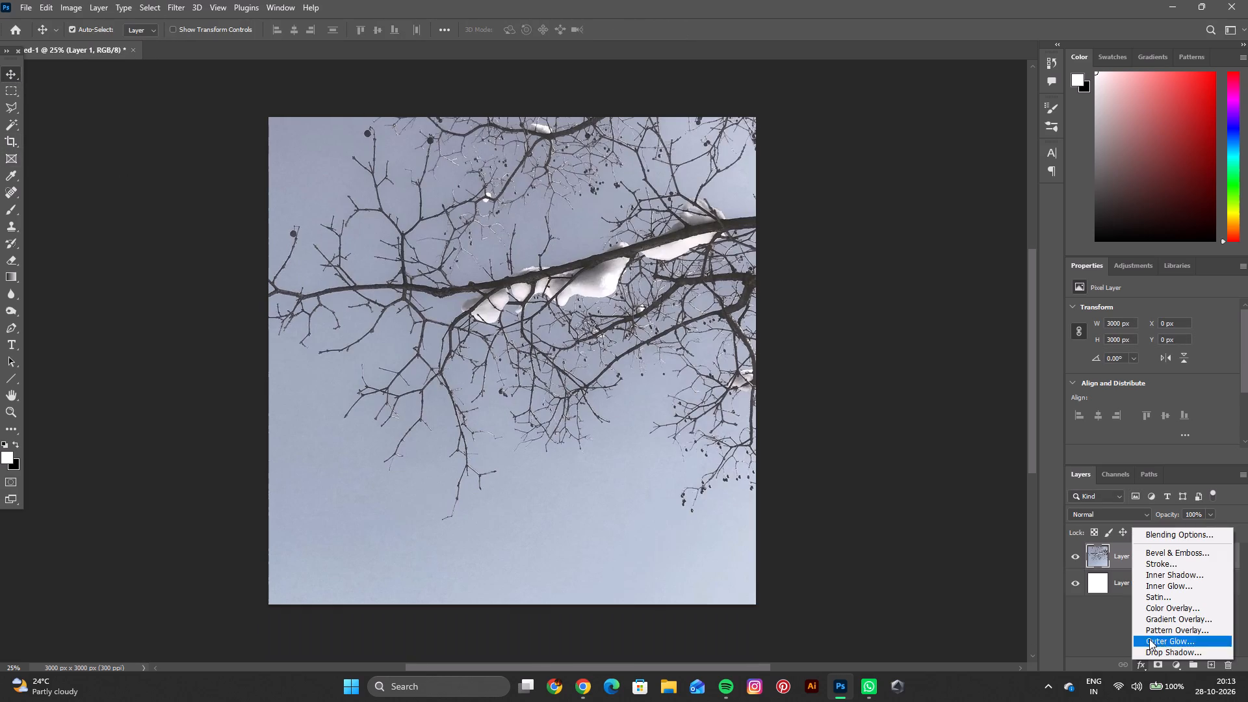
{"action": "left_click", "coordinate": [1032, 545]}
{"action": "left_click", "coordinate": [1179, 668]}
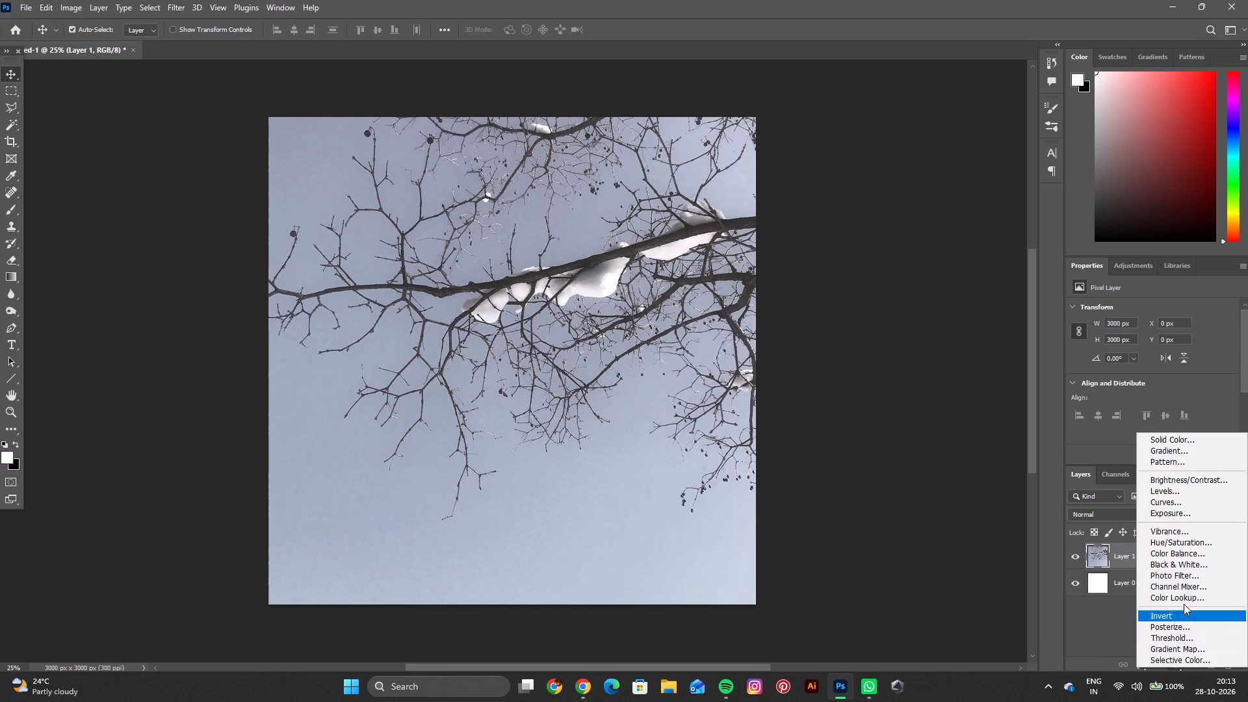
{"action": "left_click", "coordinate": [1195, 495]}
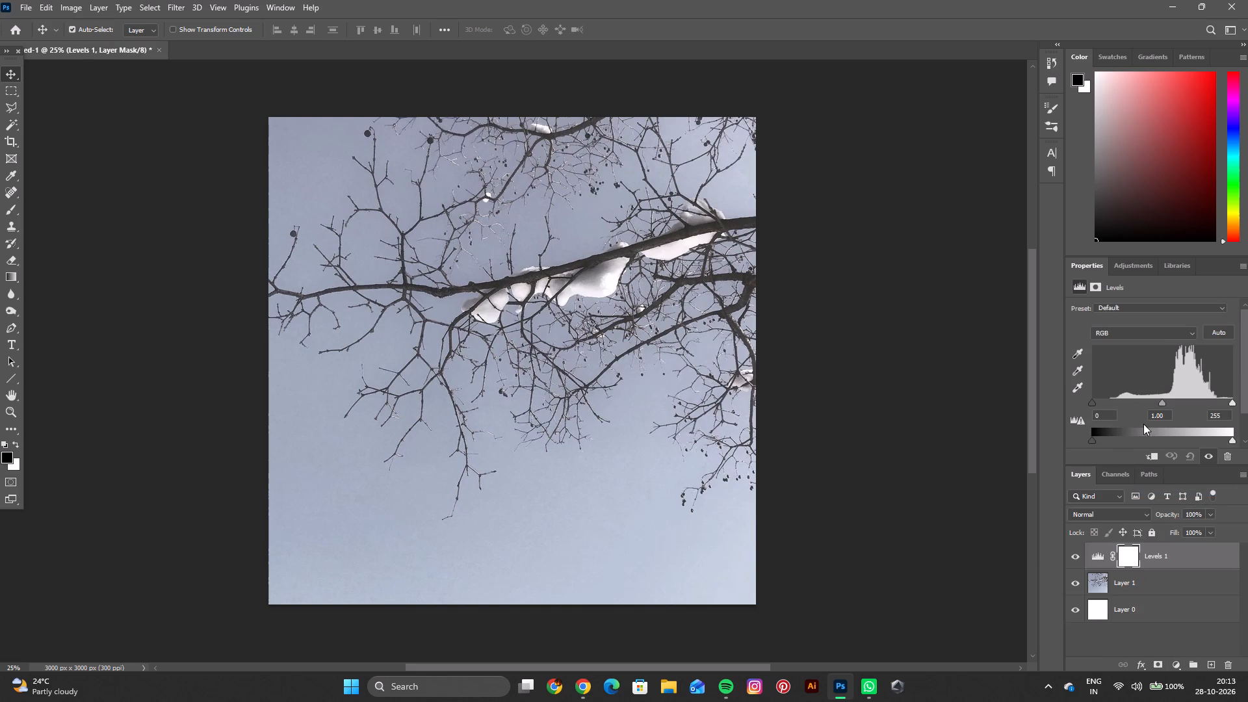
{"action": "scroll", "coordinate": [1147, 411], "scroll_direction": "down", "scroll_amount": 3}
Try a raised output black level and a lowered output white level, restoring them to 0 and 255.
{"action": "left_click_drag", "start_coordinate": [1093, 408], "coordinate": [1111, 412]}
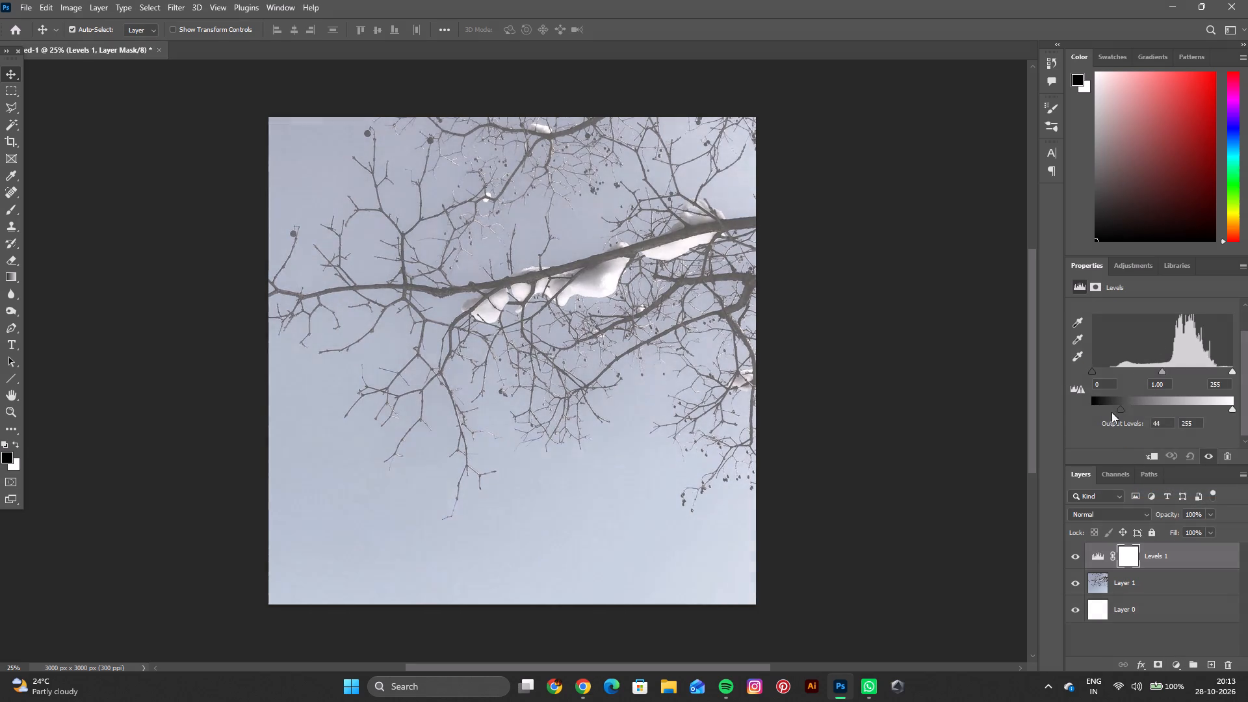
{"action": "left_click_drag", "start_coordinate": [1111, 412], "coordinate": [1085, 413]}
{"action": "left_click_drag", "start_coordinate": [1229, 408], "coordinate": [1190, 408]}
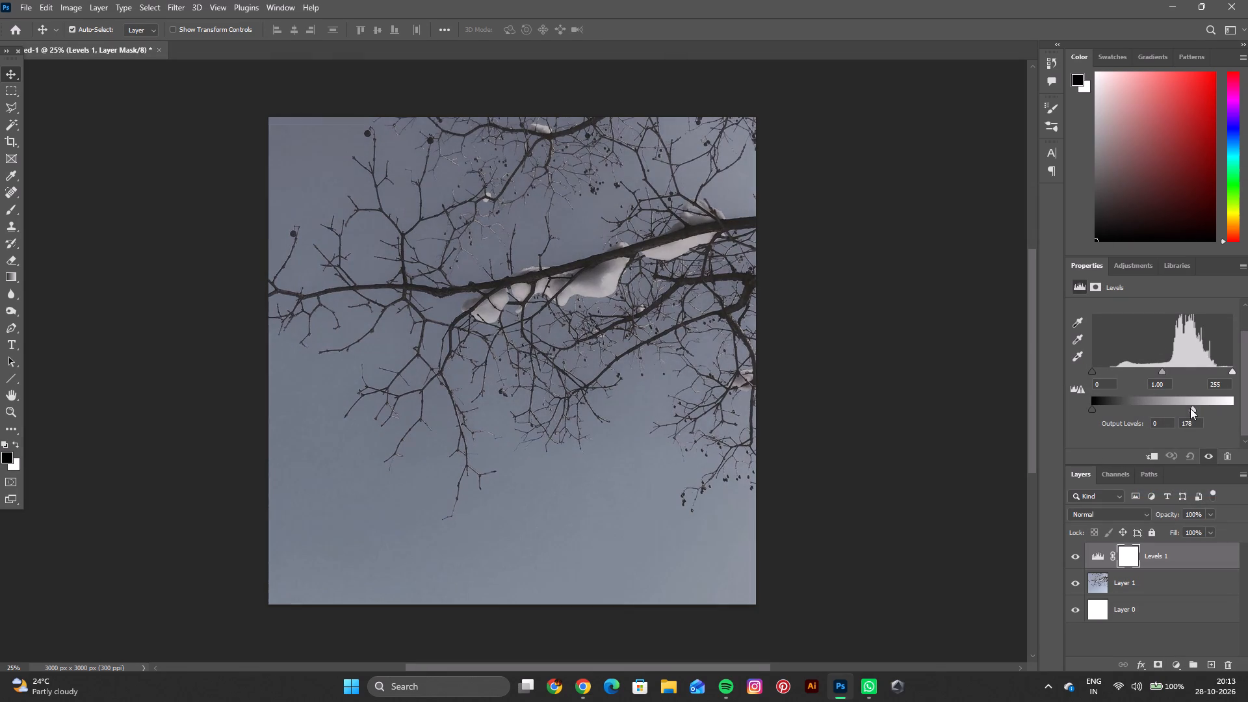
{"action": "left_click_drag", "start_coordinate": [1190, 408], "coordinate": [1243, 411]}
Increase the photo's contrast by setting the Levels inputs to black 61, midtone 1.23 and white 216.
{"action": "left_click_drag", "start_coordinate": [1095, 369], "coordinate": [1127, 370]}
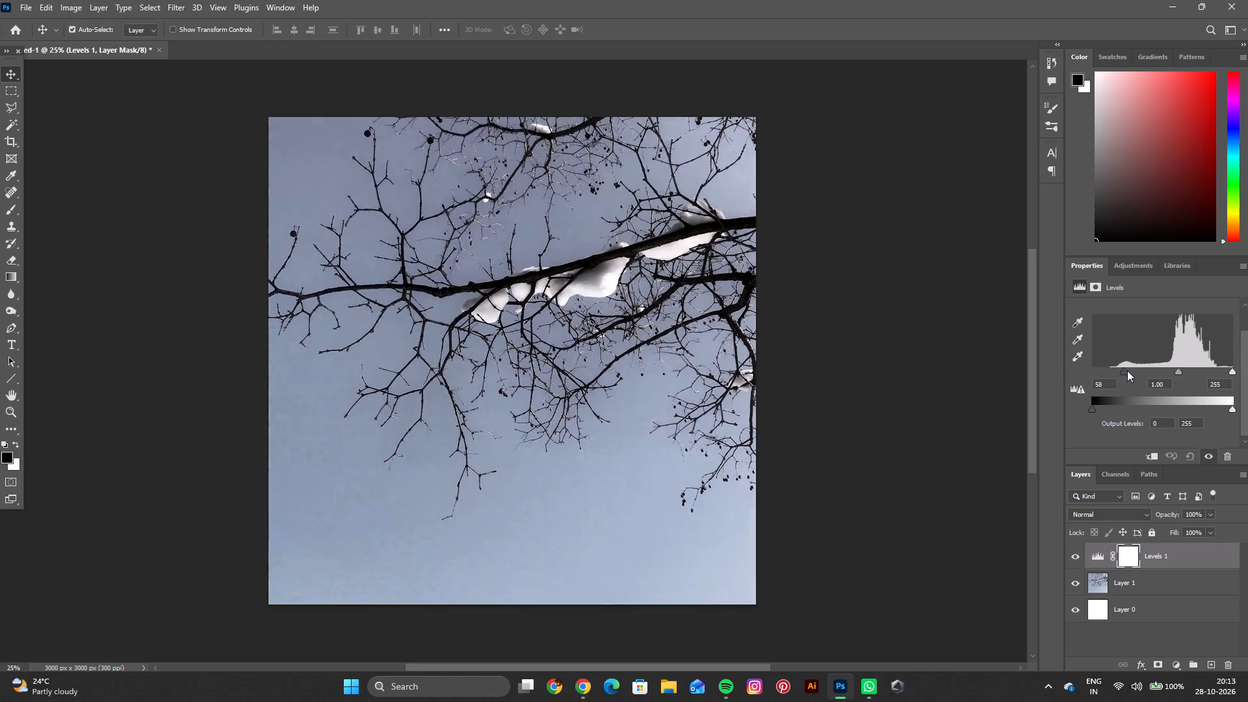
{"action": "left_click_drag", "start_coordinate": [1127, 370], "coordinate": [1126, 370]}
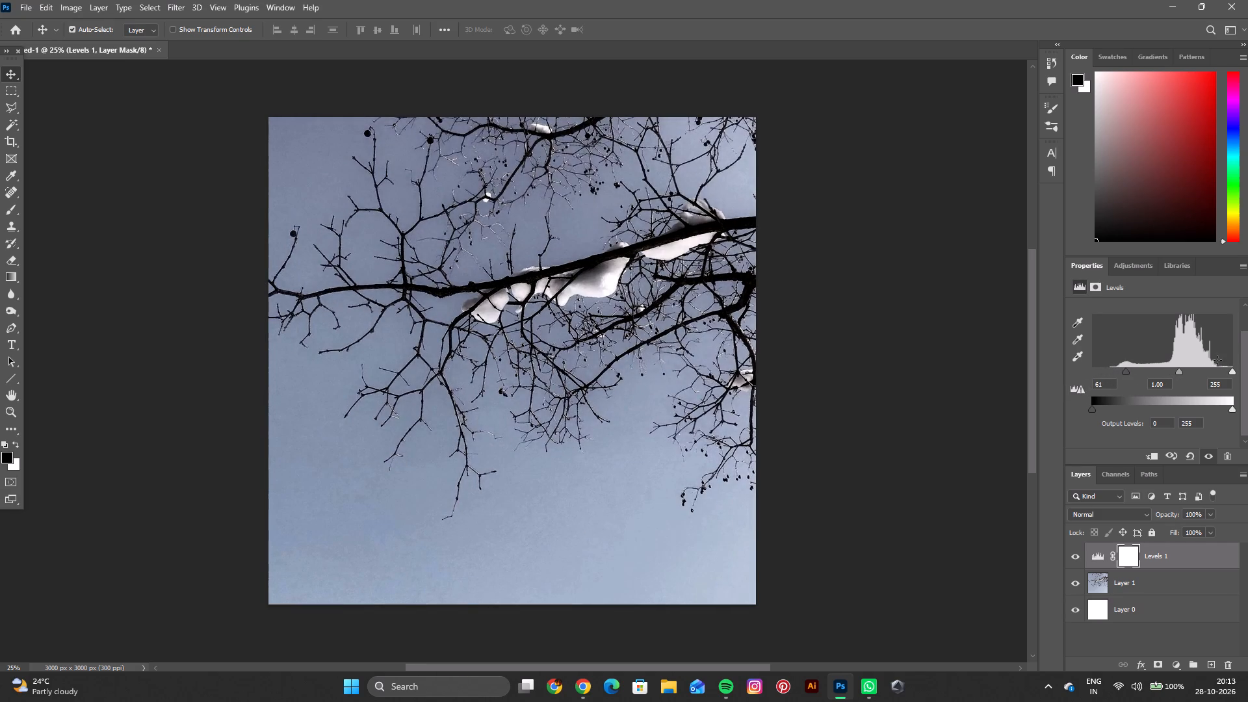
{"action": "left_click_drag", "start_coordinate": [1179, 372], "coordinate": [1180, 372]}
{"action": "left_click_drag", "start_coordinate": [1180, 372], "coordinate": [1171, 372]}
{"action": "left_click_drag", "start_coordinate": [1230, 369], "coordinate": [1210, 369]}
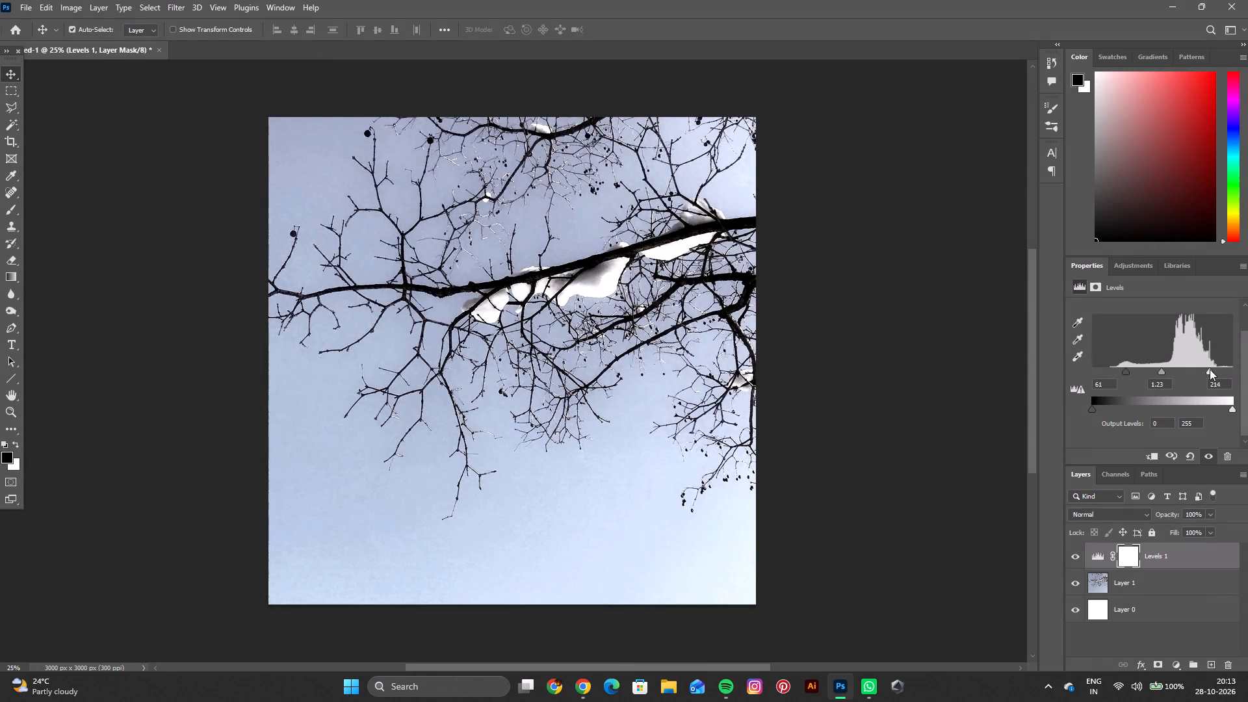
{"action": "left_click_drag", "start_coordinate": [1210, 369], "coordinate": [1211, 371]}
Clip the Levels adjustment to the branch photo layer with a clipping mask.
{"action": "left_click", "coordinate": [1182, 584]}
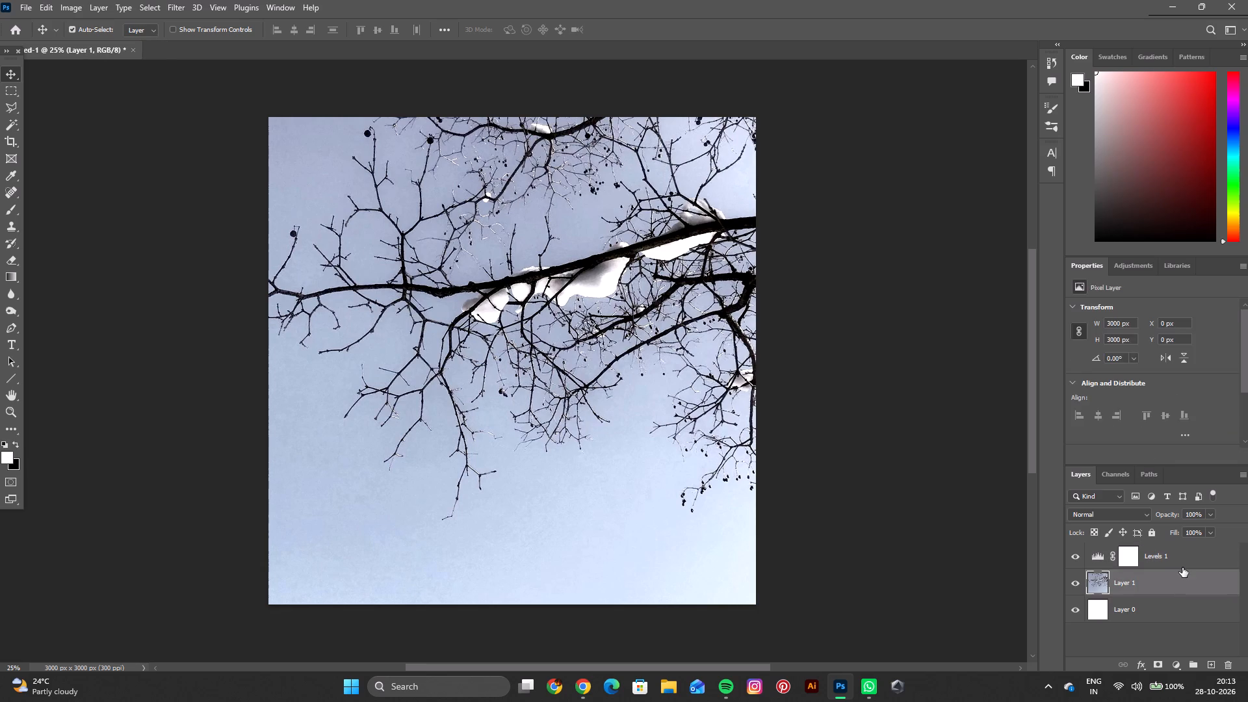
{"action": "left_click", "coordinate": [1182, 567]}
{"action": "right_click", "coordinate": [1183, 564]}
{"action": "left_click", "coordinate": [1108, 262]}
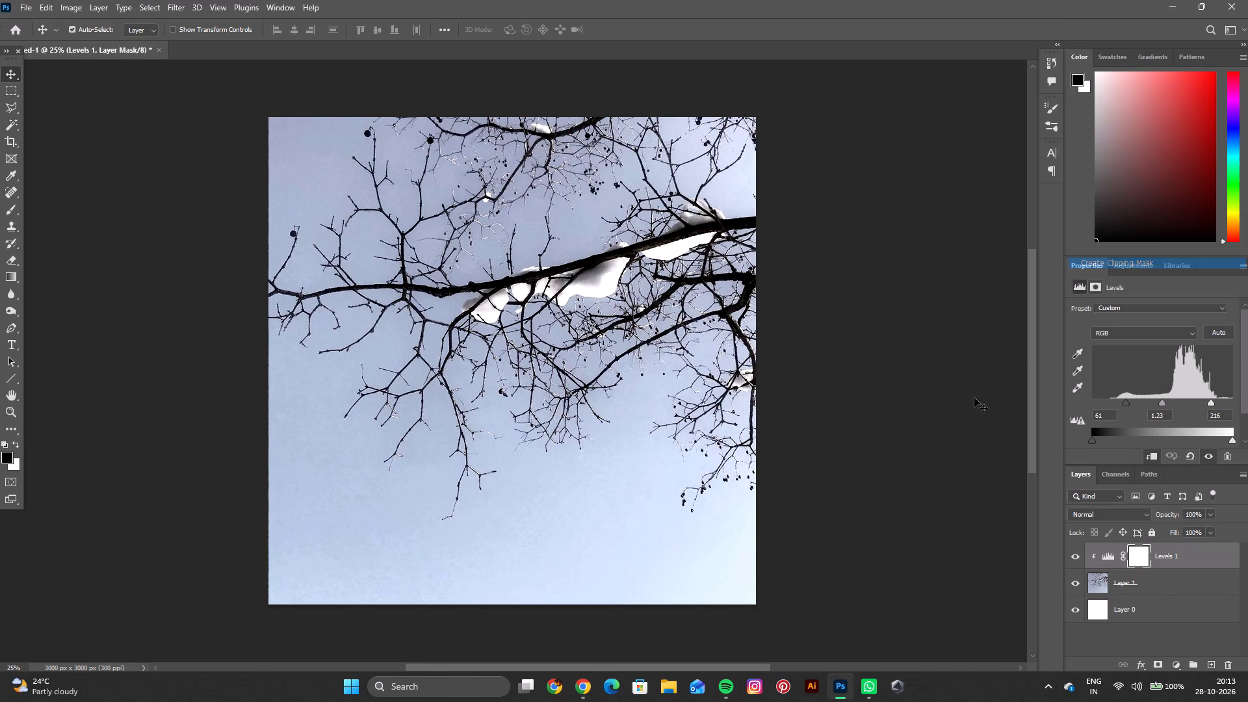
Start opening another file and look through the GB S25 folder's mockups and posters for a suitable one.
{"action": "key", "text": "ctrl+o"}
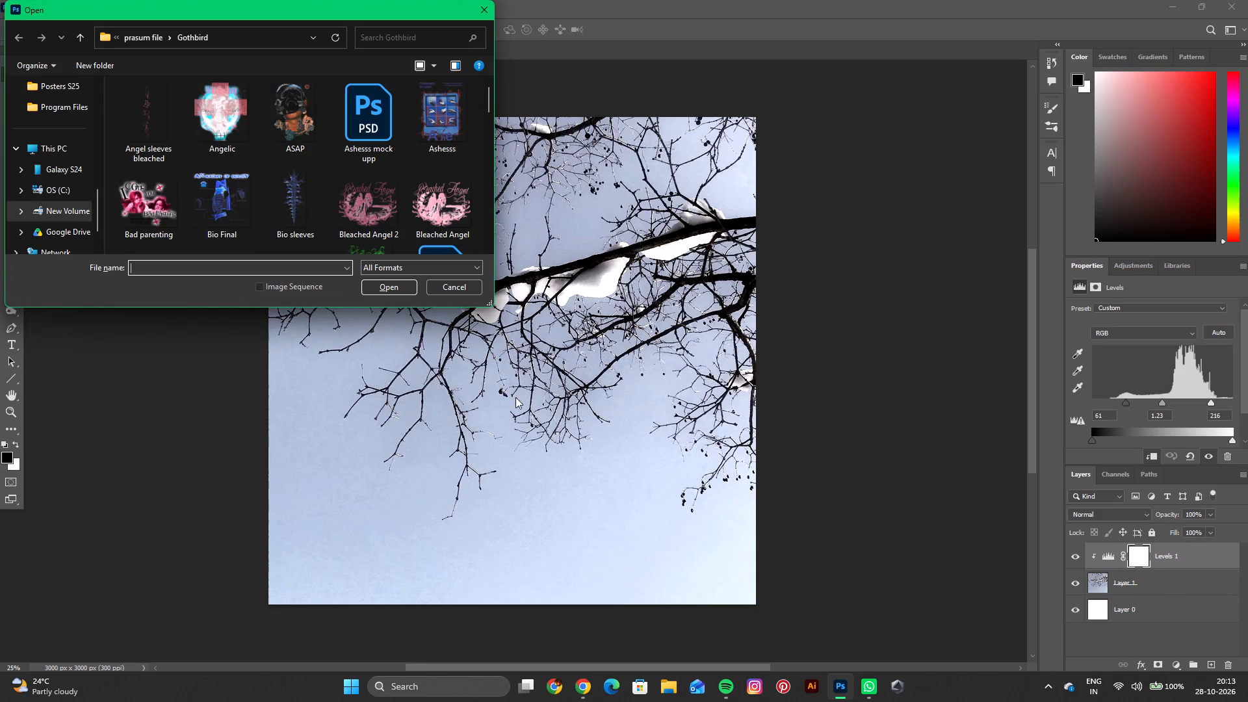
{"action": "scroll", "coordinate": [58, 196], "scroll_direction": "up", "scroll_amount": 2}
{"action": "left_click", "coordinate": [61, 170]}
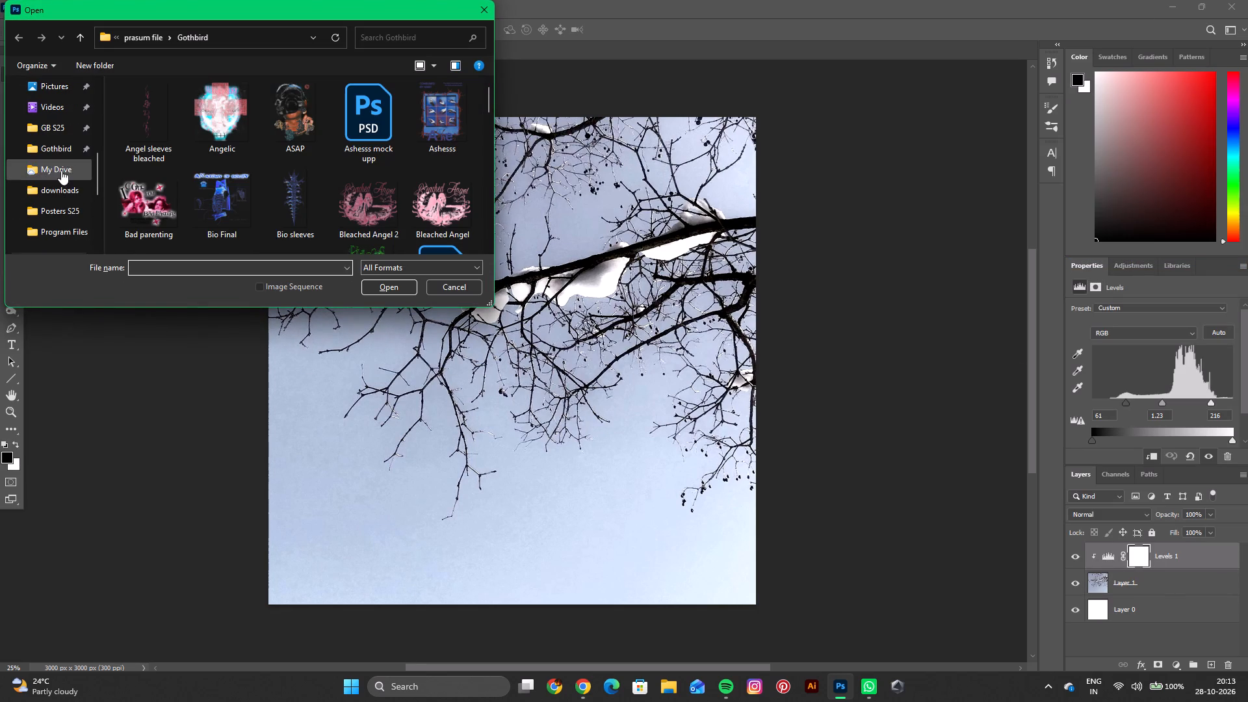
{"action": "left_click", "coordinate": [73, 145]}
{"action": "left_click", "coordinate": [64, 133]}
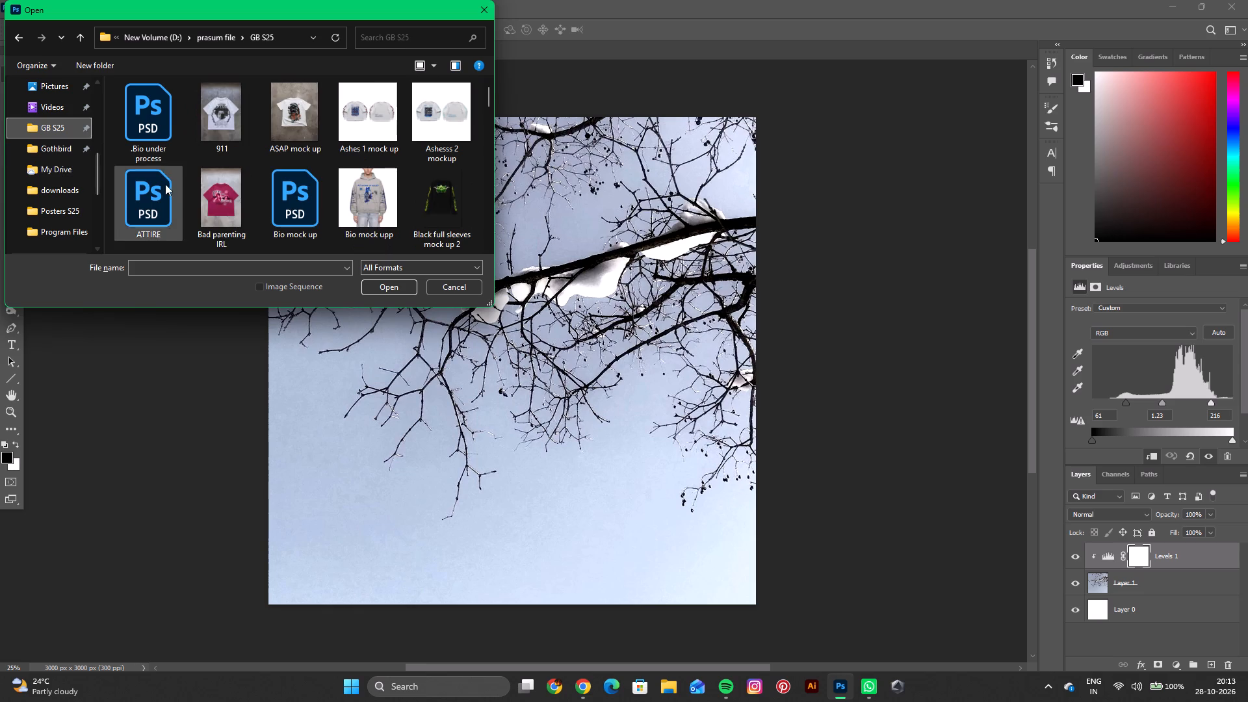
{"action": "scroll", "coordinate": [166, 184], "scroll_direction": "down", "scroll_amount": 1}
{"action": "scroll", "coordinate": [247, 242], "scroll_direction": "down", "scroll_amount": 1}
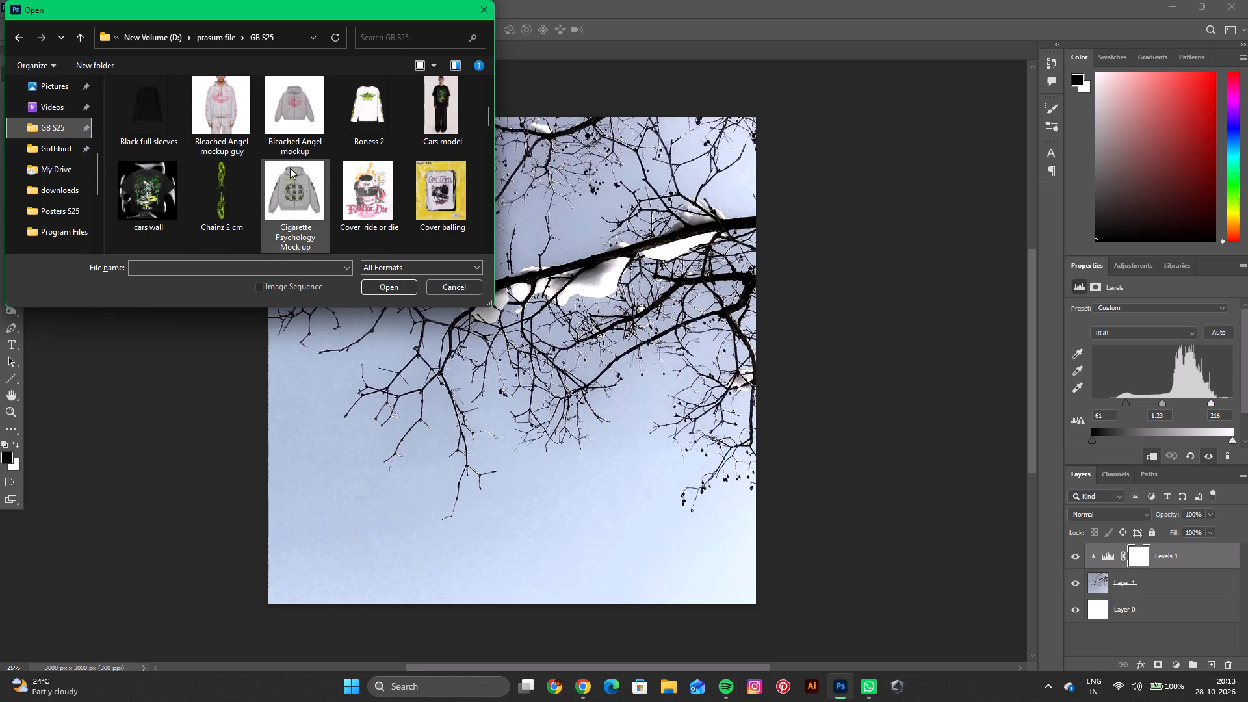
{"action": "scroll", "coordinate": [290, 202], "scroll_direction": "down", "scroll_amount": 2}
{"action": "scroll", "coordinate": [294, 196], "scroll_direction": "up", "scroll_amount": 1}
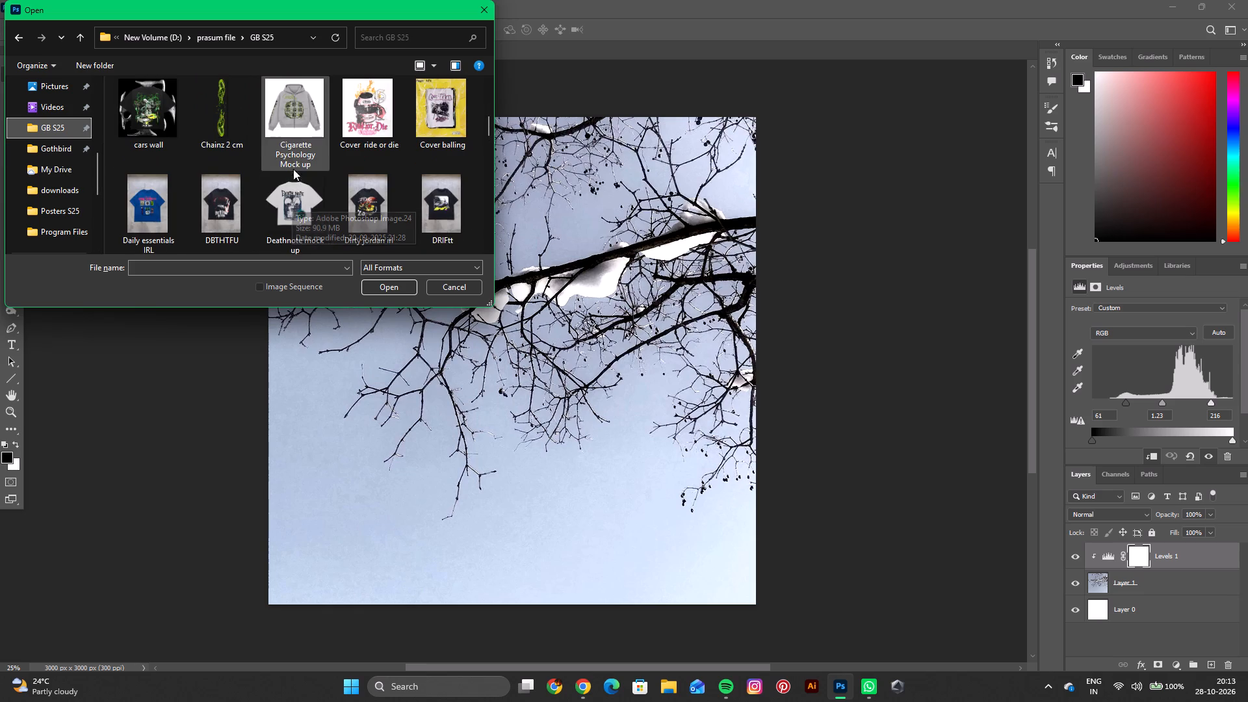
{"action": "scroll", "coordinate": [293, 221], "scroll_direction": "down", "scroll_amount": 10}
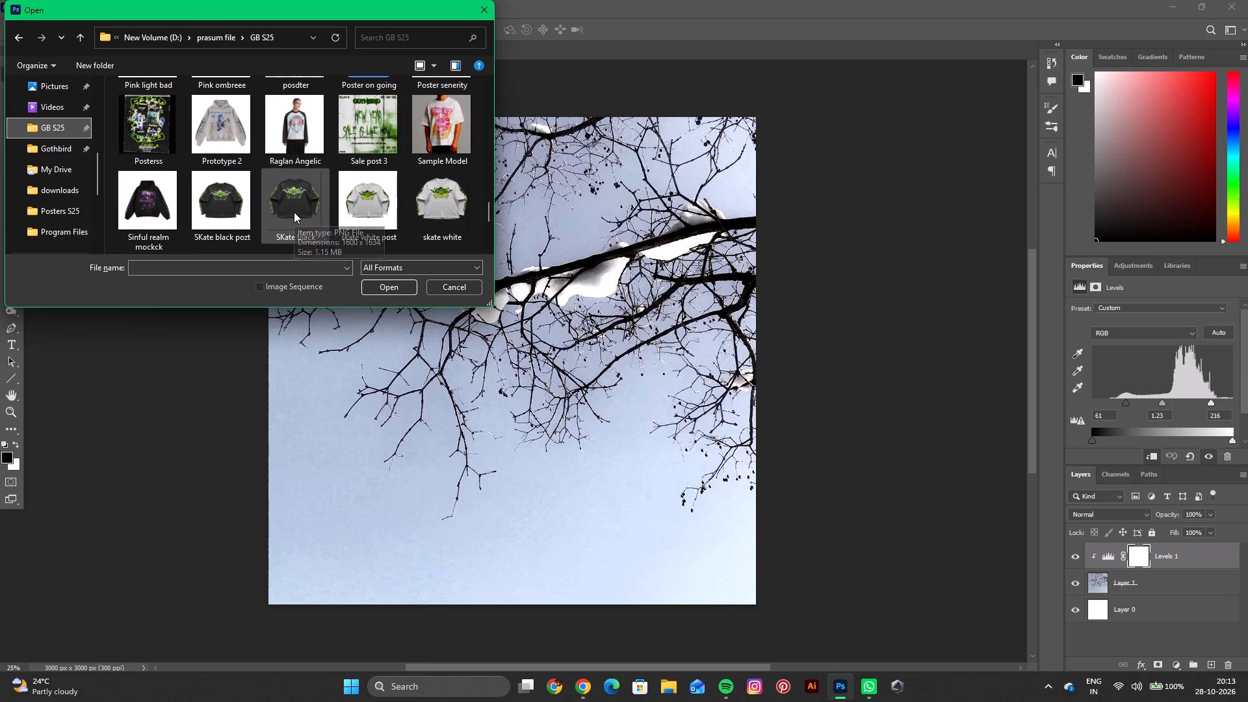
{"action": "scroll", "coordinate": [294, 212], "scroll_direction": "down", "scroll_amount": 3}
{"action": "scroll", "coordinate": [294, 212], "scroll_direction": "up", "scroll_amount": 3}
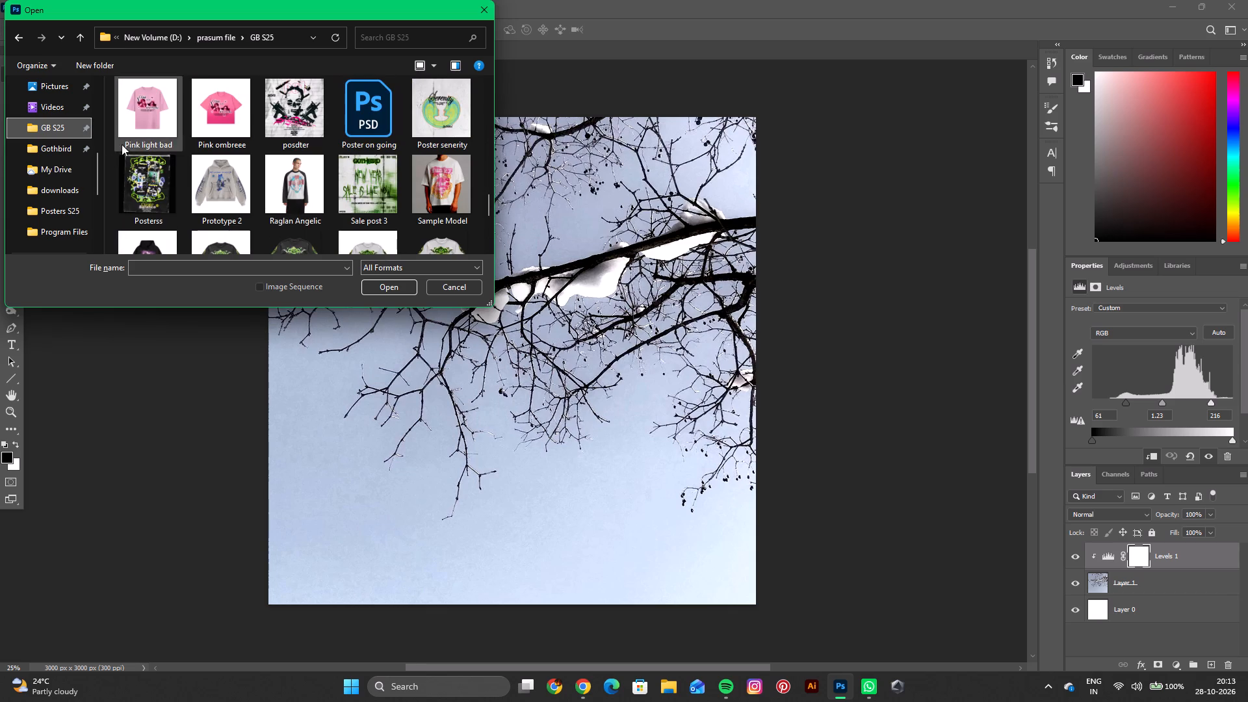
Look through the Gothbird and Posters S25 folders for a suitable mockup or poster file.
{"action": "left_click", "coordinate": [62, 153]}
{"action": "left_click", "coordinate": [60, 199]}
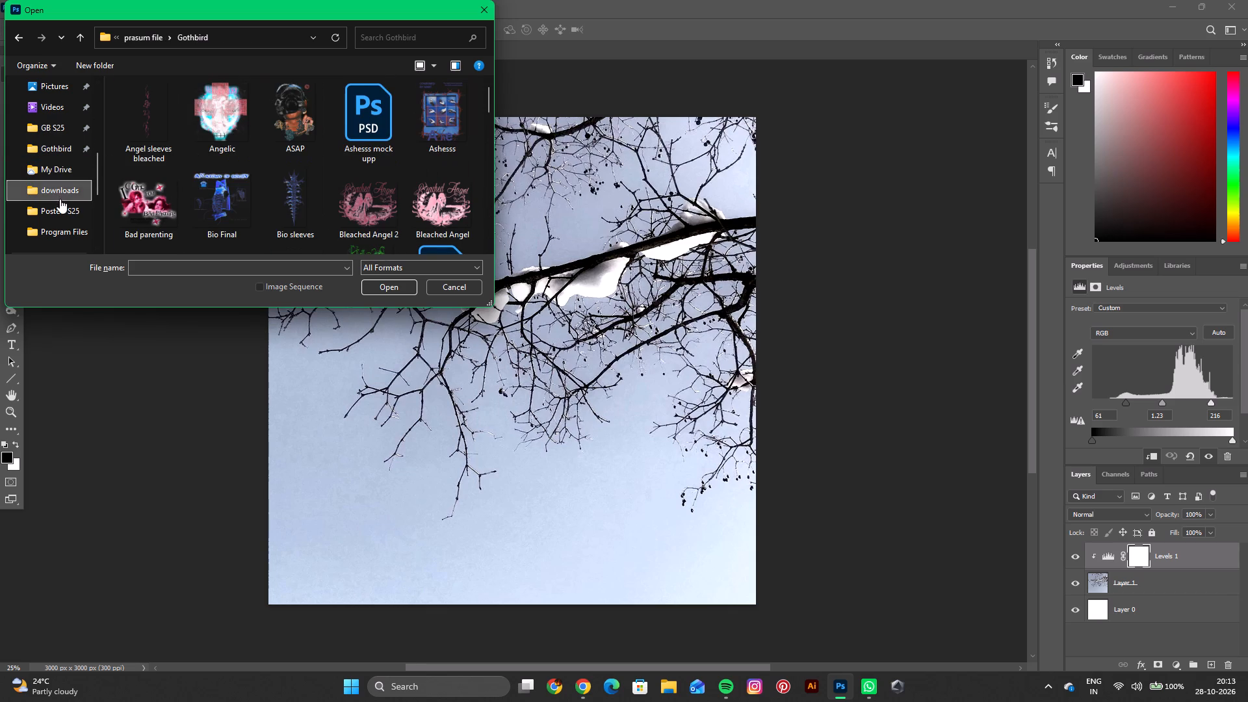
{"action": "left_click", "coordinate": [55, 214]}
{"action": "scroll", "coordinate": [182, 217], "scroll_direction": "down", "scroll_amount": 2}
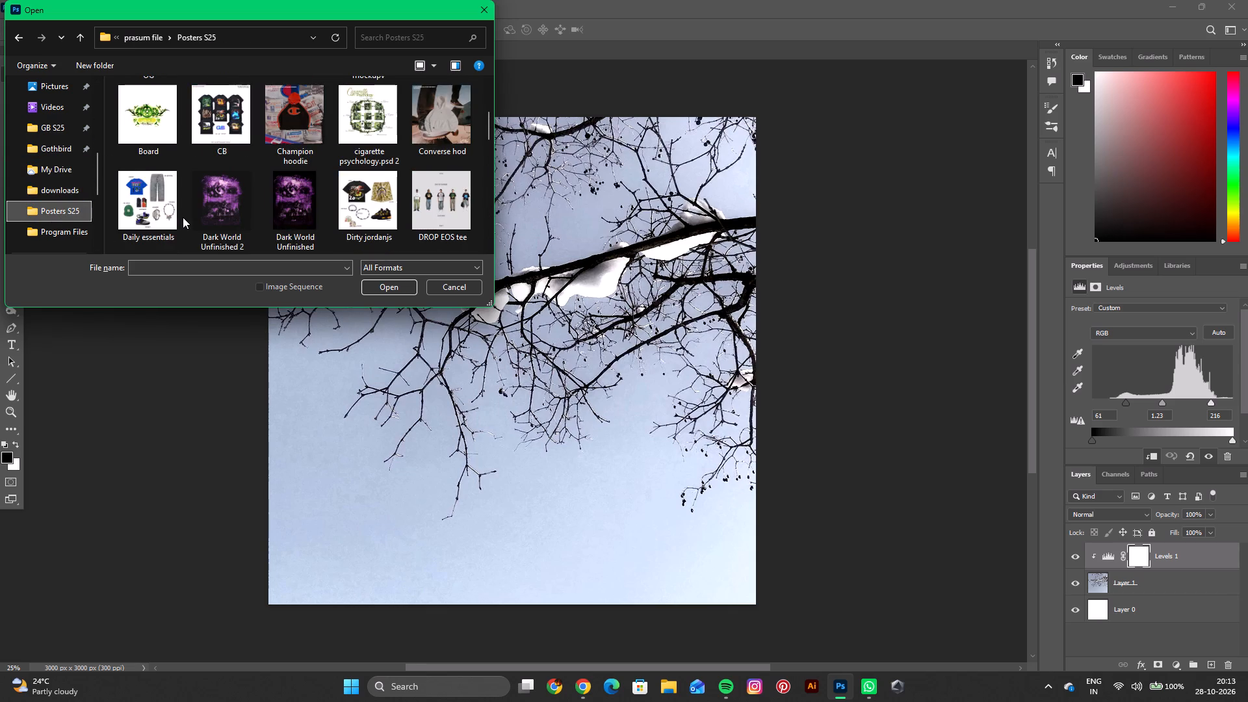
{"action": "scroll", "coordinate": [183, 217], "scroll_direction": "down", "scroll_amount": 5}
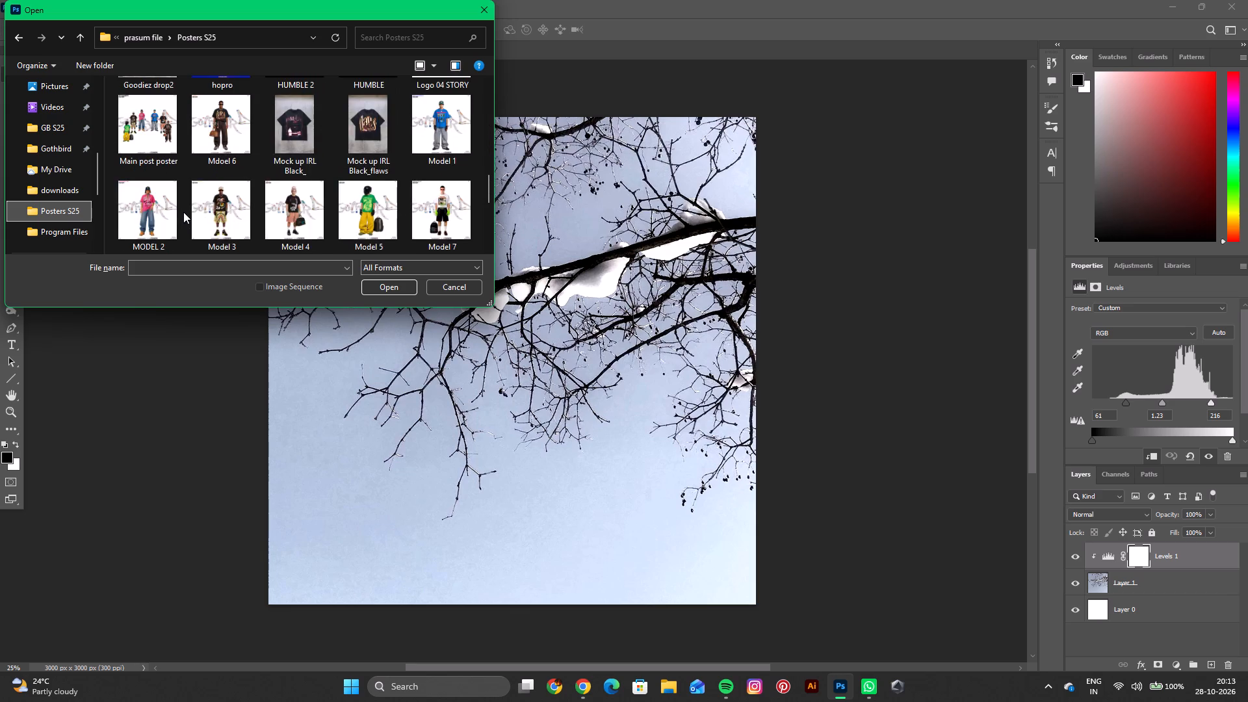
{"action": "scroll", "coordinate": [183, 212], "scroll_direction": "down", "scroll_amount": 4}
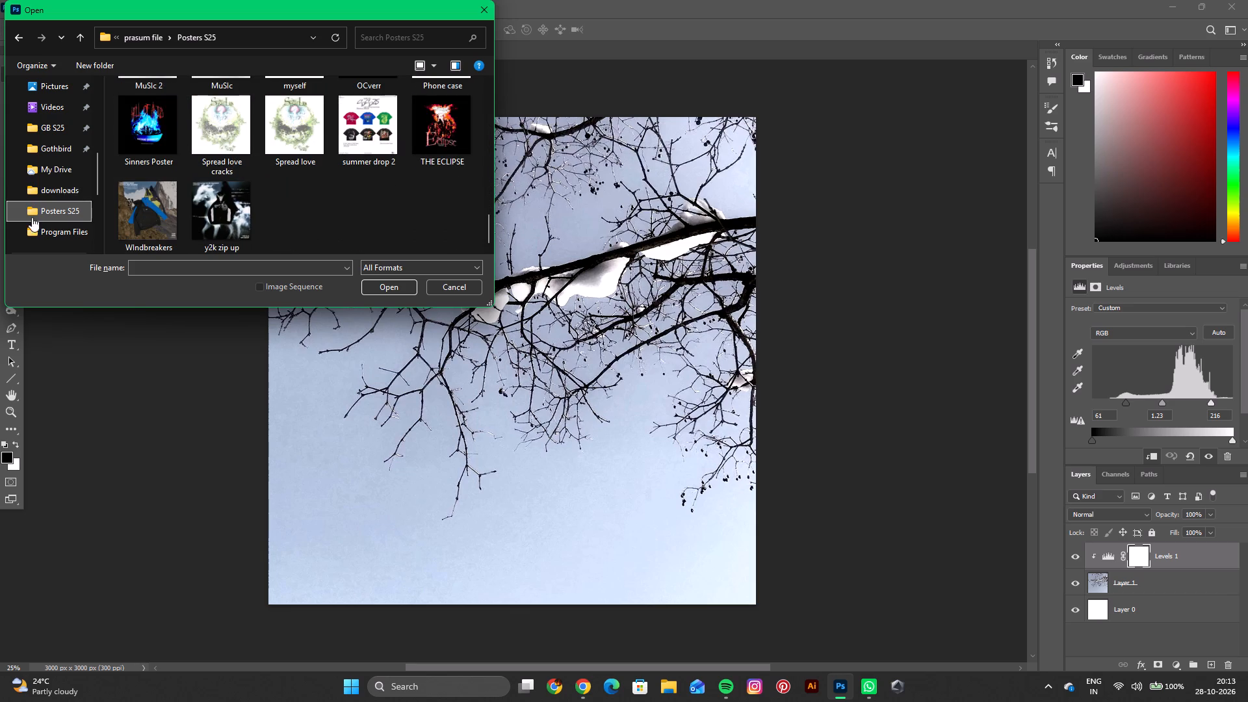
{"action": "left_click", "coordinate": [38, 237]}
{"action": "left_click", "coordinate": [55, 137]}
{"action": "scroll", "coordinate": [191, 194], "scroll_direction": "down", "scroll_amount": 1}
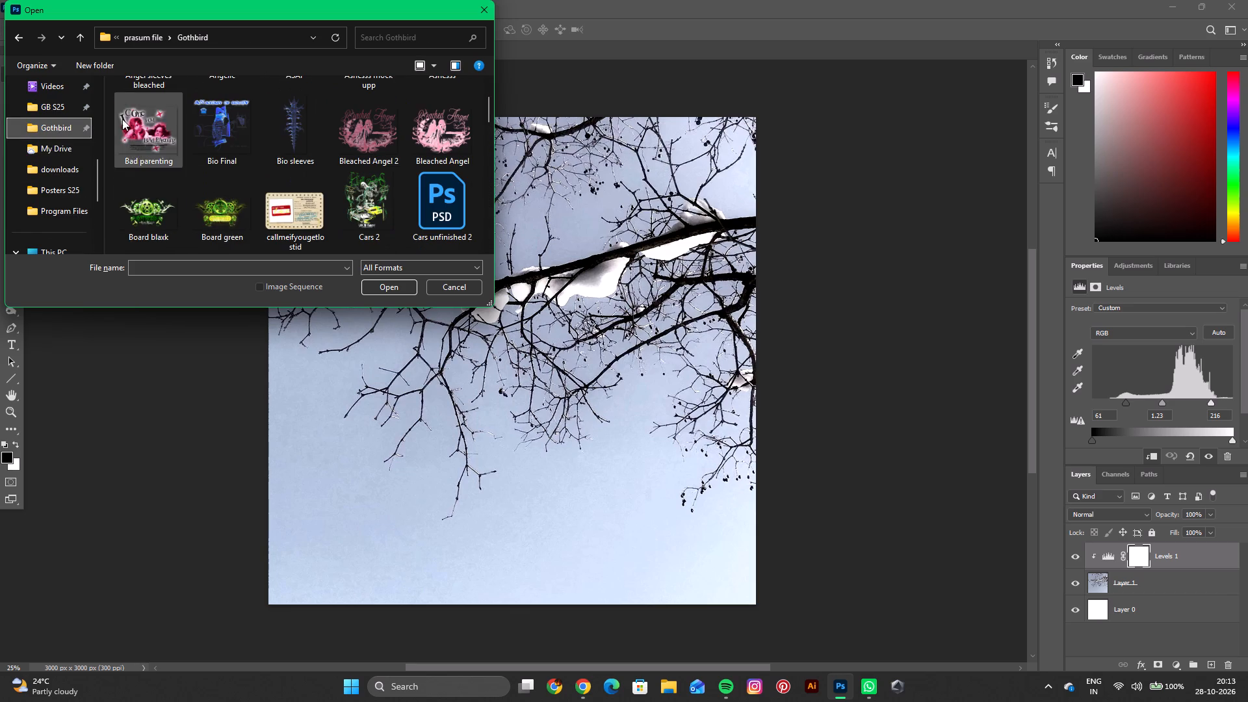
Open the Cigarette Psychology Mock up PNG from the GB S25 folder.
{"action": "left_click", "coordinate": [69, 108]}
{"action": "scroll", "coordinate": [289, 229], "scroll_direction": "down", "scroll_amount": 2}
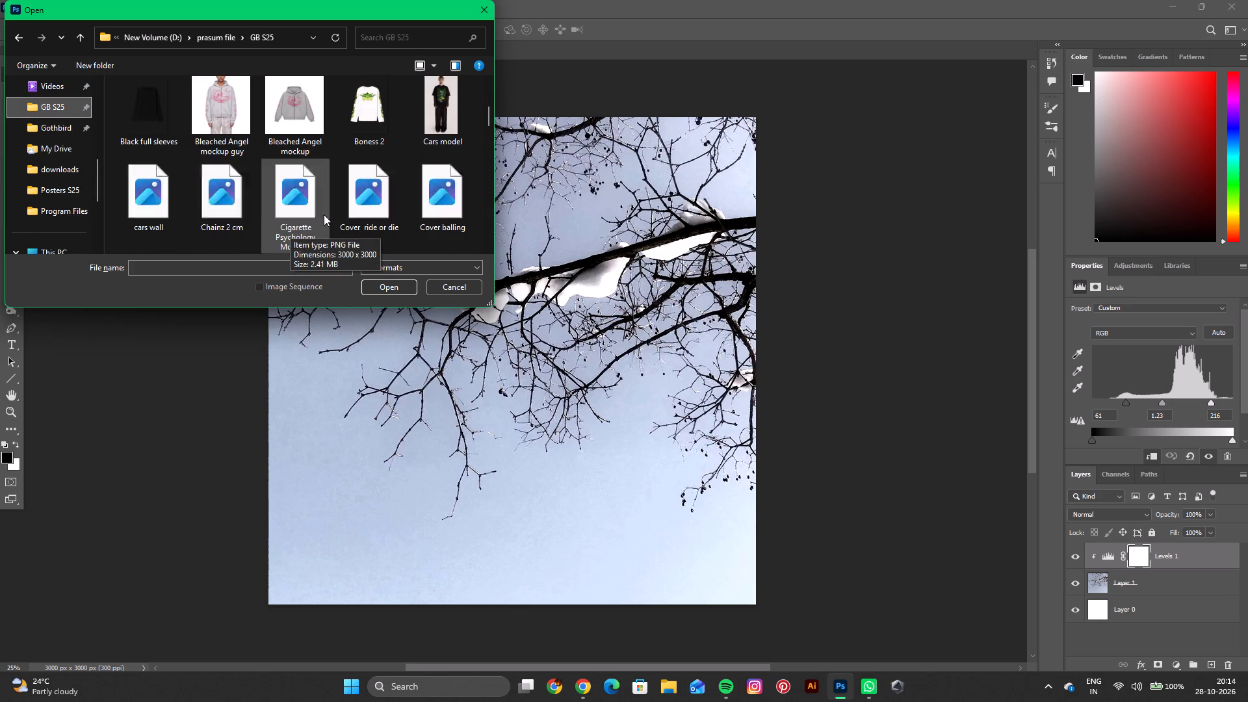
{"action": "double_click", "coordinate": [299, 203]}
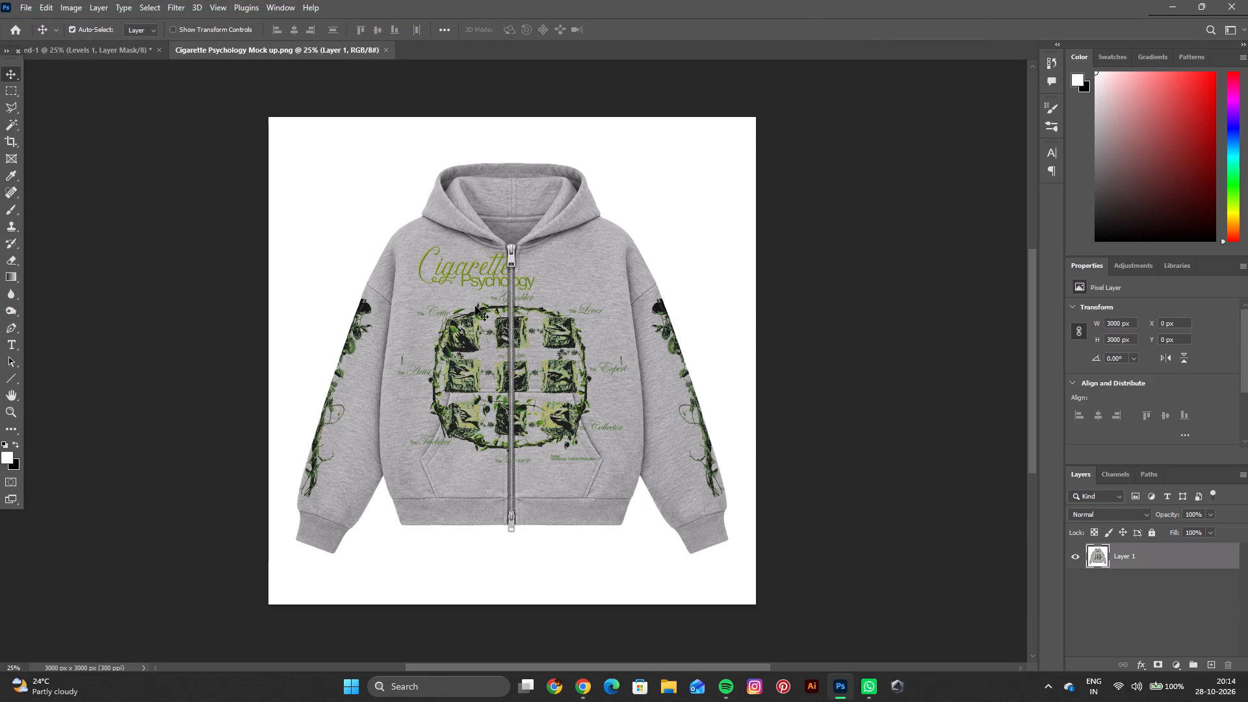
Remove the white background around the grey Cigarette Psychology hoodie with Remove Background.
{"action": "left_click", "coordinate": [475, 306]}
{"action": "scroll", "coordinate": [1210, 424], "scroll_direction": "down", "scroll_amount": 8}
{"action": "left_click", "coordinate": [1141, 394]}
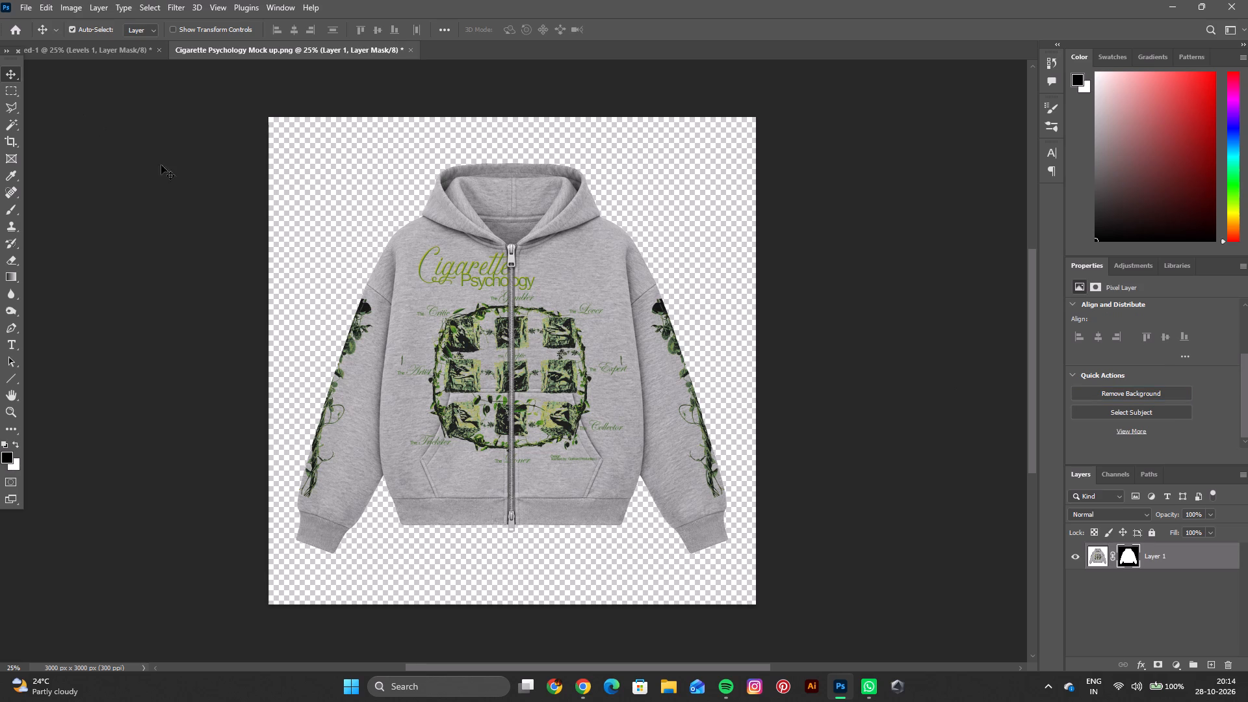
Copy the cut-out hoodie layer and paste it into the snowy branch composition.
{"action": "left_click", "coordinate": [453, 318]}
{"action": "key", "text": "ctrl+c"}
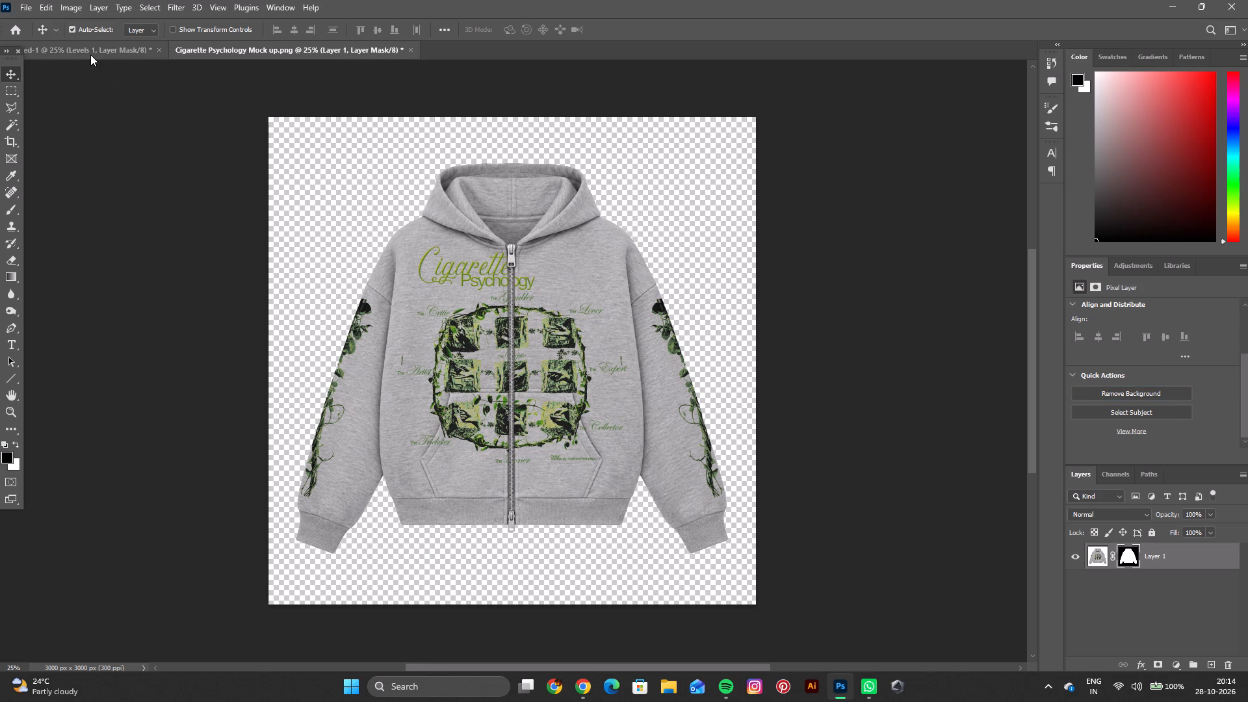
{"action": "left_click", "coordinate": [90, 55]}
{"action": "key", "text": "ctrl+v"}
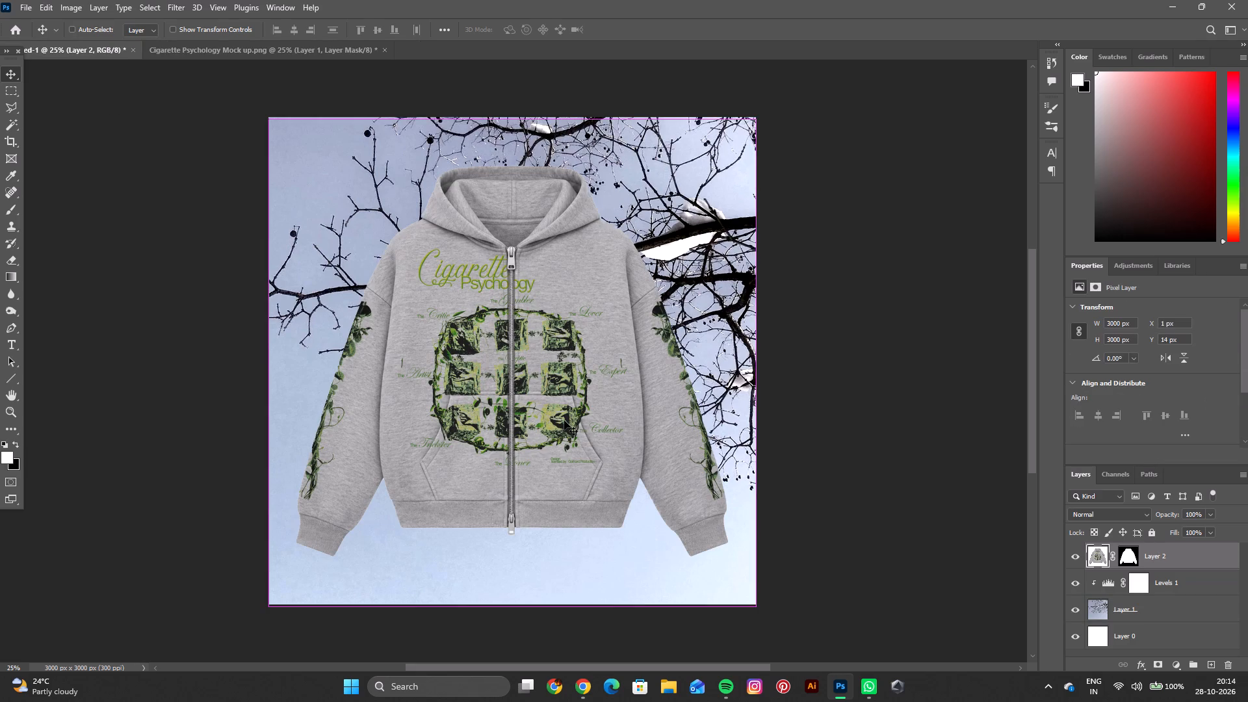
Scale the pasted hoodie to about 36.67% and place it over the upper-left branches at about X 237 px, Y 232 px.
{"action": "key", "text": "ctrl+t"}
{"action": "left_click_drag", "start_coordinate": [759, 362], "coordinate": [705, 374]}
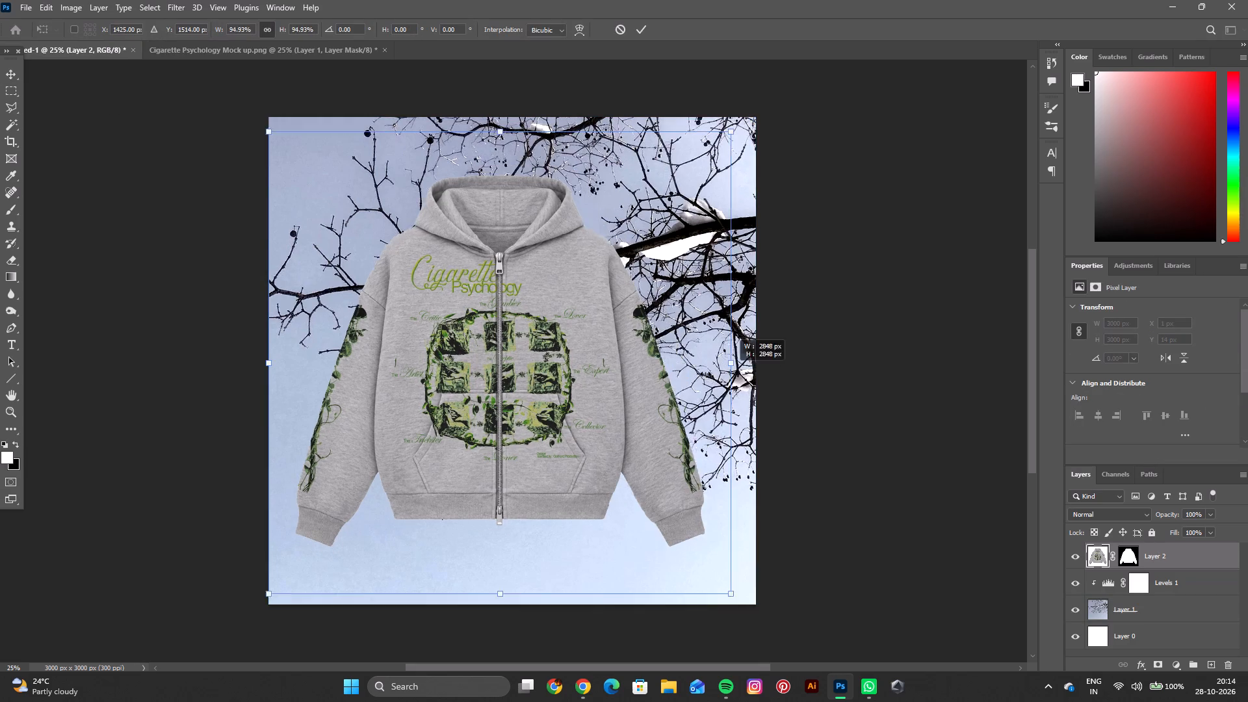
{"action": "left_click_drag", "start_coordinate": [705, 374], "coordinate": [450, 402]}
{"action": "left_click_drag", "start_coordinate": [428, 404], "coordinate": [457, 404]}
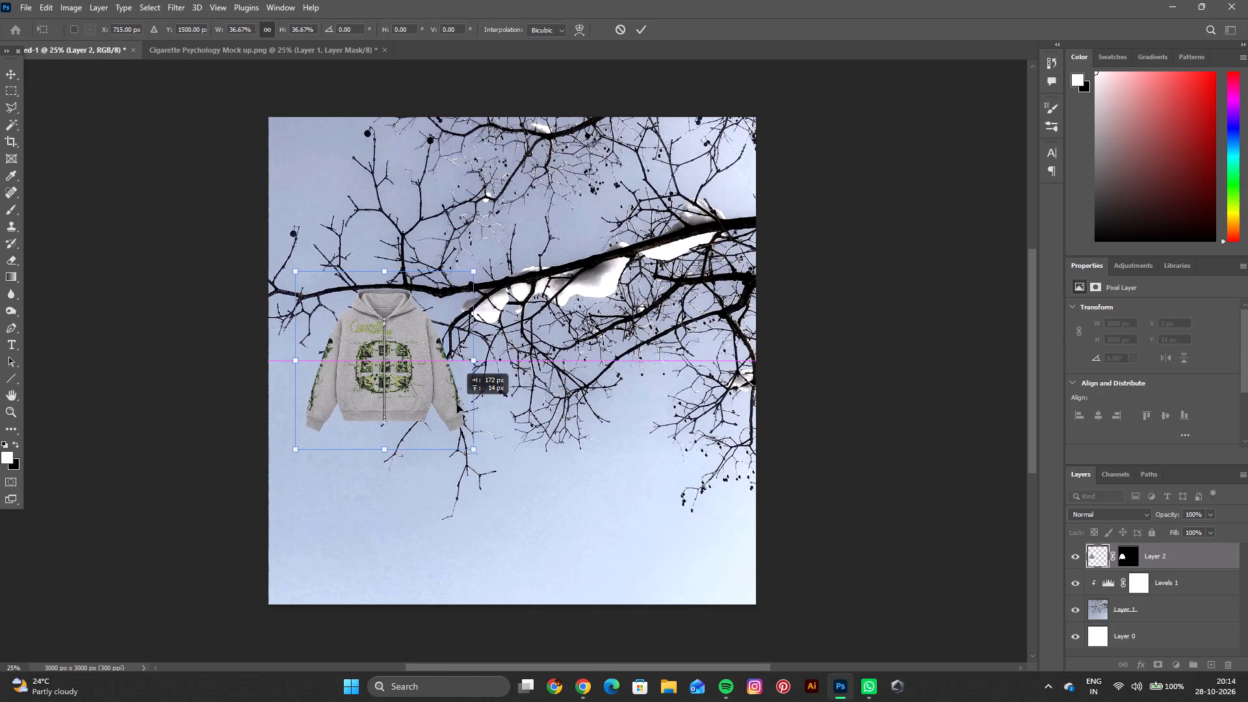
{"action": "left_click_drag", "start_coordinate": [457, 404], "coordinate": [471, 397]}
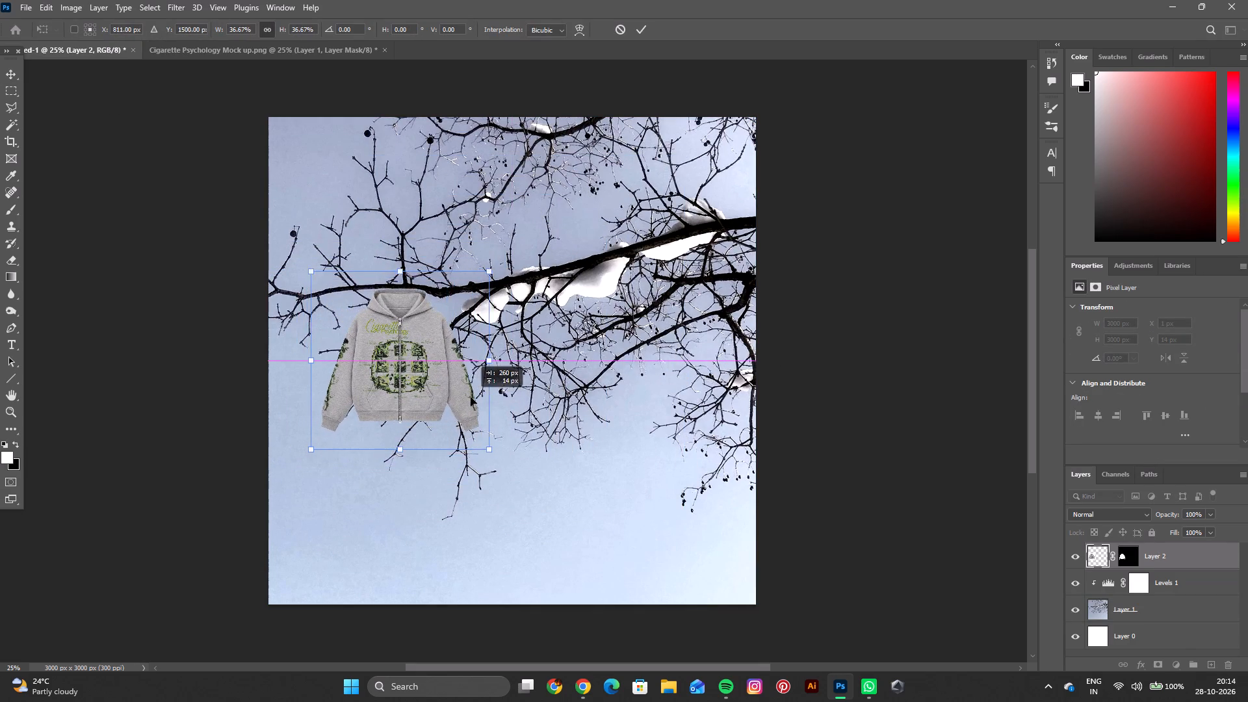
{"action": "left_click_drag", "start_coordinate": [471, 397], "coordinate": [476, 402]}
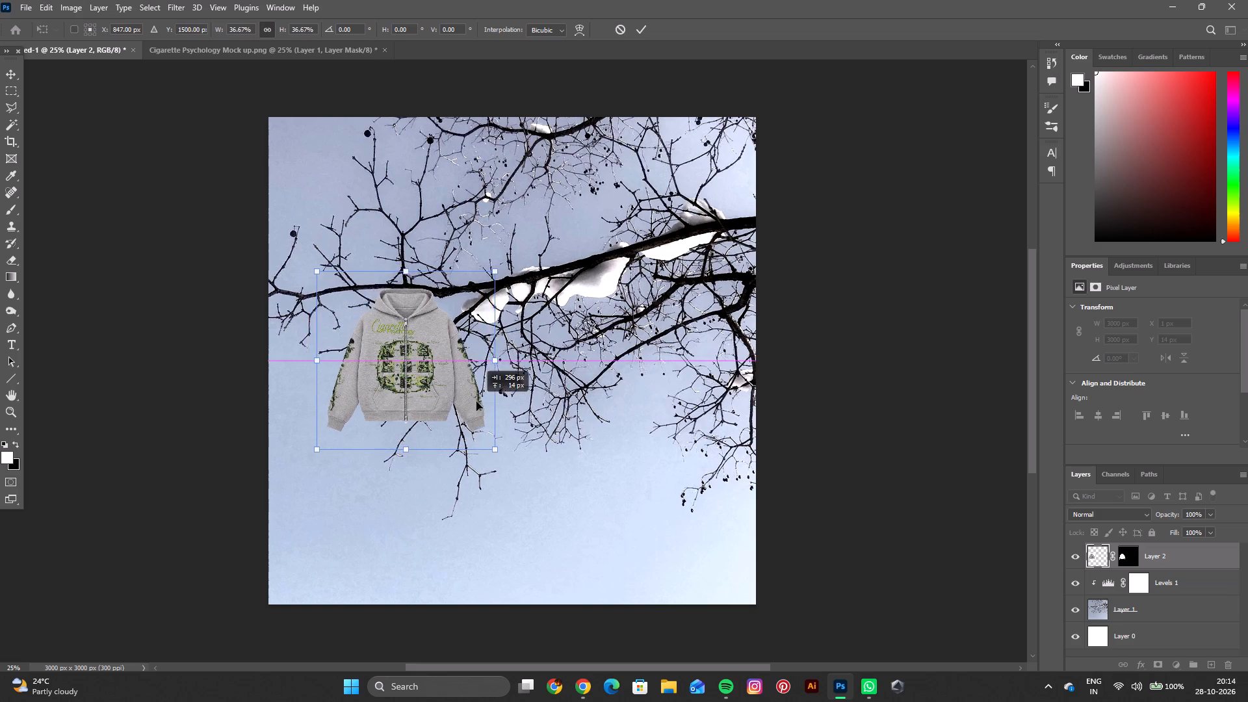
{"action": "left_click_drag", "start_coordinate": [476, 402], "coordinate": [473, 285]}
{"action": "left_click", "coordinate": [641, 26]}
{"action": "left_click_drag", "start_coordinate": [435, 231], "coordinate": [433, 229]}
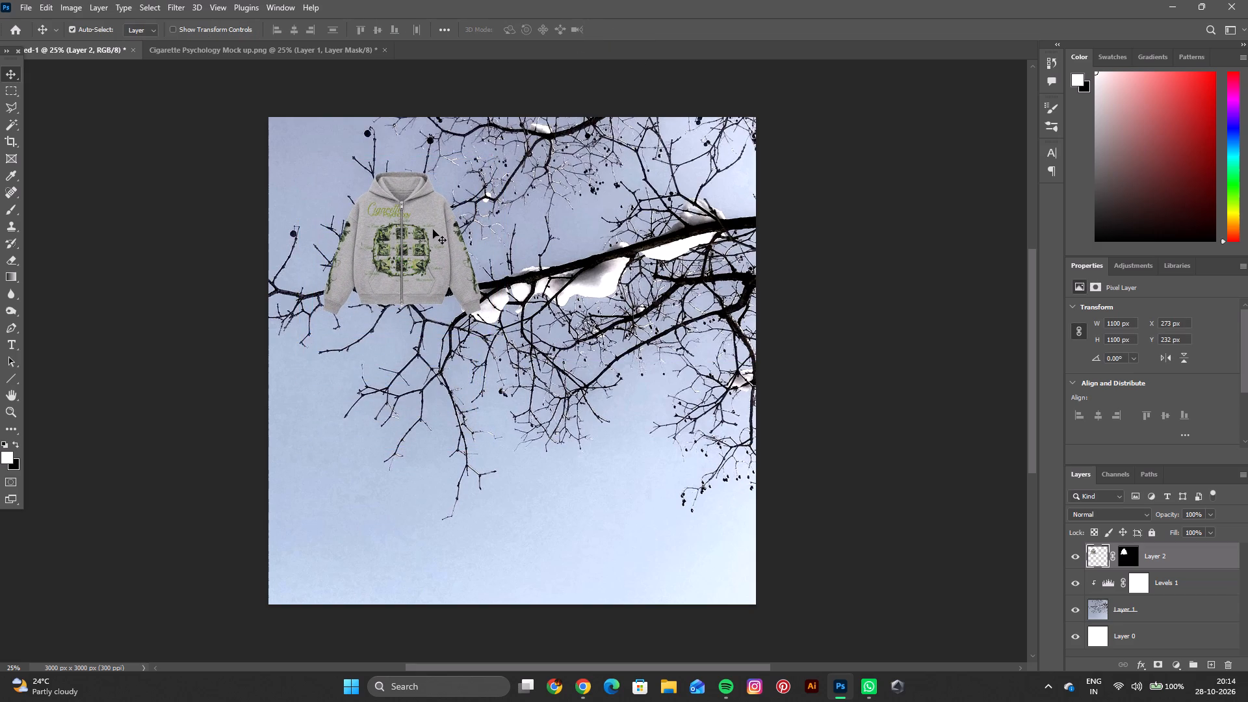
{"action": "left_click_drag", "start_coordinate": [433, 229], "coordinate": [427, 234]}
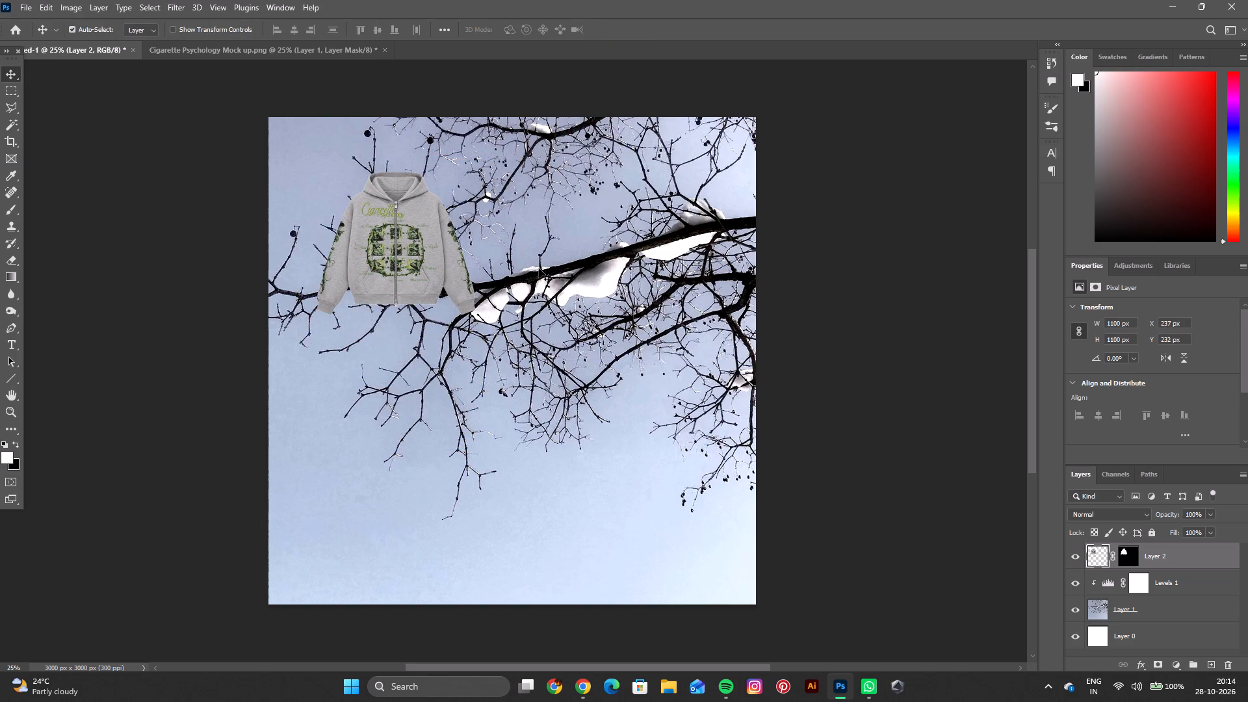
{"action": "left_click", "coordinate": [773, 272]}
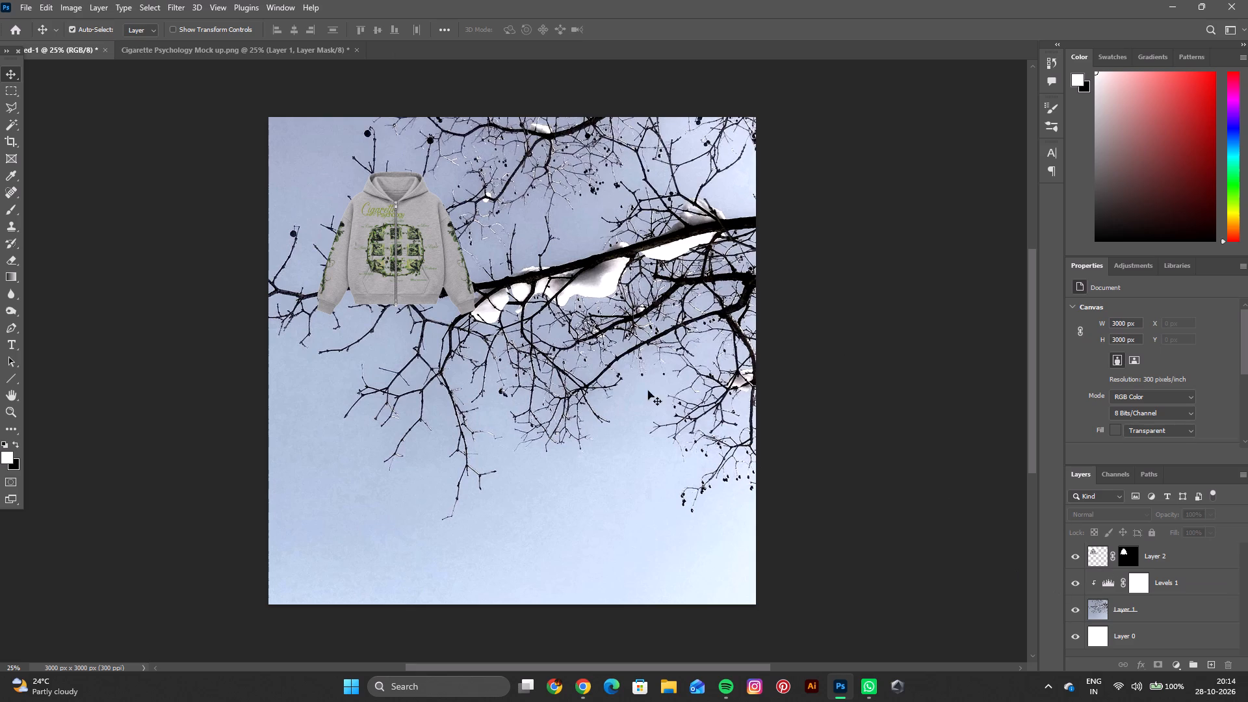
Return to the Cigarette Psychology mockup document and hide its hoodie layer.
{"action": "left_click", "coordinate": [215, 56]}
{"action": "left_click", "coordinate": [51, 51]}
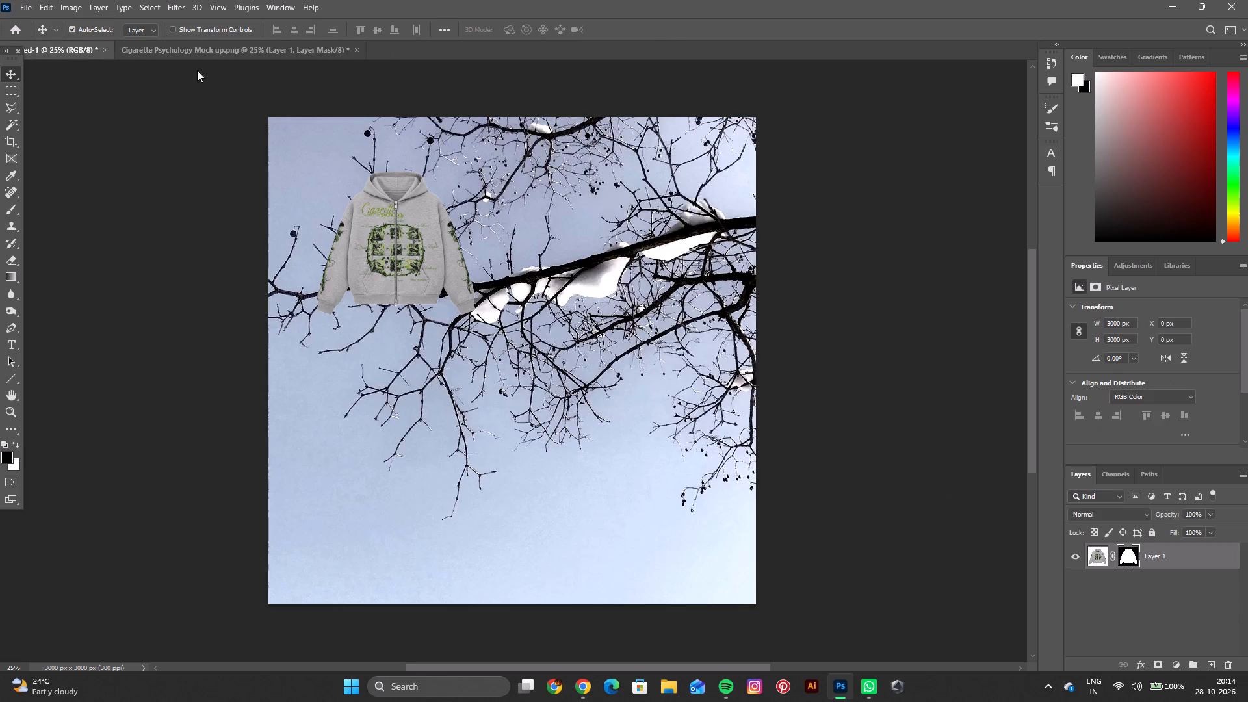
{"action": "left_click", "coordinate": [201, 58]}
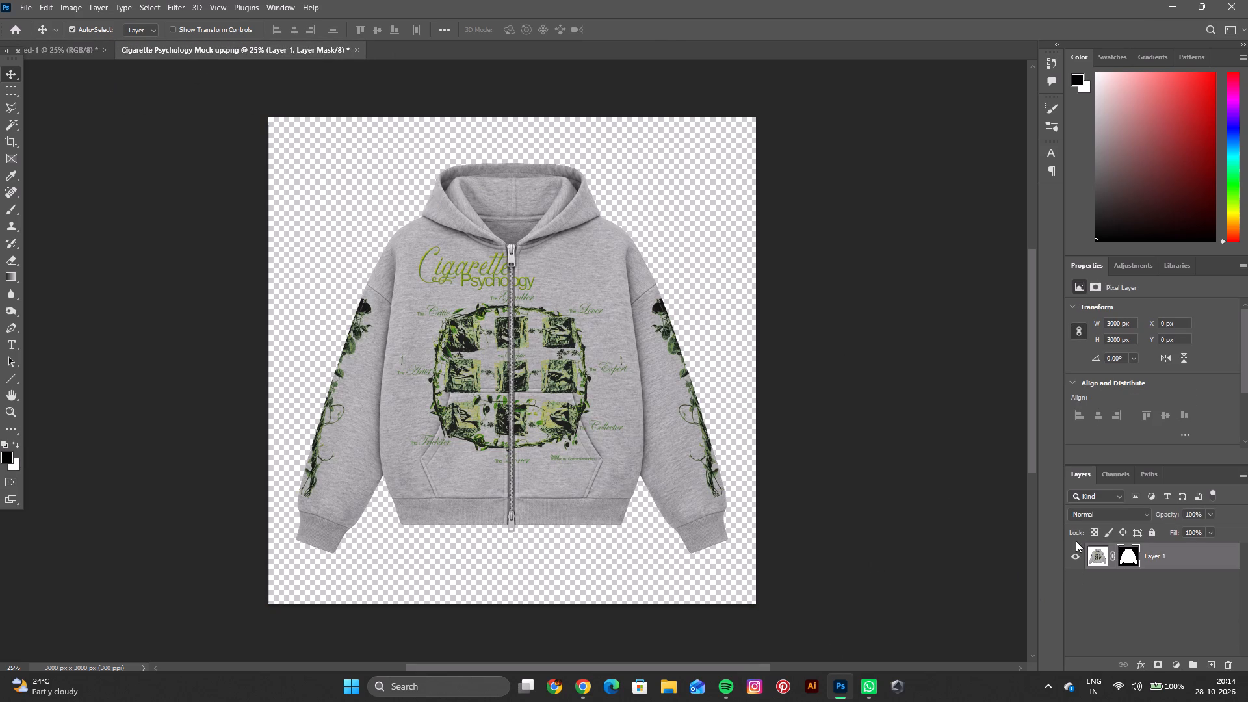
{"action": "left_click", "coordinate": [1073, 556]}
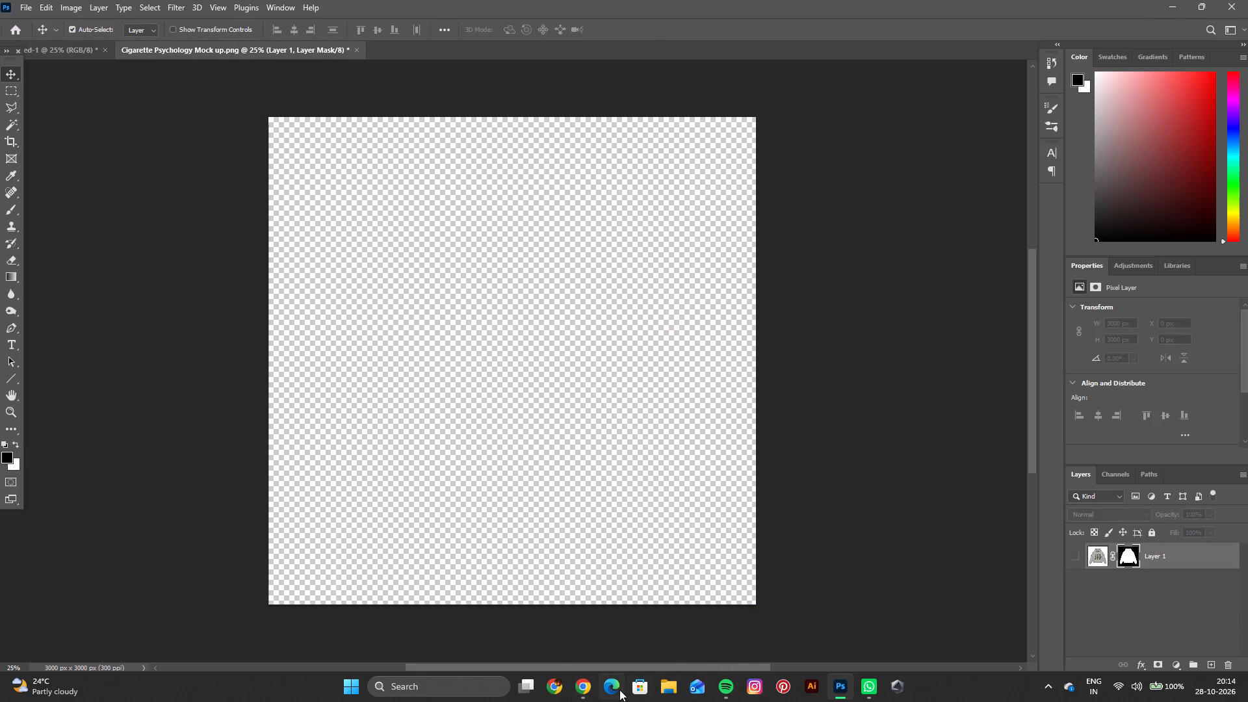
Switch to Chrome and open the Unitee dashboard in a new tab.
{"action": "left_click", "coordinate": [579, 694]}
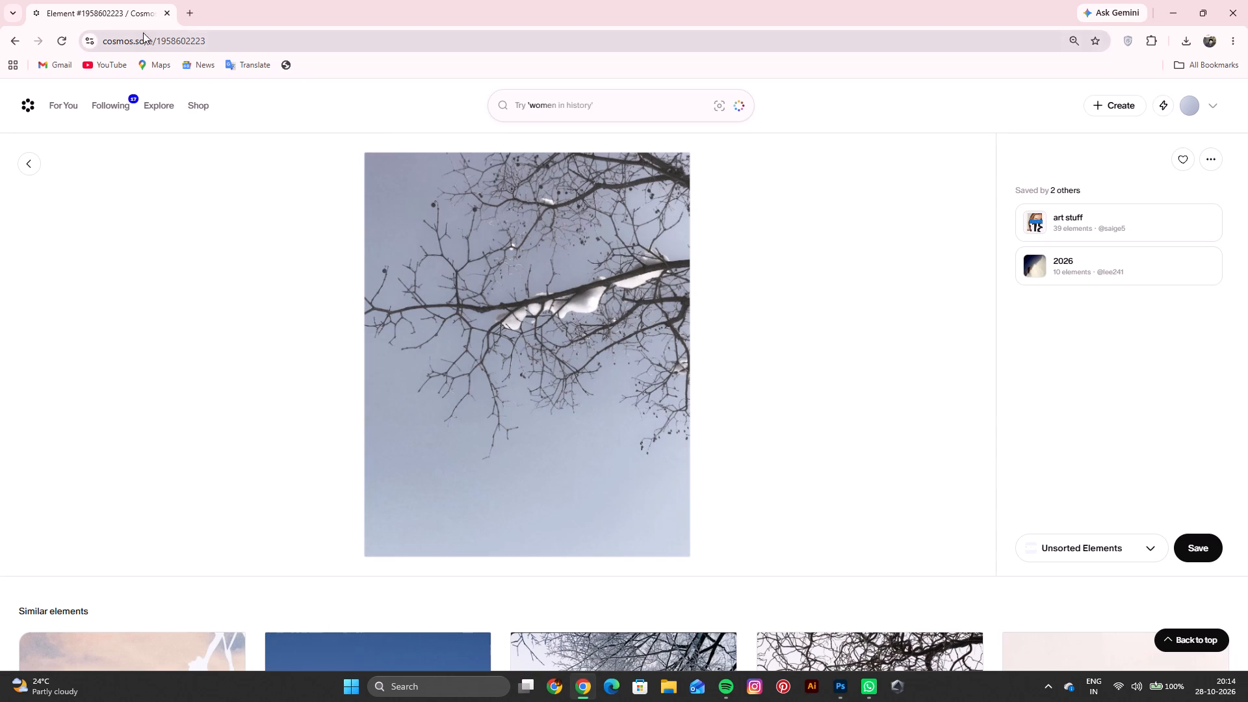
{"action": "left_click", "coordinate": [183, 19]}
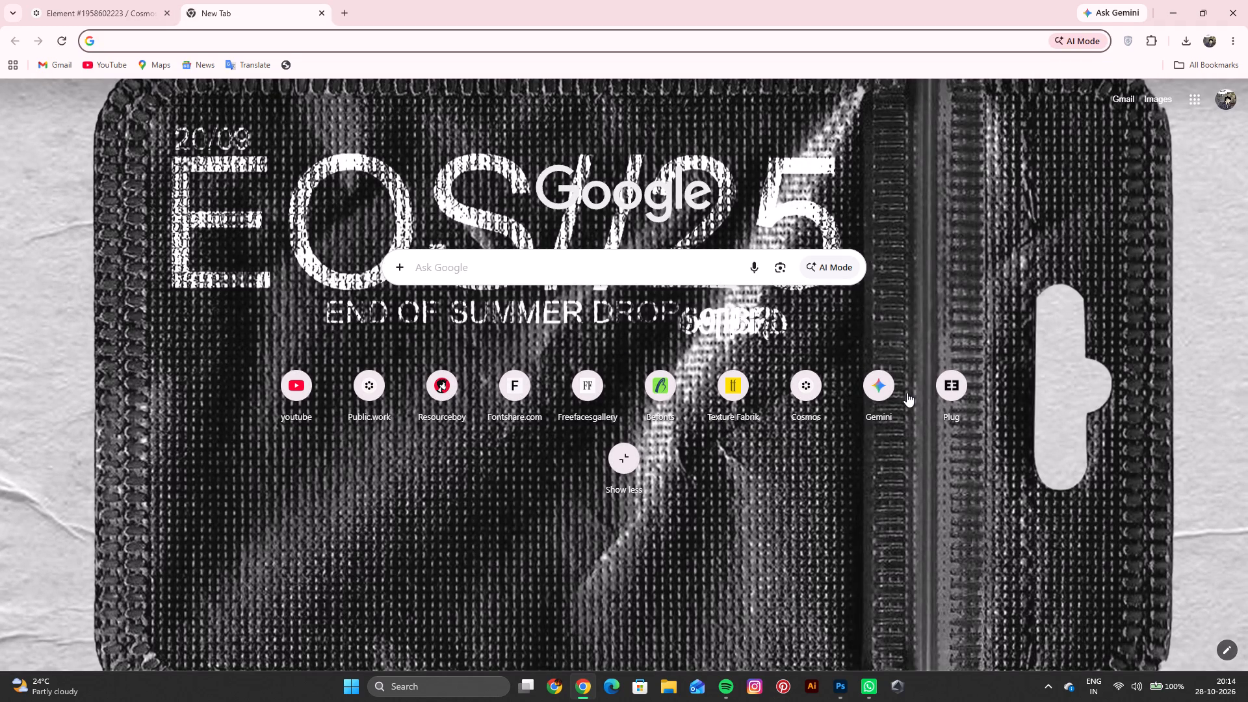
{"action": "left_click", "coordinate": [935, 409]}
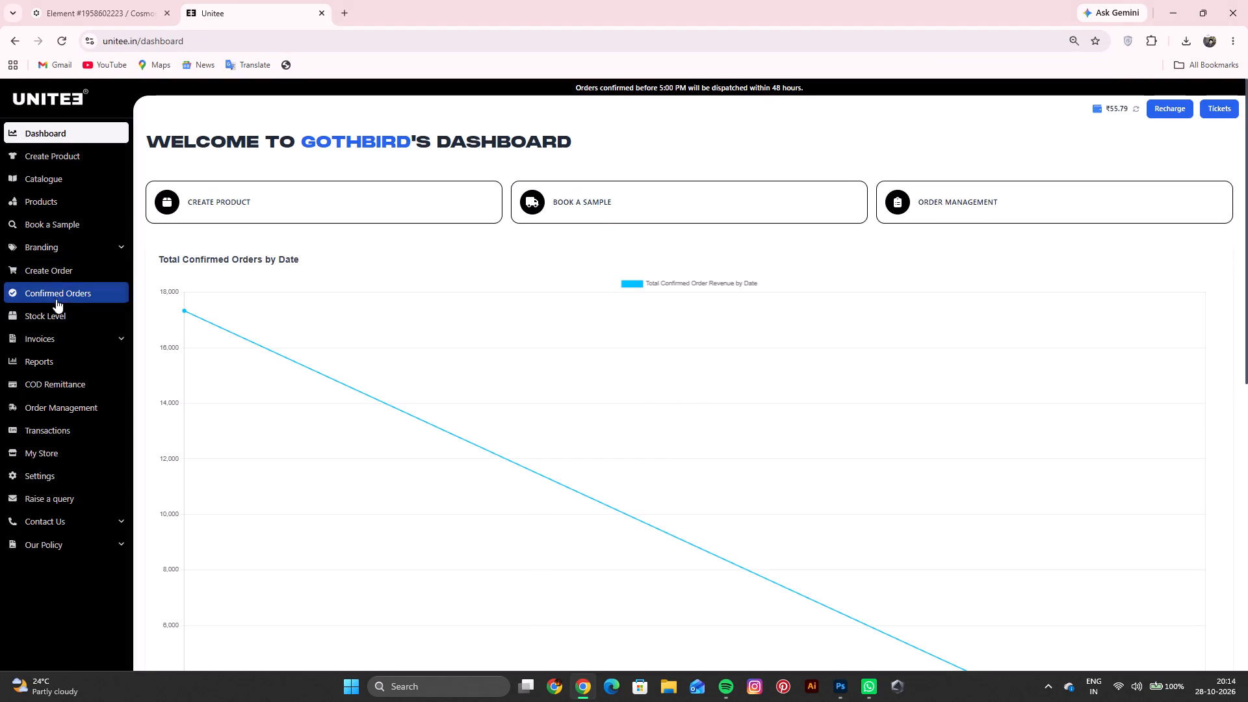
Check the Unitee Products list, and start a new product design from the Grey Boxy Dual Zipper Hoodie.
{"action": "left_click", "coordinate": [57, 203]}
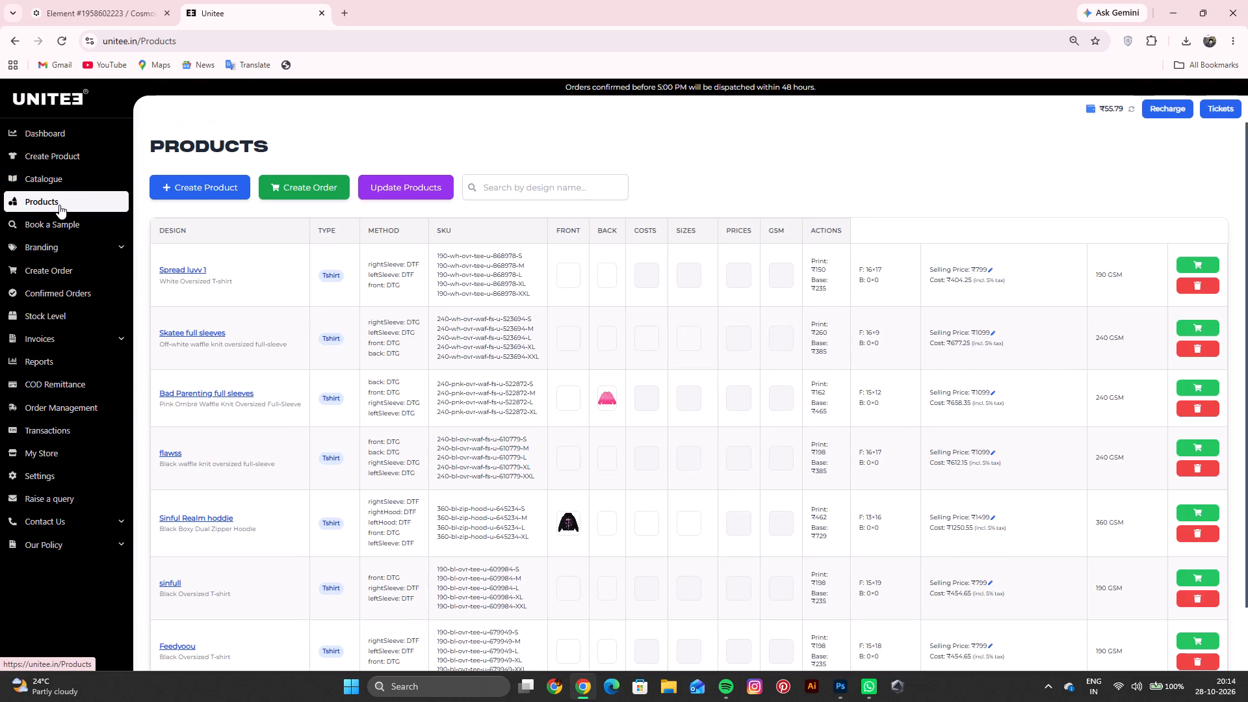
{"action": "scroll", "coordinate": [513, 444], "scroll_direction": "down", "scroll_amount": 1}
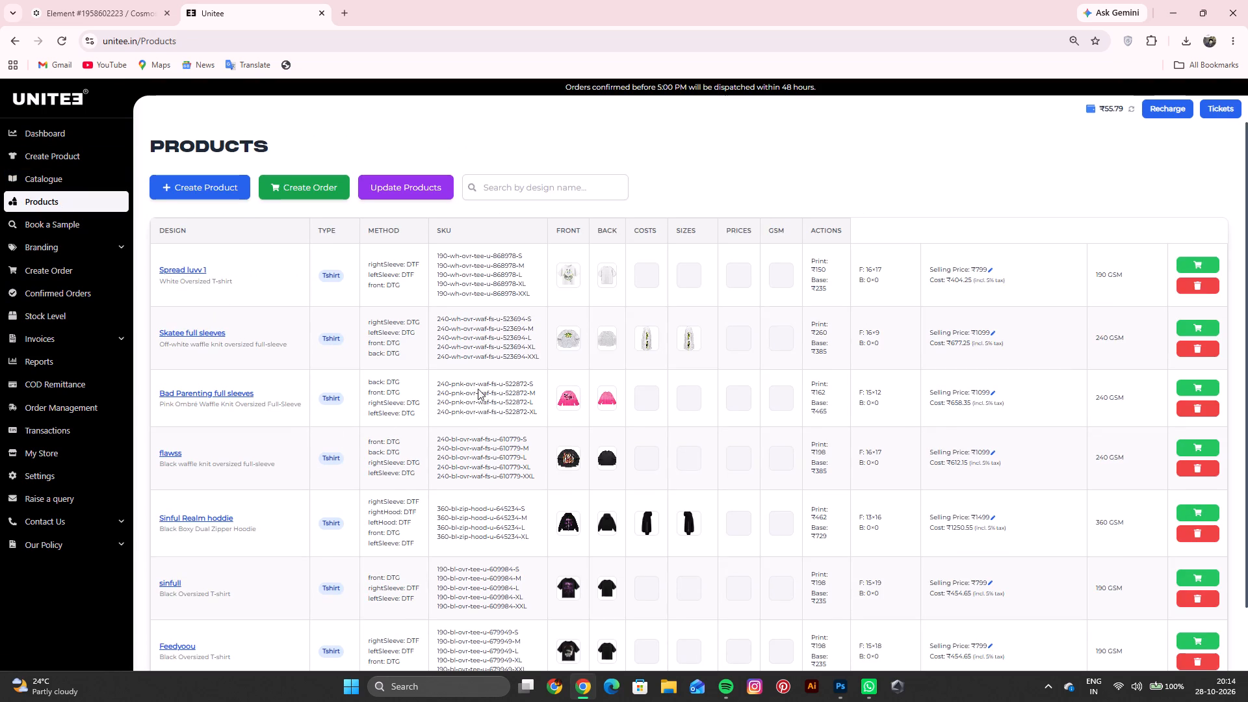
{"action": "scroll", "coordinate": [317, 424], "scroll_direction": "up", "scroll_amount": 2}
{"action": "left_click", "coordinate": [57, 161]}
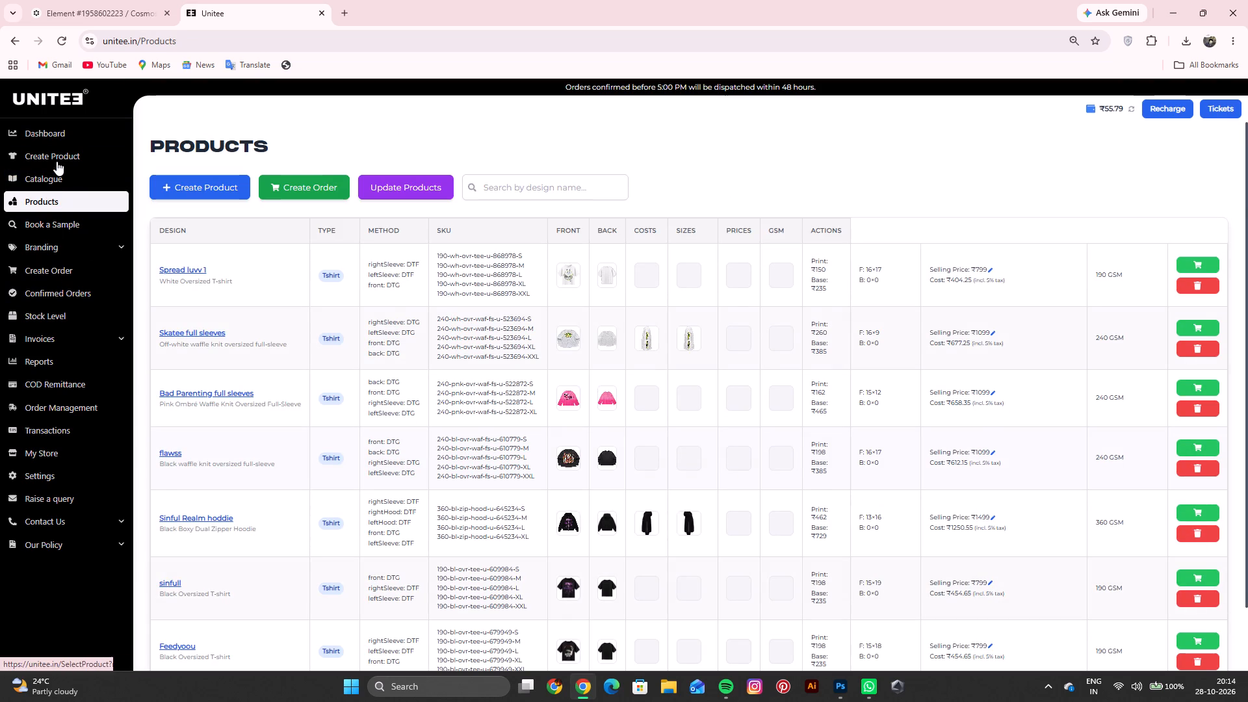
{"action": "left_click", "coordinate": [57, 161]}
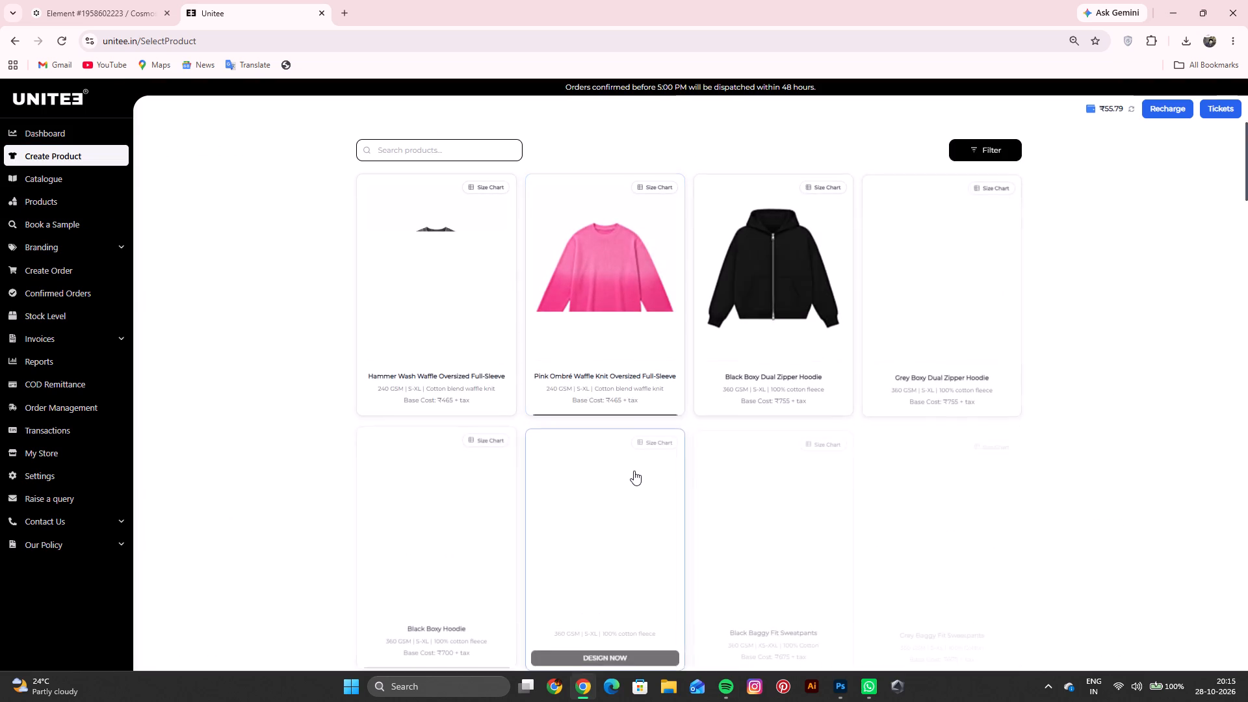
{"action": "scroll", "coordinate": [636, 471], "scroll_direction": "down", "scroll_amount": 2}
{"action": "scroll", "coordinate": [633, 472], "scroll_direction": "up", "scroll_amount": 2}
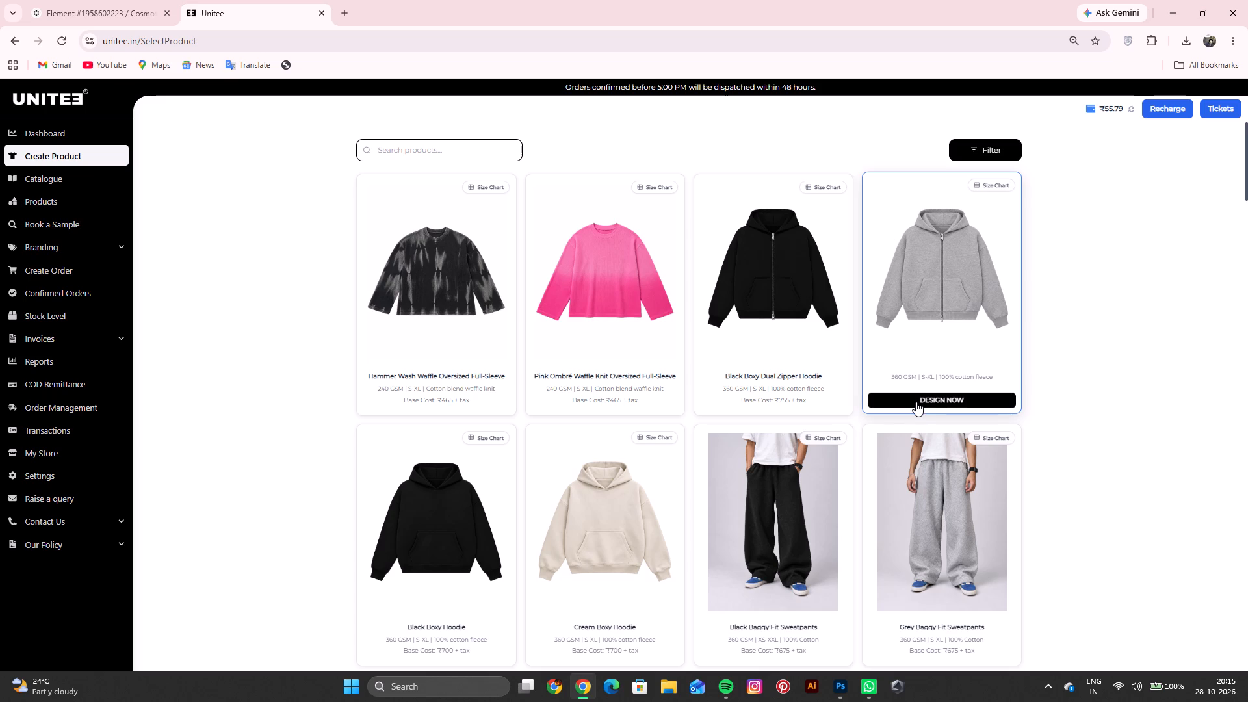
{"action": "left_click", "coordinate": [916, 401]}
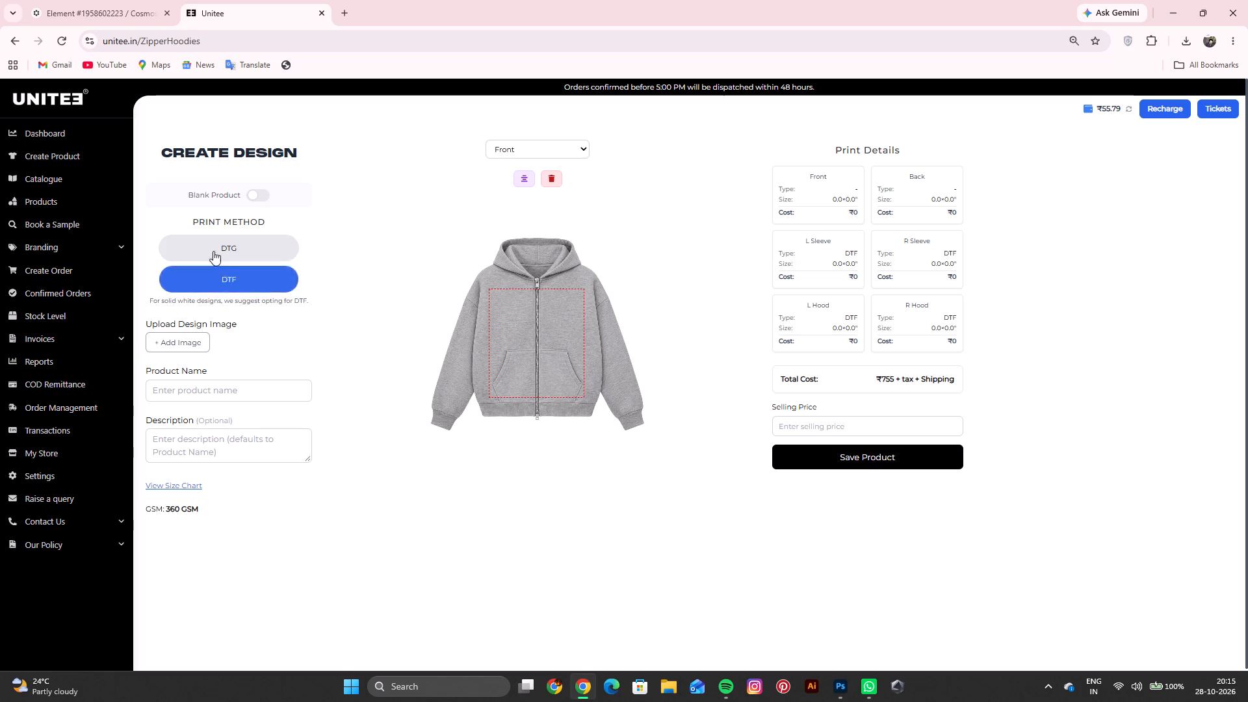
Save the grey zipper hoodie as a blank product named "blank" with a selling price of 1499.
{"action": "left_click", "coordinate": [252, 201]}
{"action": "left_click", "coordinate": [213, 284]}
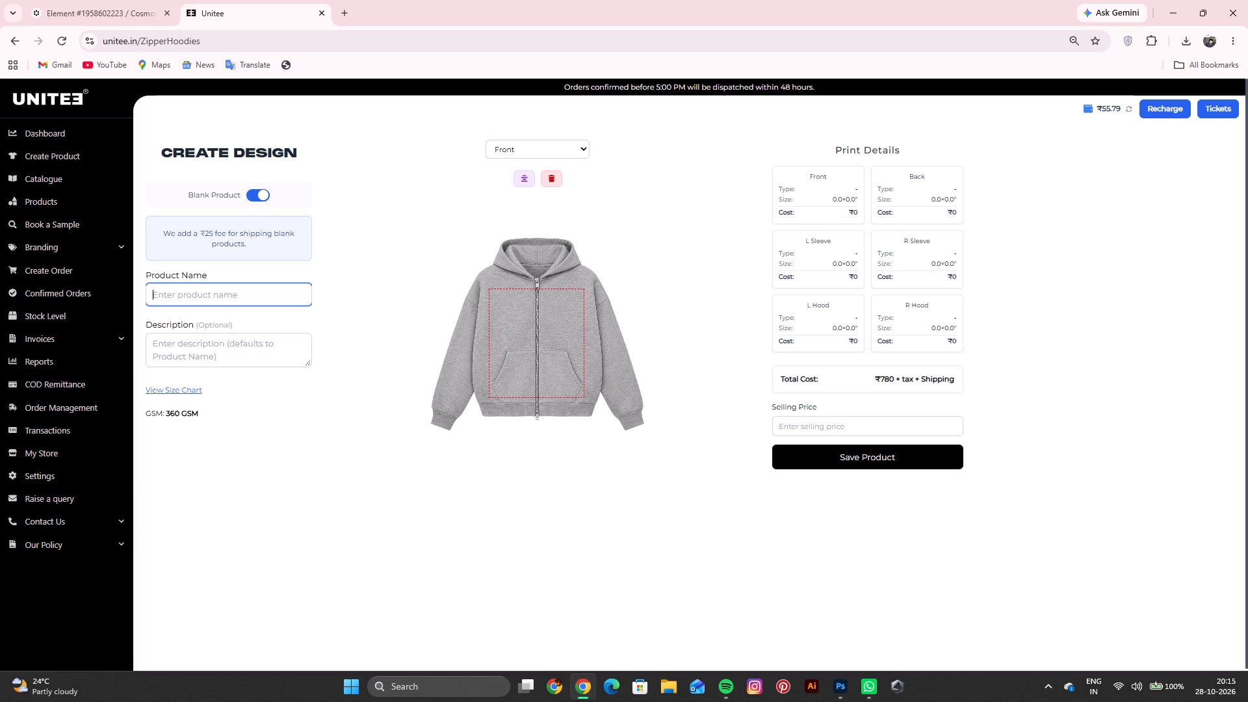
{"action": "type", "text": "blank"}
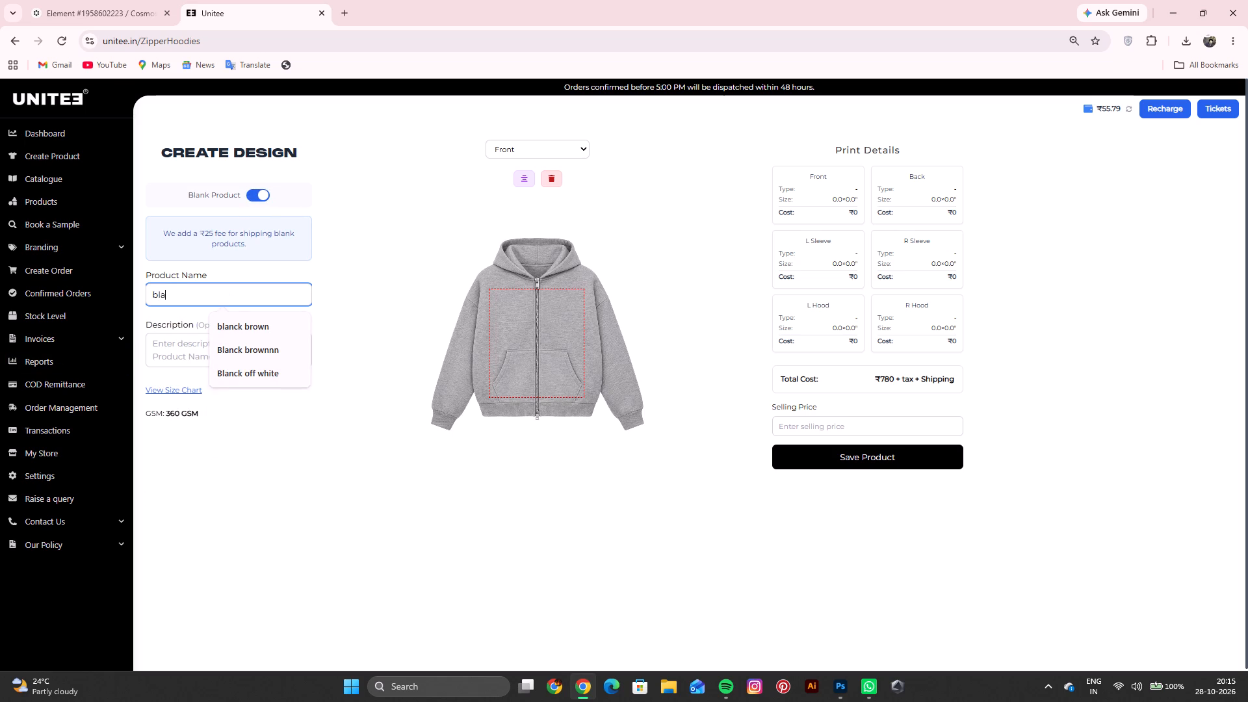
{"action": "left_click", "coordinate": [785, 426]}
{"action": "type", "text": "1499"}
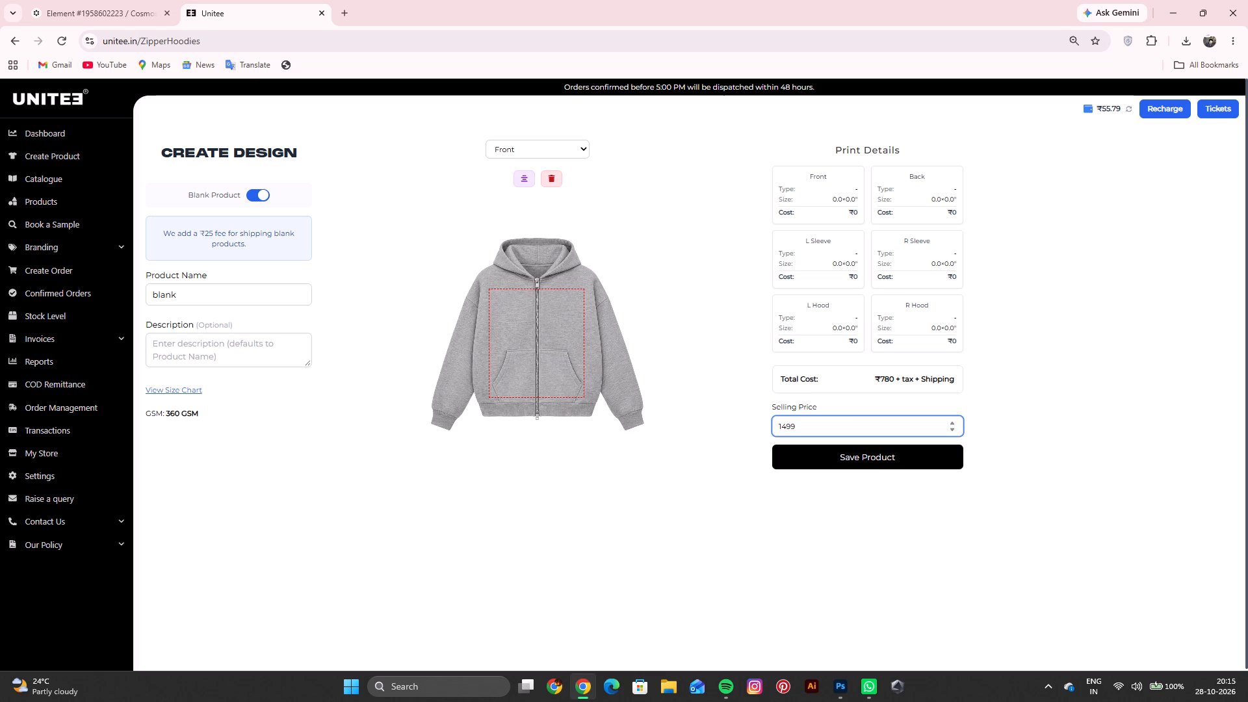
{"action": "left_click", "coordinate": [808, 462]}
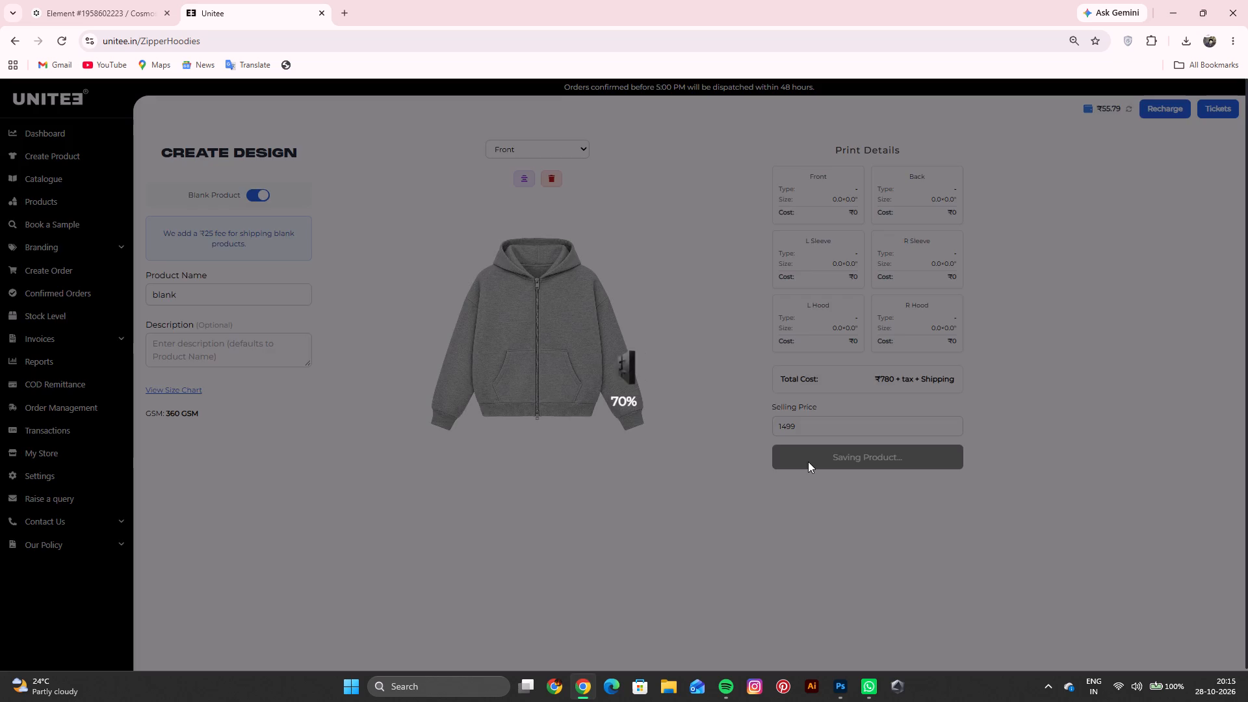
{"action": "left_click", "coordinate": [599, 404]}
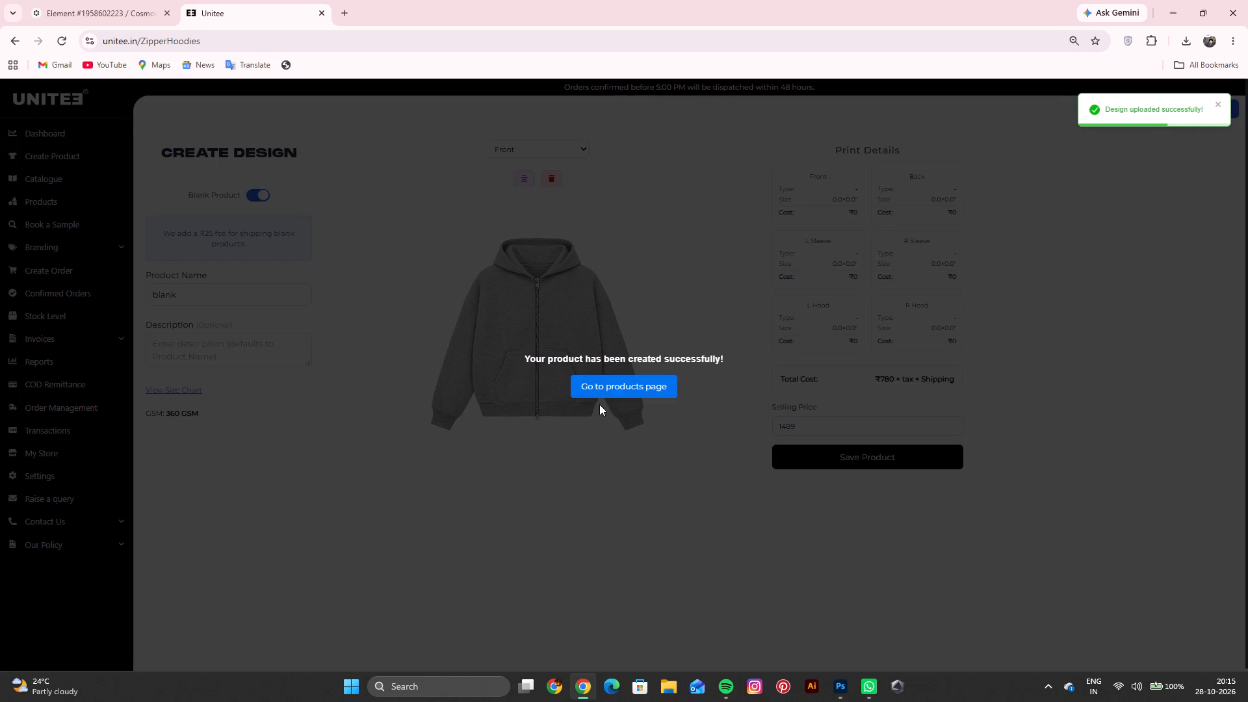
Go to the Unitee products page after creating the blank product.
{"action": "left_click", "coordinate": [562, 448]}
{"action": "left_click", "coordinate": [651, 383]}
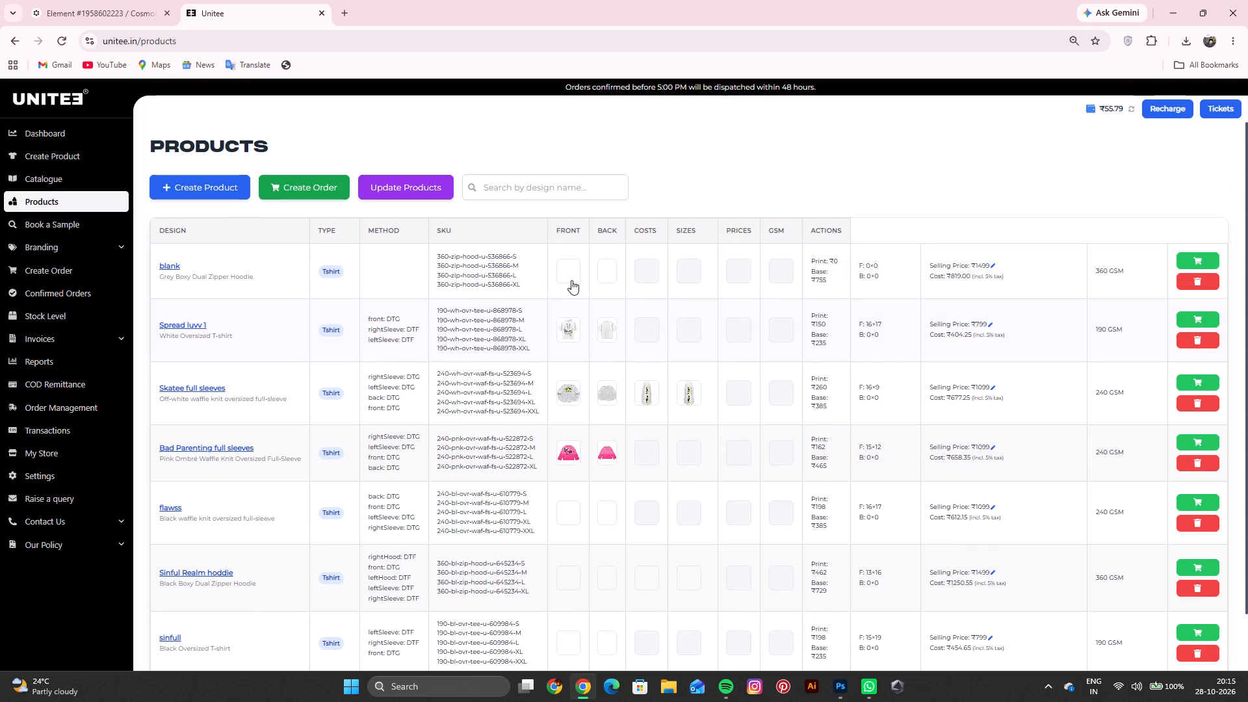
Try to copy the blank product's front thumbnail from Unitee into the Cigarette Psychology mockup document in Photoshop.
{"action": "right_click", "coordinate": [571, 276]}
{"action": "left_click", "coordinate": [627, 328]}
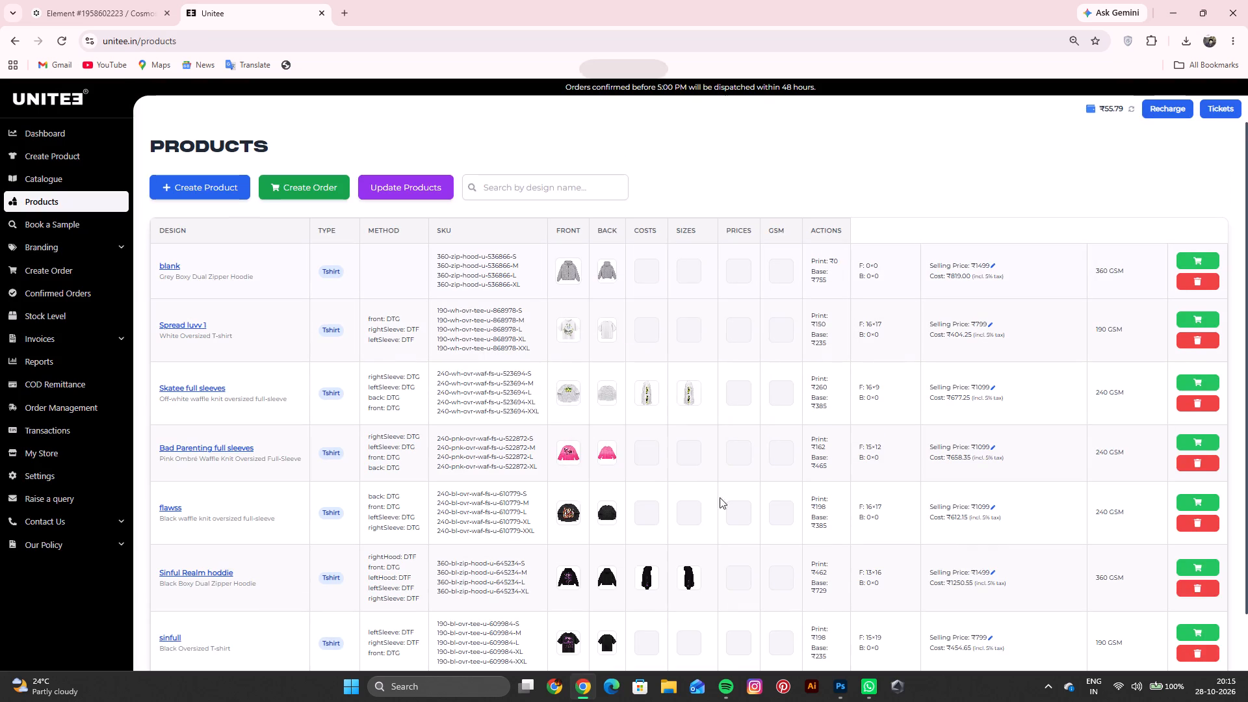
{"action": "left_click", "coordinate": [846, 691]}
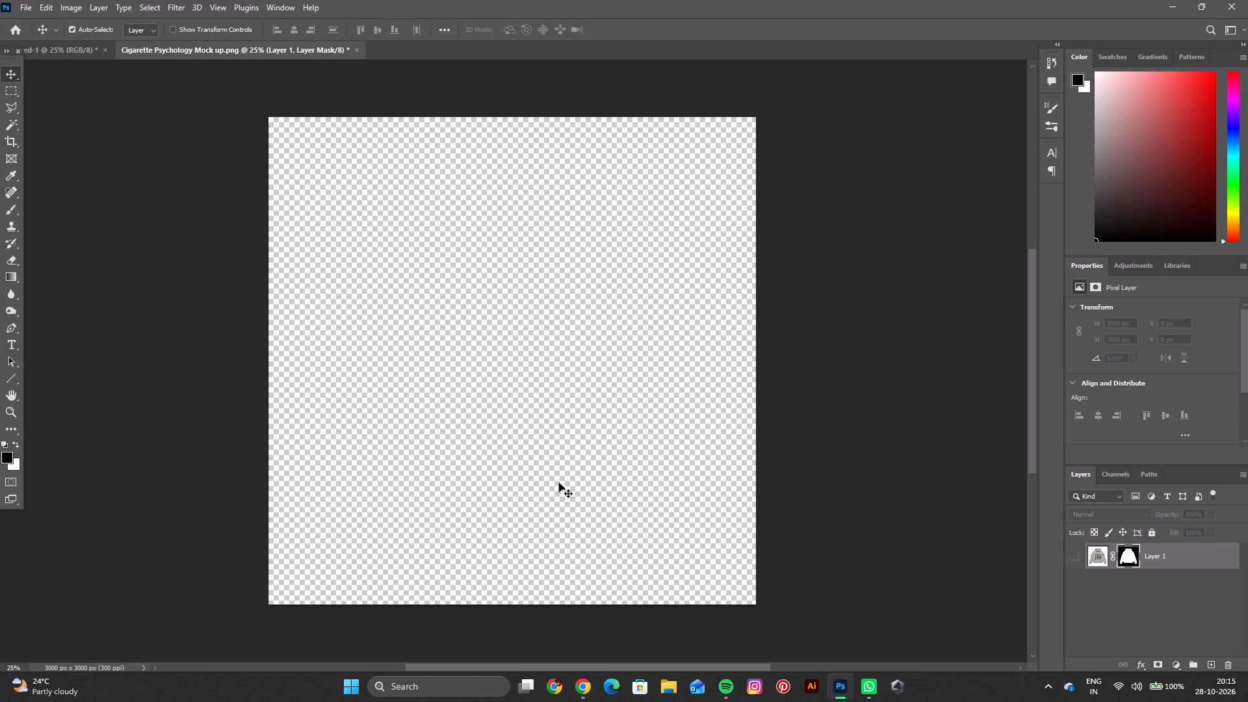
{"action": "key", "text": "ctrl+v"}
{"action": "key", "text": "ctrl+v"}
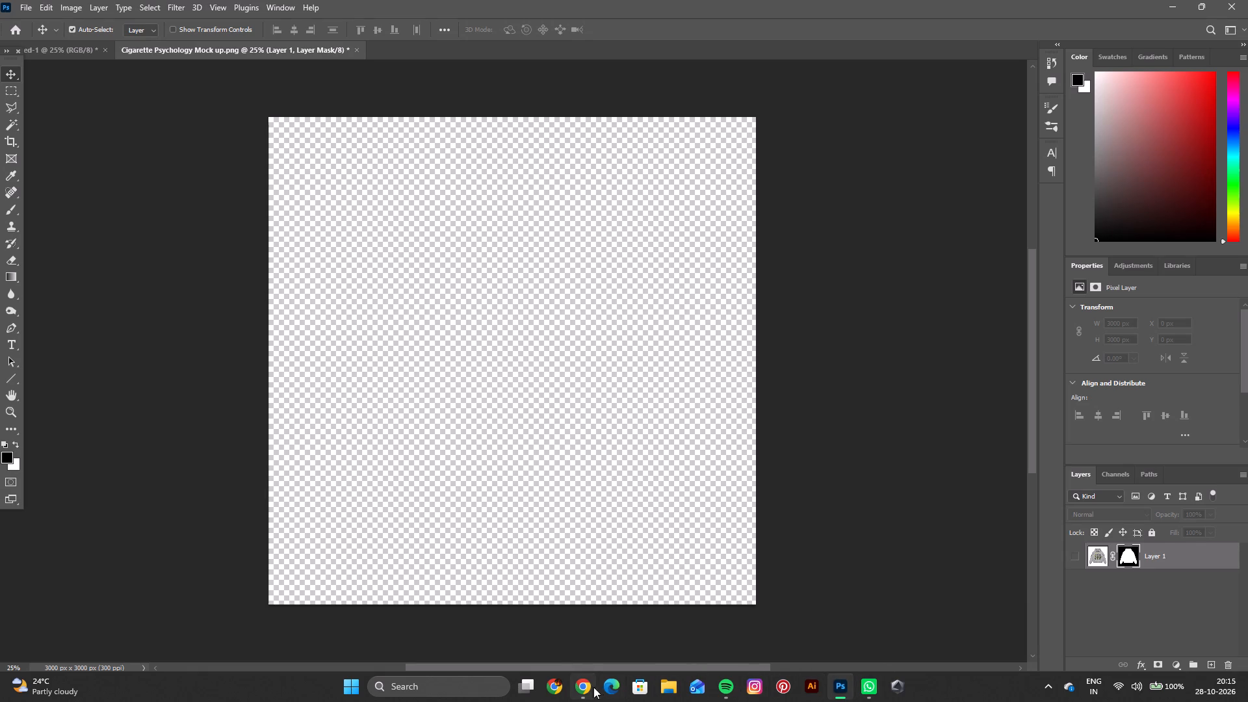
Switch back to Chrome, open the blank product's enlarged front image, and copy it.
{"action": "left_click", "coordinate": [589, 688]}
{"action": "right_click", "coordinate": [576, 278]}
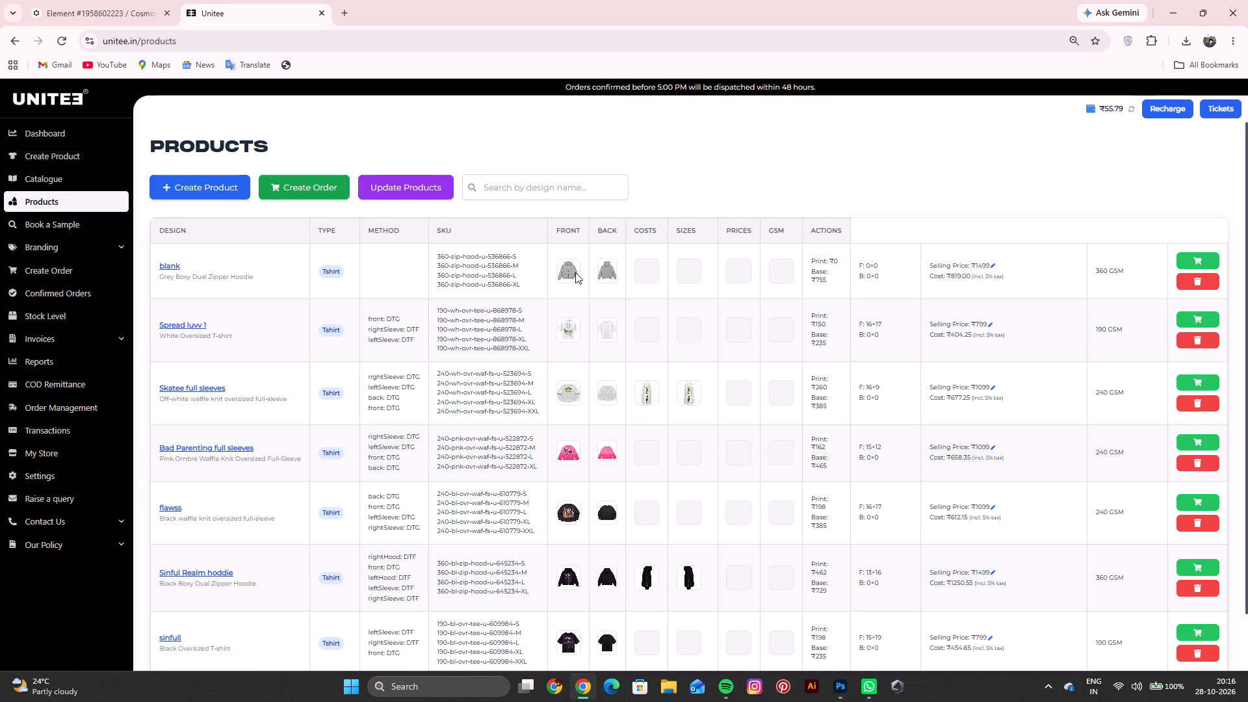
{"action": "left_click", "coordinate": [575, 269]}
{"action": "right_click", "coordinate": [575, 271]}
{"action": "left_click", "coordinate": [471, 346]}
{"action": "left_click", "coordinate": [572, 266]}
{"action": "right_click", "coordinate": [621, 328]}
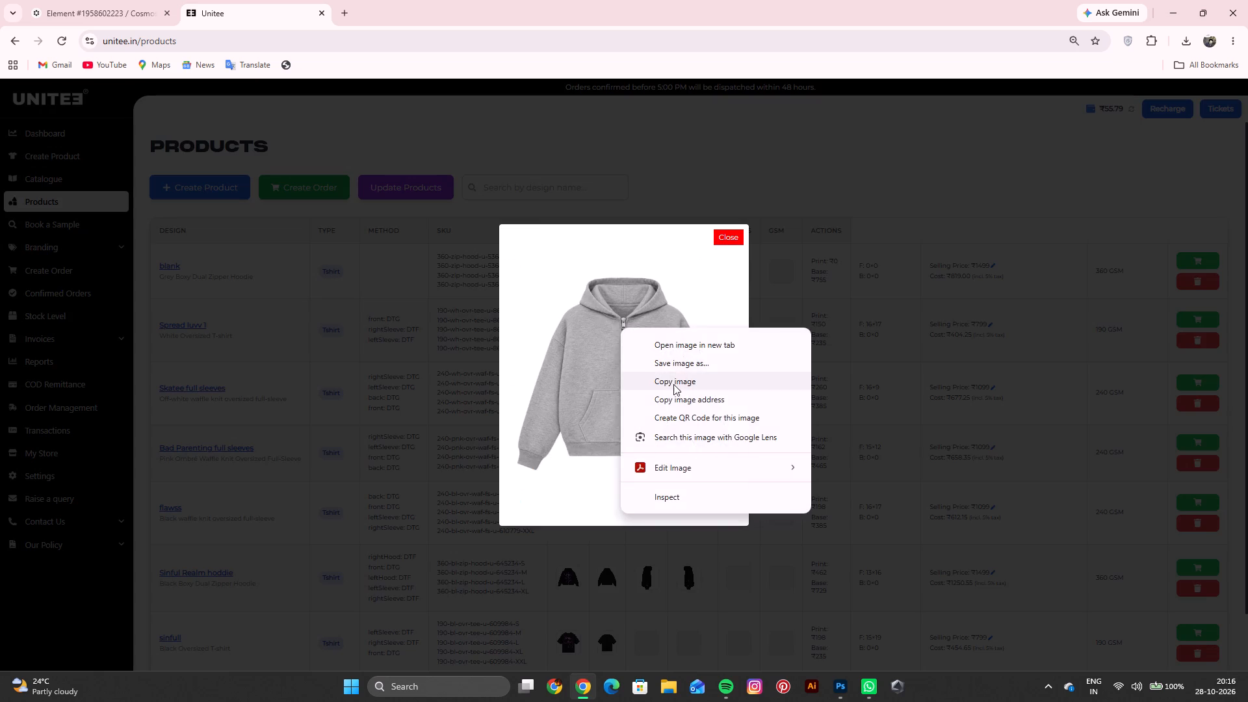
{"action": "left_click", "coordinate": [673, 384]}
{"action": "left_click", "coordinate": [1043, 254]}
Switch to Photoshop, paste the blank hoodie image above Layer 1 in the Cigarette Psychology mockup, and keep Layer 1 hidden.
{"action": "left_click", "coordinate": [844, 692]}
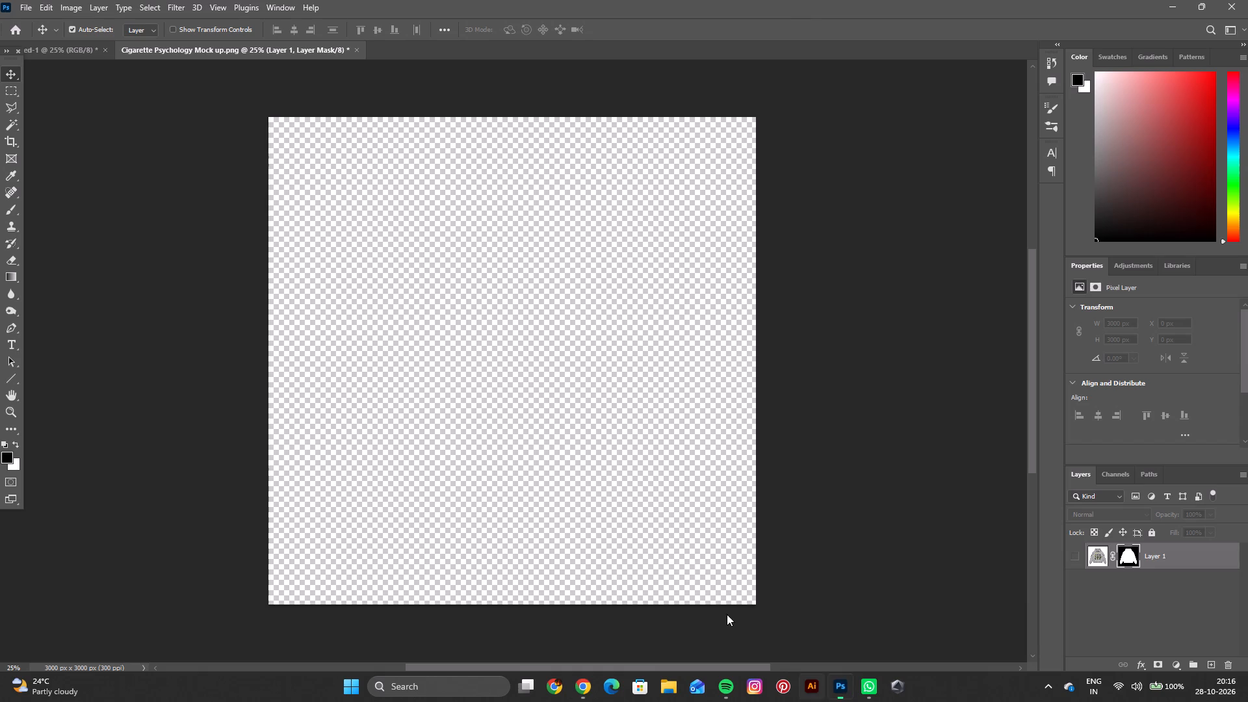
{"action": "key", "text": "ctrl+v"}
{"action": "right_click", "coordinate": [683, 501]}
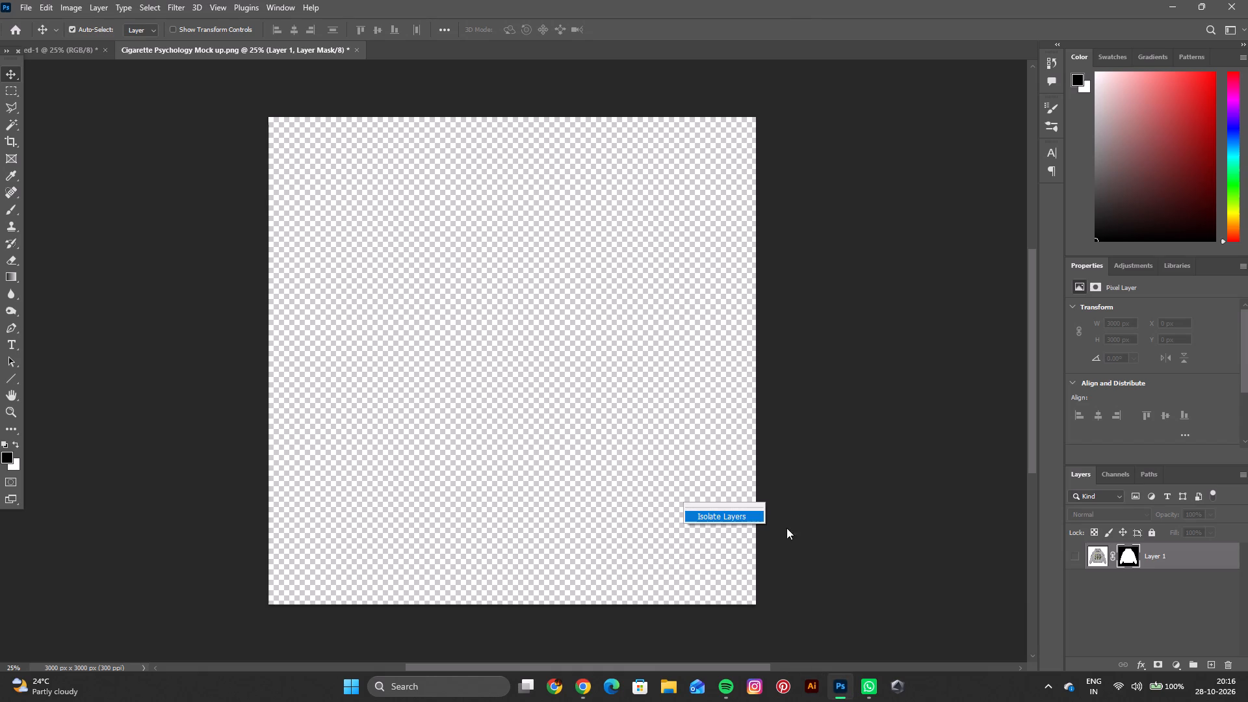
{"action": "left_click", "coordinate": [1169, 554]}
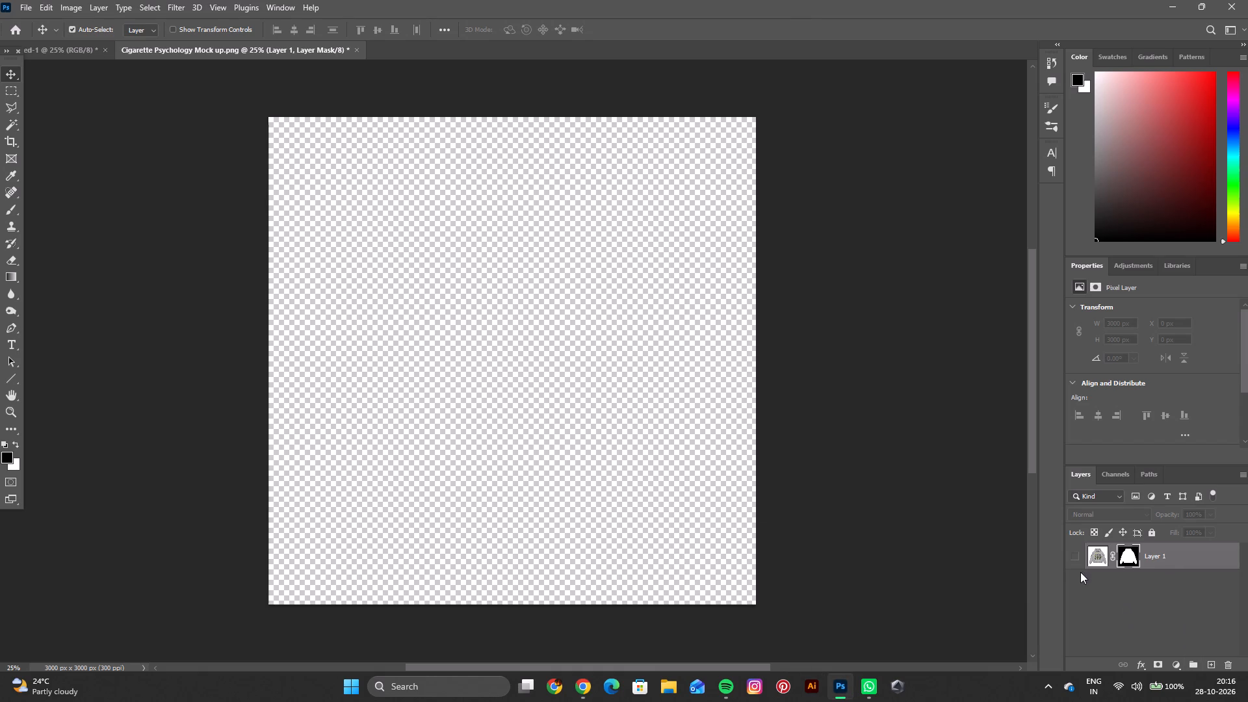
{"action": "left_click", "coordinate": [1076, 562]}
{"action": "key", "text": "ctrl+v"}
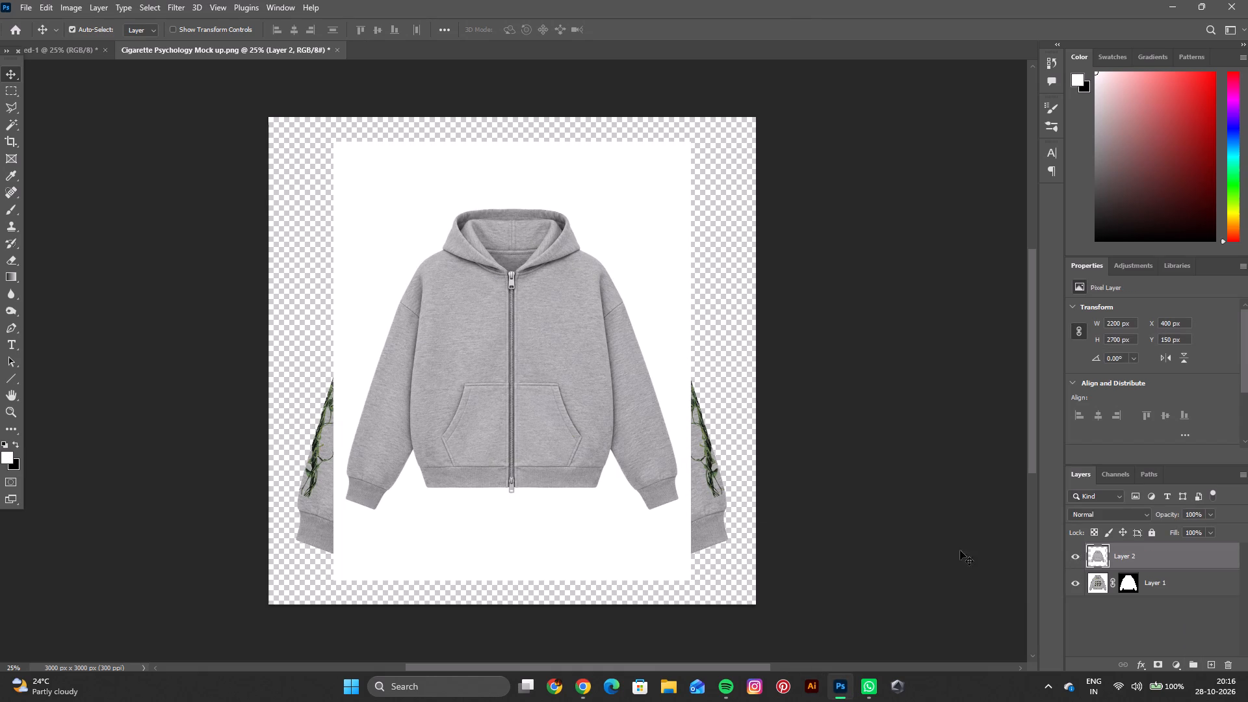
{"action": "left_click", "coordinate": [1074, 584]}
{"action": "left_click", "coordinate": [659, 399]}
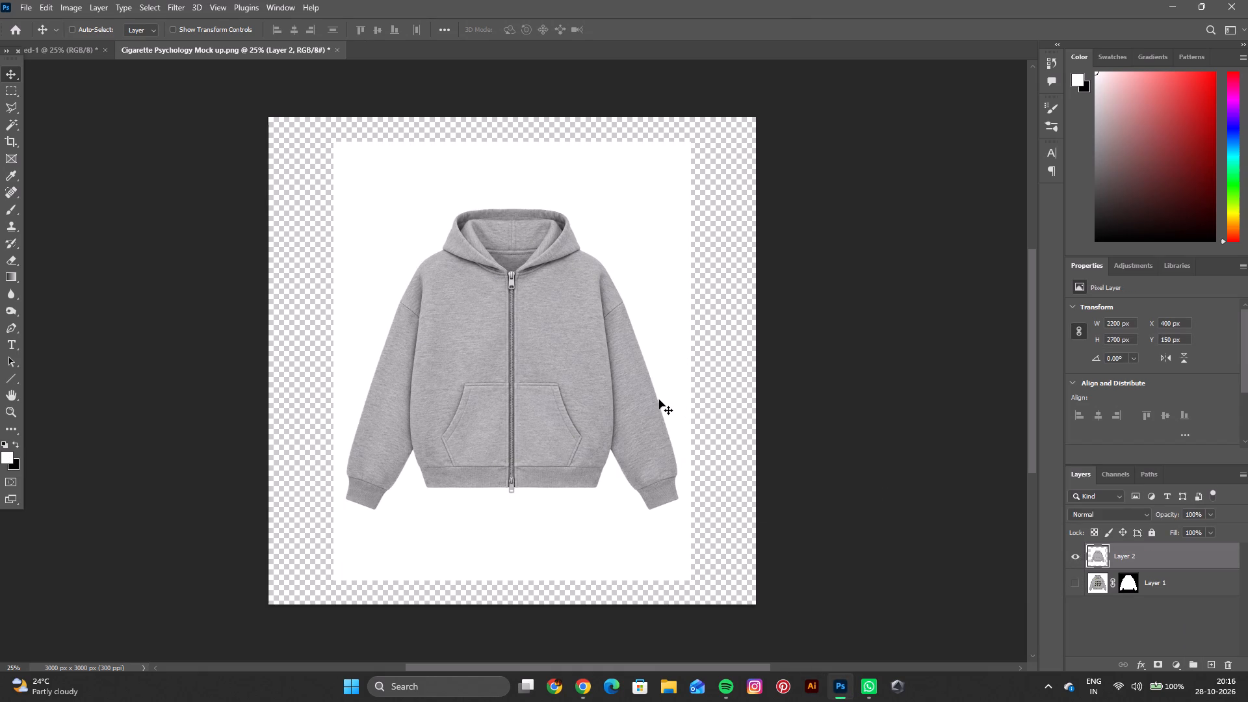
Select the white background around the pasted blank hoodie with the Magic Wand, delete it, and clear the selection.
{"action": "left_click", "coordinate": [0, 127]}
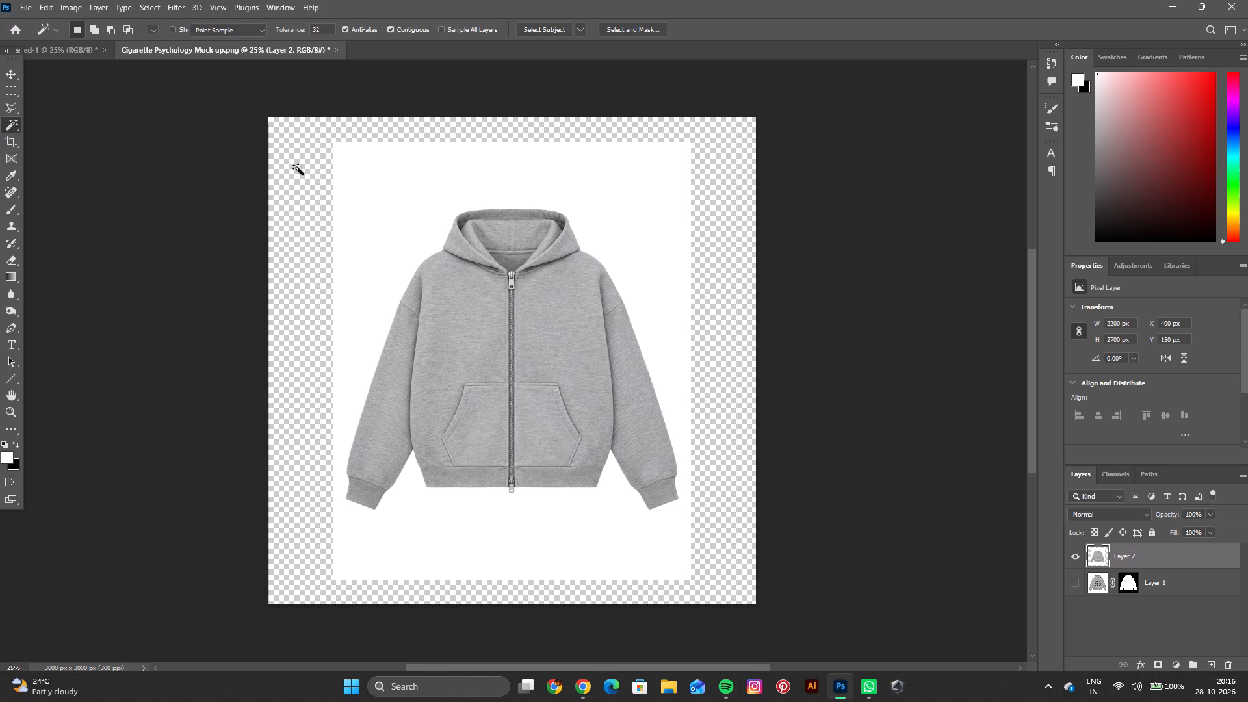
{"action": "left_click", "coordinate": [371, 174]}
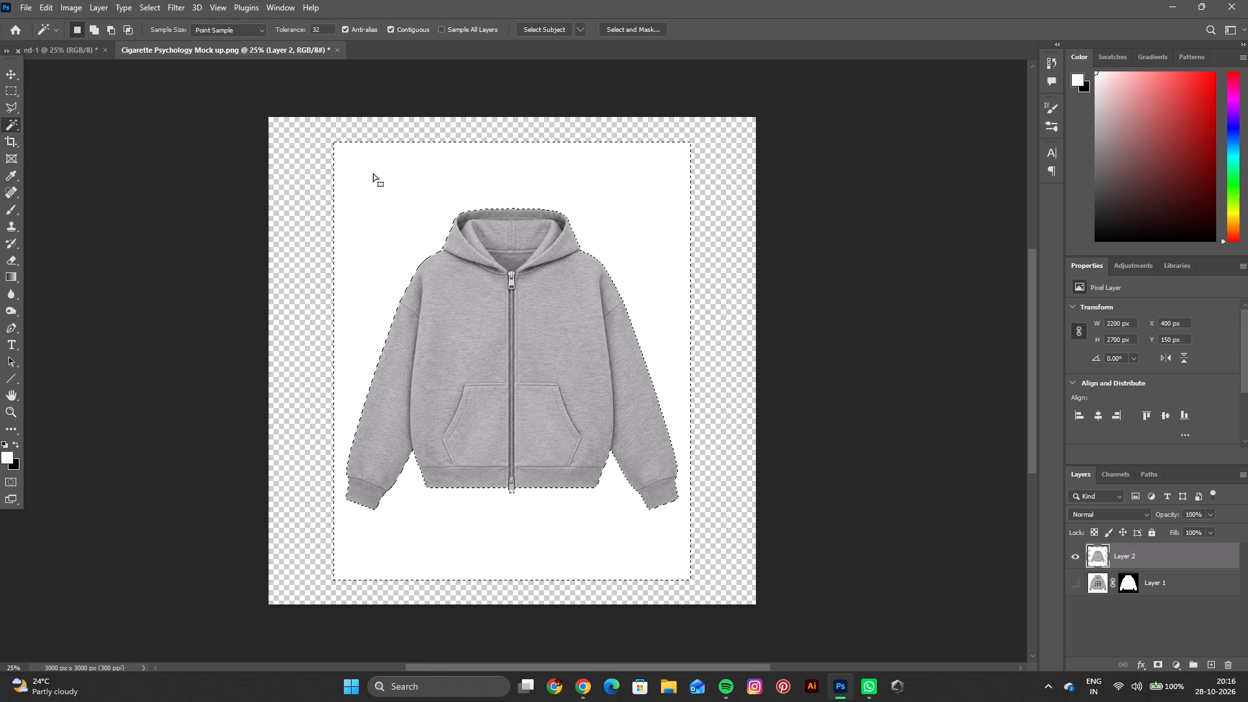
{"action": "key", "text": "Delete"}
{"action": "left_click", "coordinate": [374, 174]}
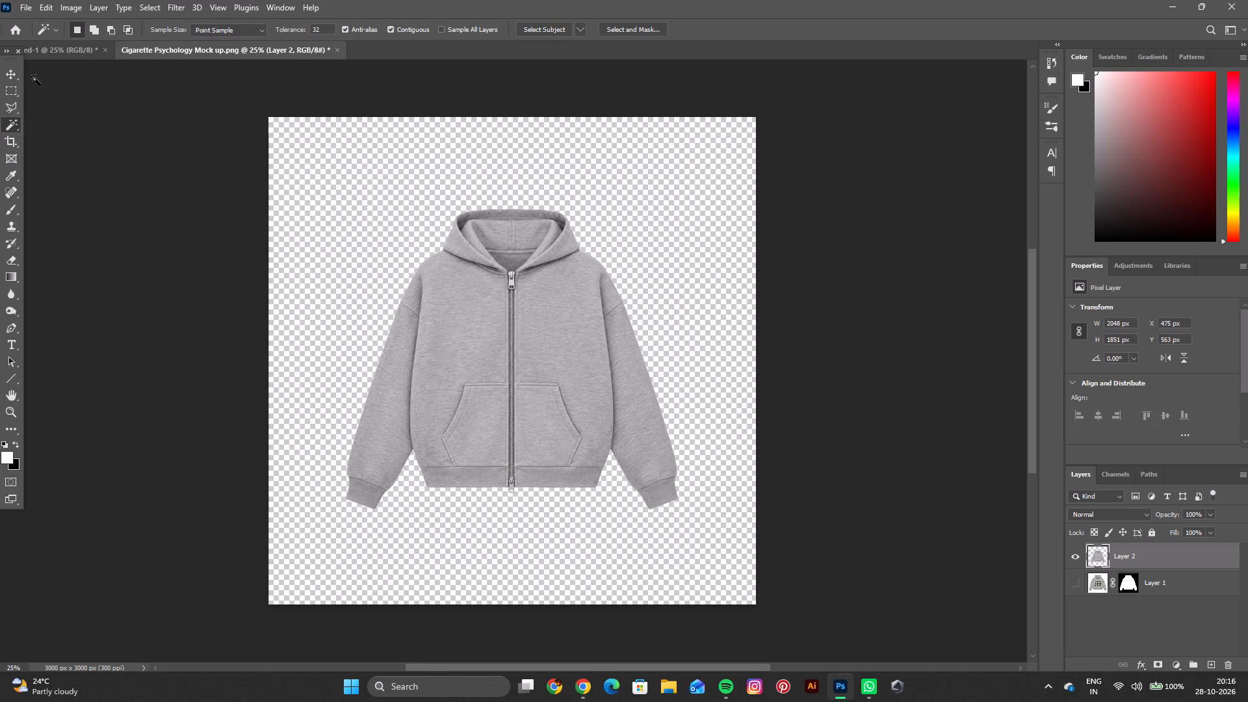
Show Layer 1 and scale the blank hoodie on Layer 2 to about 2678 x 2419 px so it covers the printed hoodie.
{"action": "left_click", "coordinate": [18, 77]}
{"action": "left_click", "coordinate": [1075, 585]}
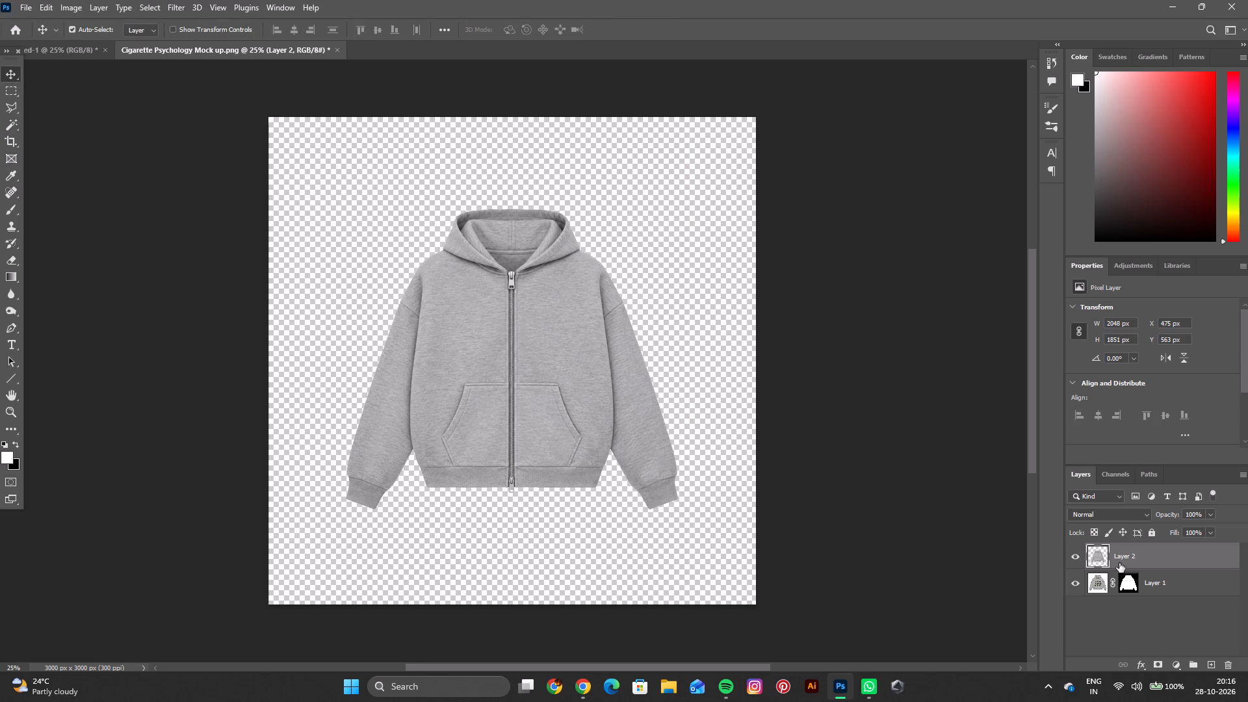
{"action": "left_click", "coordinate": [1175, 584]}
{"action": "left_click", "coordinate": [1155, 554]}
{"action": "left_click", "coordinate": [489, 307]}
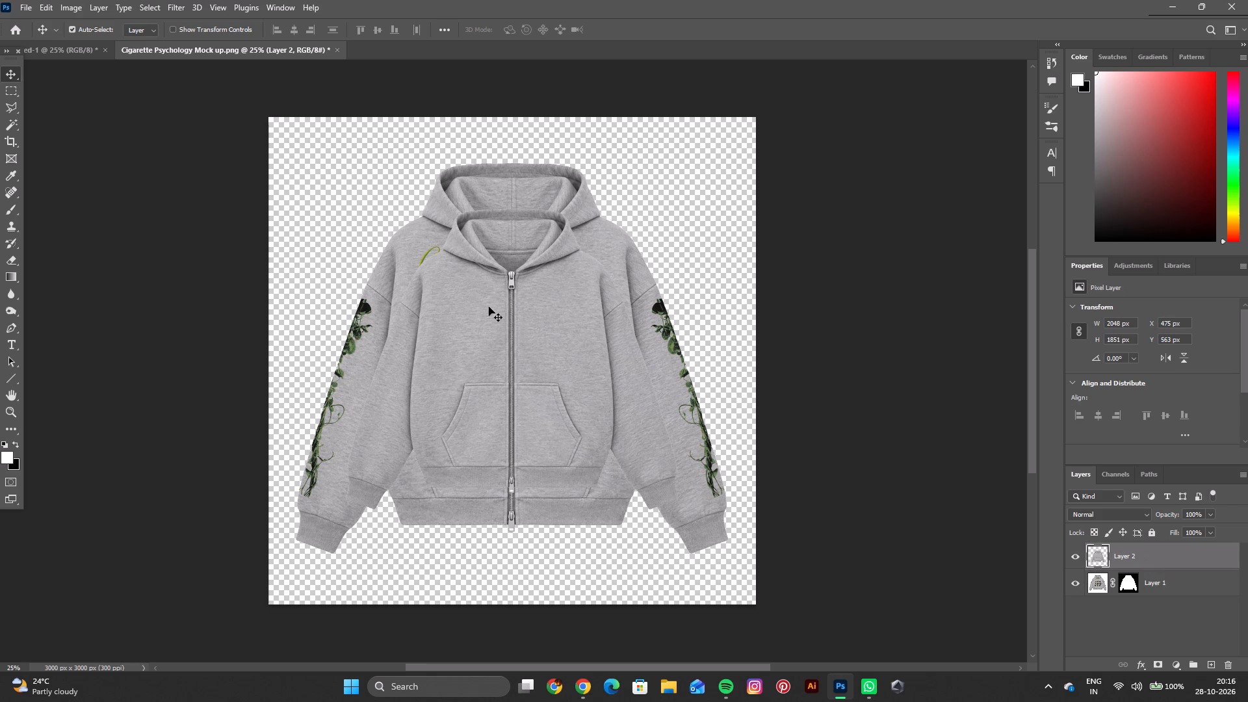
{"action": "key", "text": "ctrl+t"}
{"action": "left_click_drag", "start_coordinate": [556, 351], "coordinate": [547, 329]}
{"action": "left_click_drag", "start_coordinate": [526, 336], "coordinate": [532, 376]}
{"action": "left_click", "coordinate": [535, 354]}
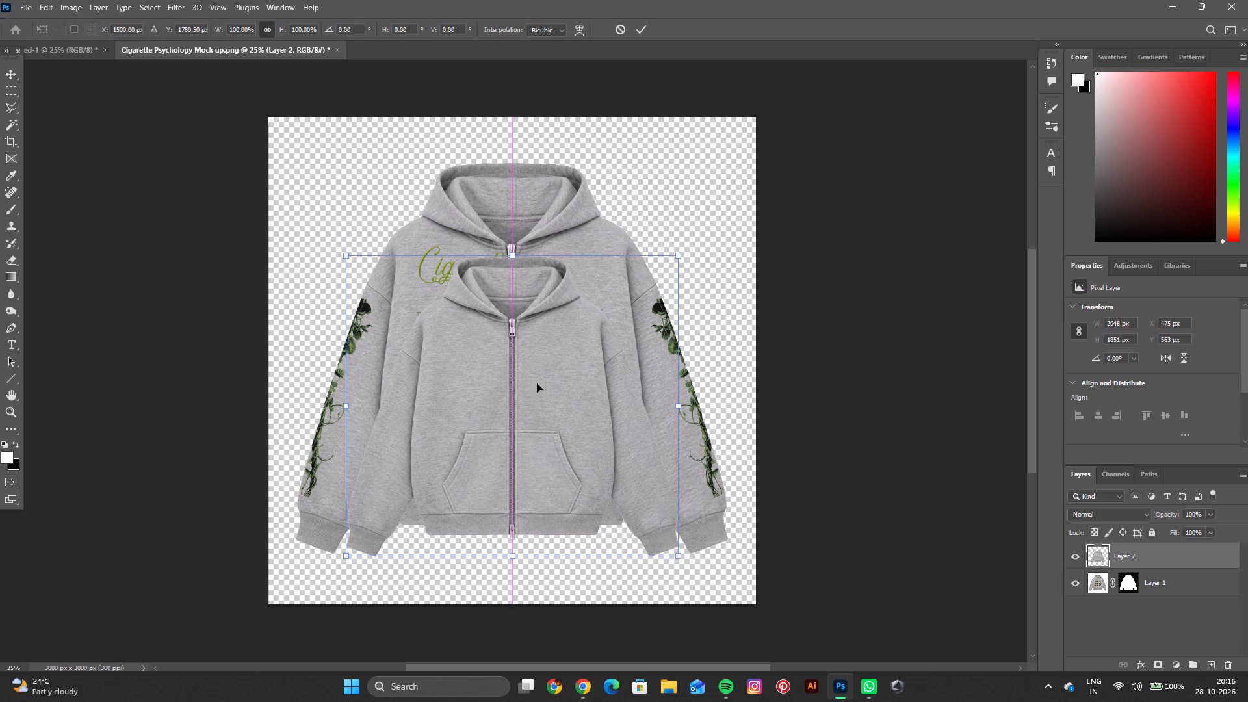
{"action": "left_click_drag", "start_coordinate": [578, 389], "coordinate": [581, 343]}
{"action": "left_click_drag", "start_coordinate": [677, 363], "coordinate": [699, 359]}
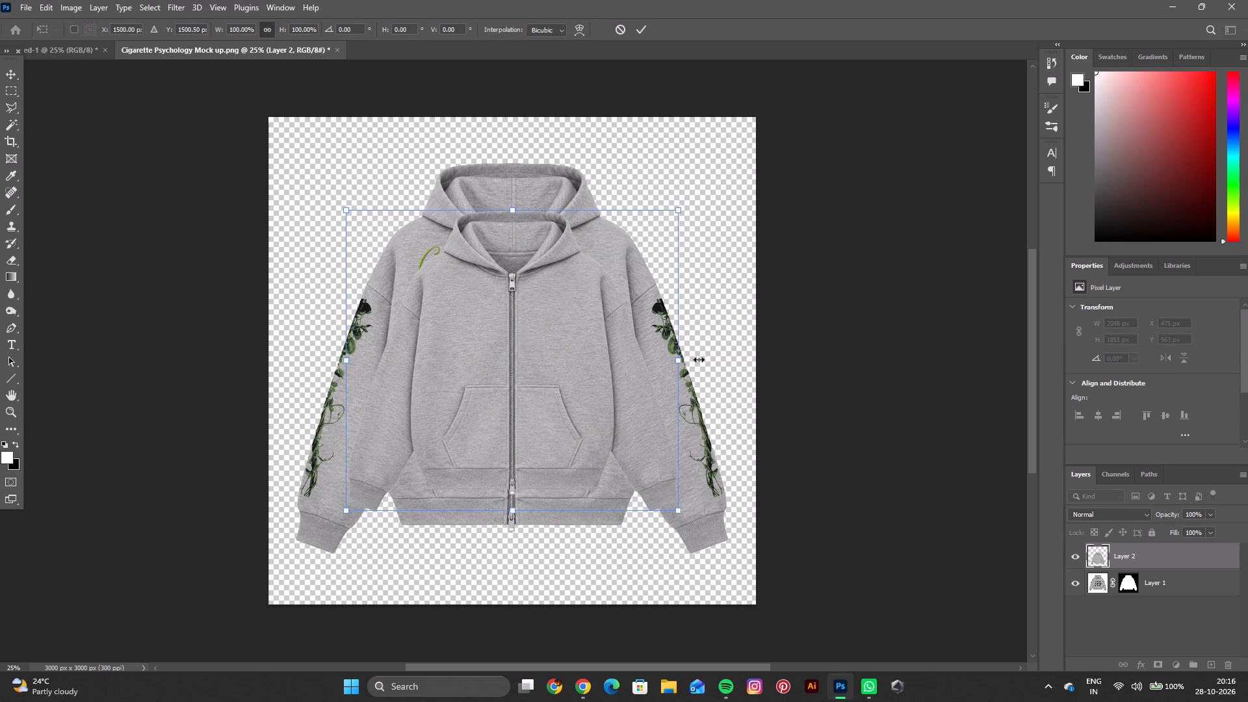
{"action": "left_click_drag", "start_coordinate": [699, 359], "coordinate": [763, 348]}
{"action": "left_click_drag", "start_coordinate": [681, 361], "coordinate": [708, 356]}
{"action": "left_click_drag", "start_coordinate": [680, 414], "coordinate": [645, 405]}
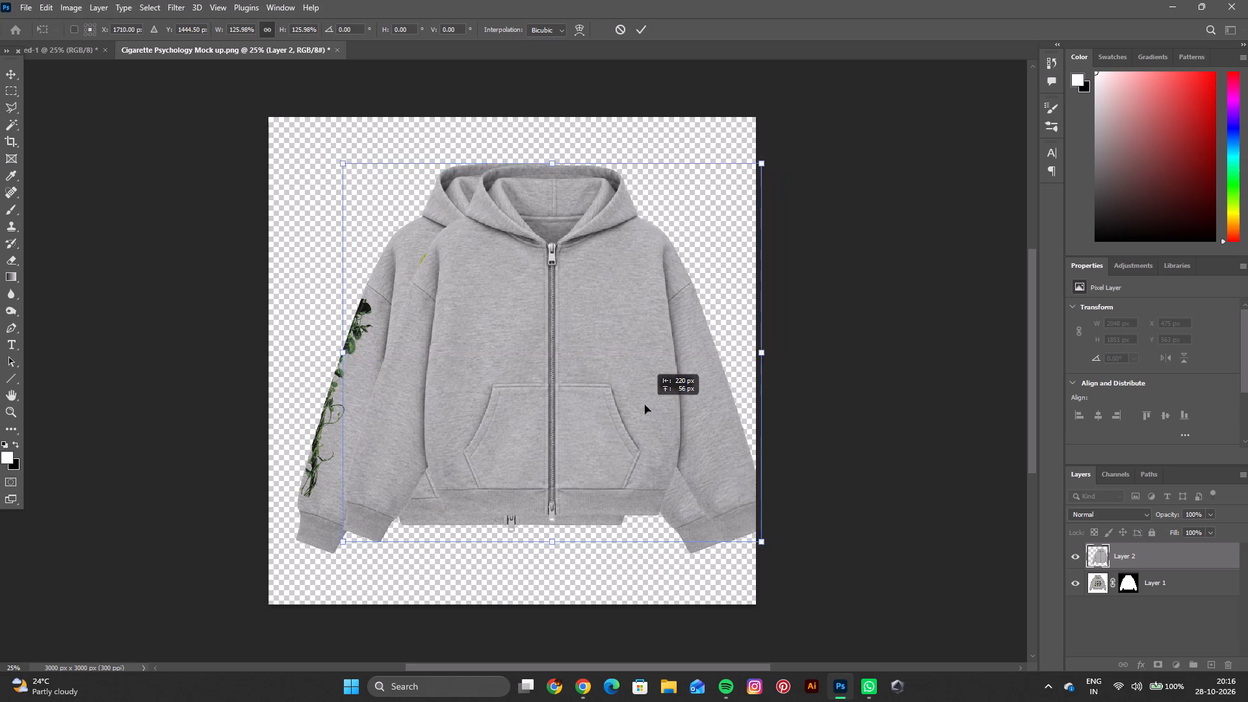
{"action": "left_click_drag", "start_coordinate": [645, 405], "coordinate": [608, 404]}
{"action": "left_click_drag", "start_coordinate": [720, 541], "coordinate": [729, 549]}
{"action": "left_click_drag", "start_coordinate": [597, 500], "coordinate": [591, 499]}
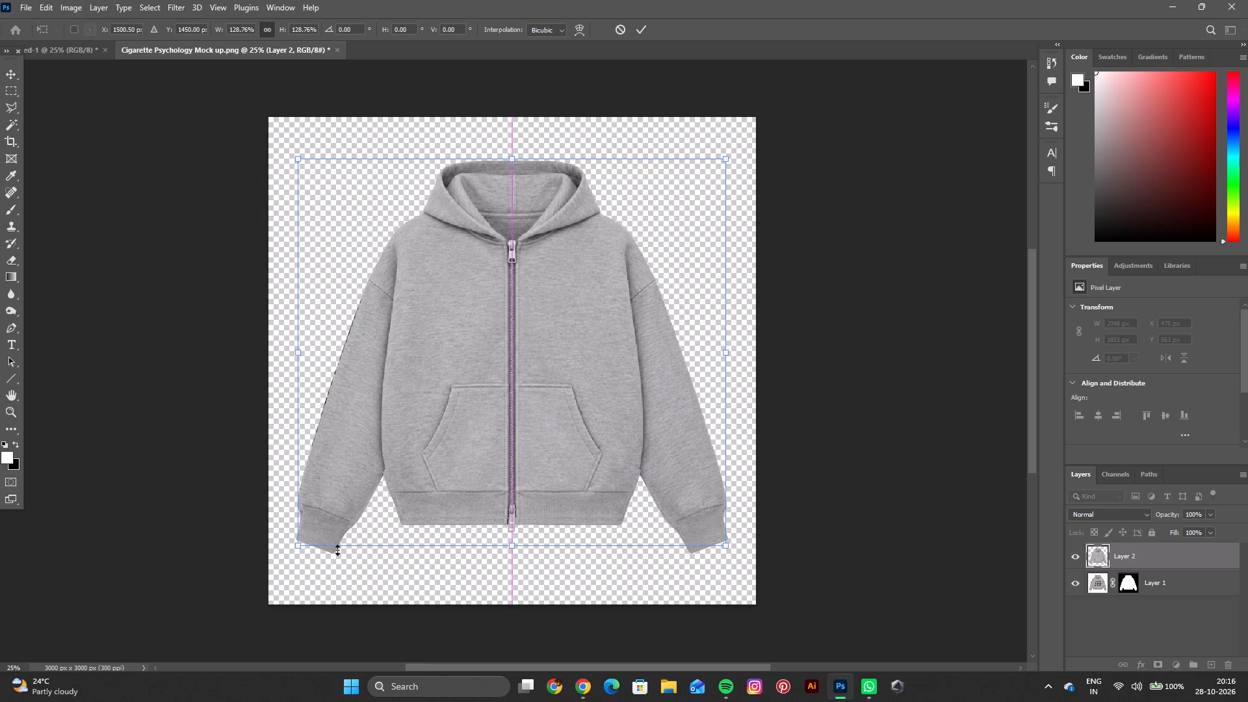
{"action": "left_click", "coordinate": [300, 544]}
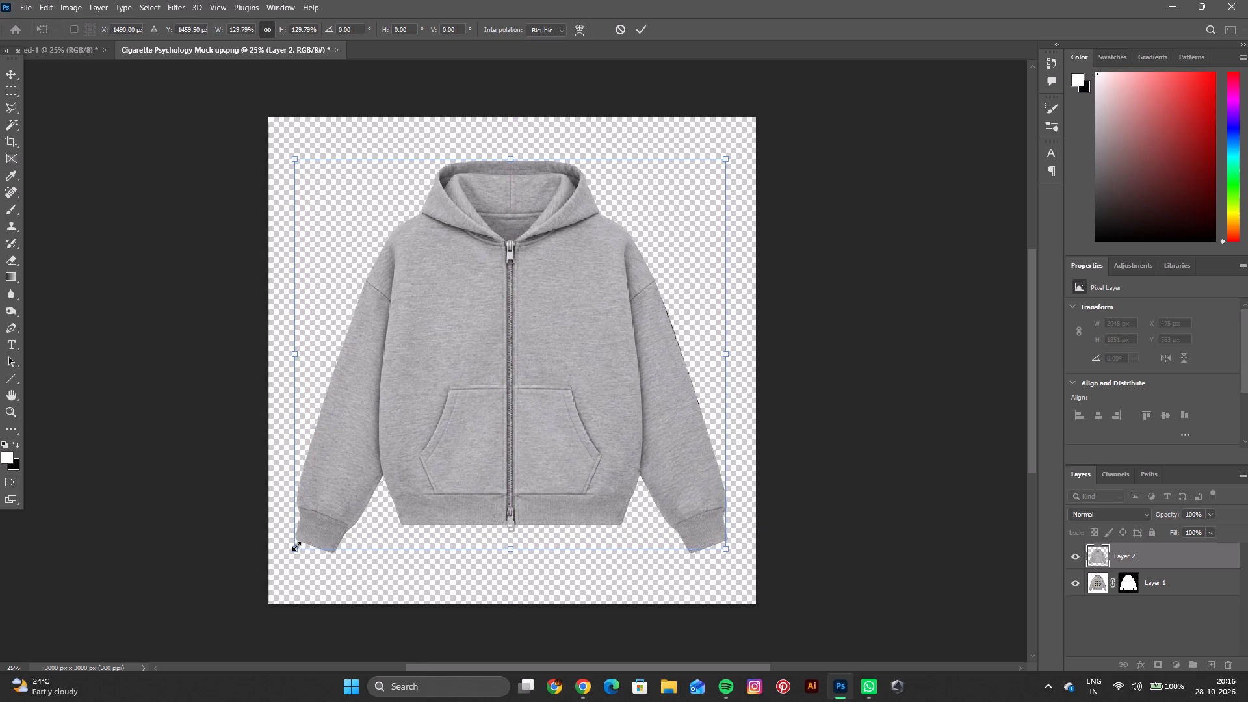
{"action": "left_click", "coordinate": [728, 352]}
{"action": "left_click", "coordinate": [645, 31]}
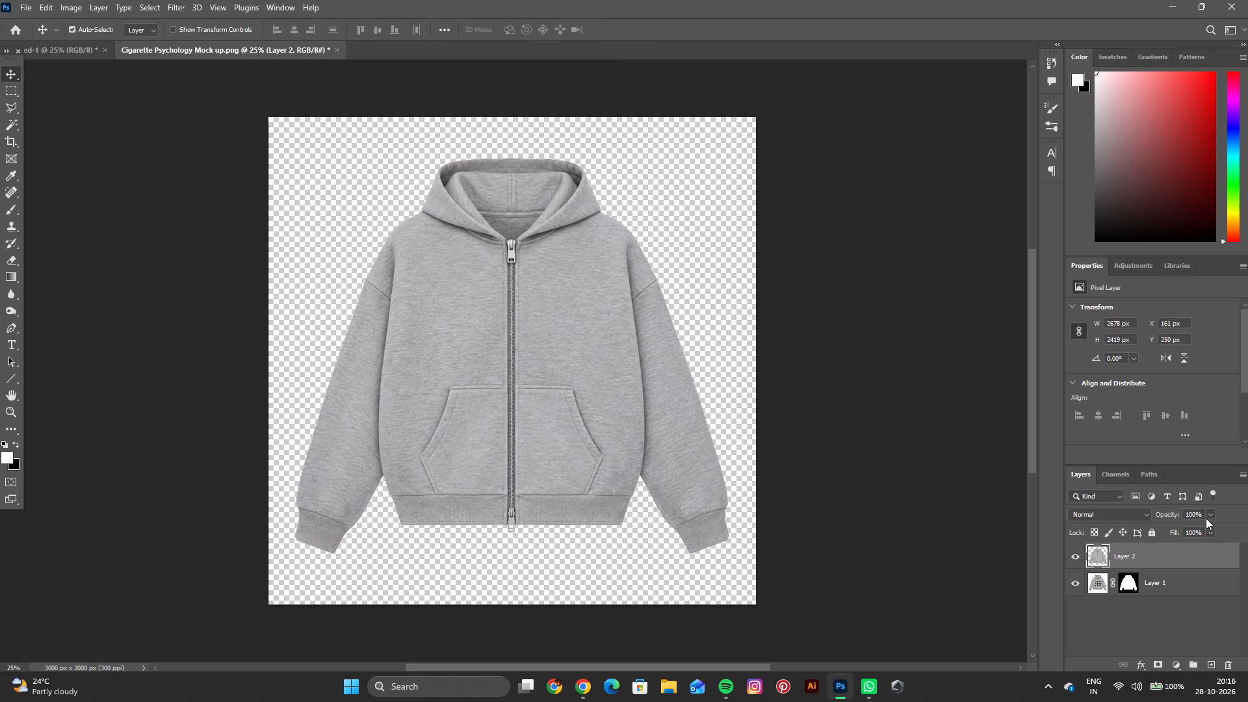
Lower the blank hoodie layer's opacity to 60% to compare it with the printed hoodie beneath.
{"action": "left_click", "coordinate": [1206, 519]}
{"action": "left_click", "coordinate": [1184, 528]}
{"action": "left_click_drag", "start_coordinate": [1171, 528], "coordinate": [1191, 530]}
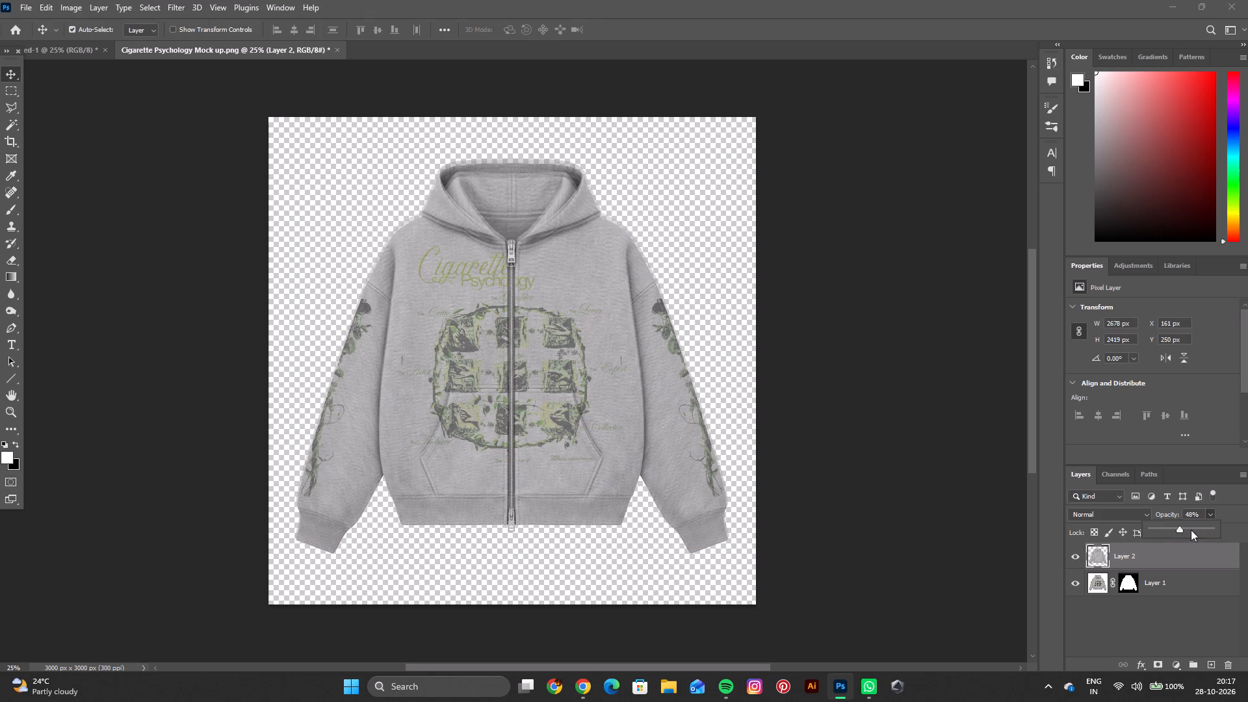
{"action": "left_click_drag", "start_coordinate": [1191, 530], "coordinate": [1177, 534]}
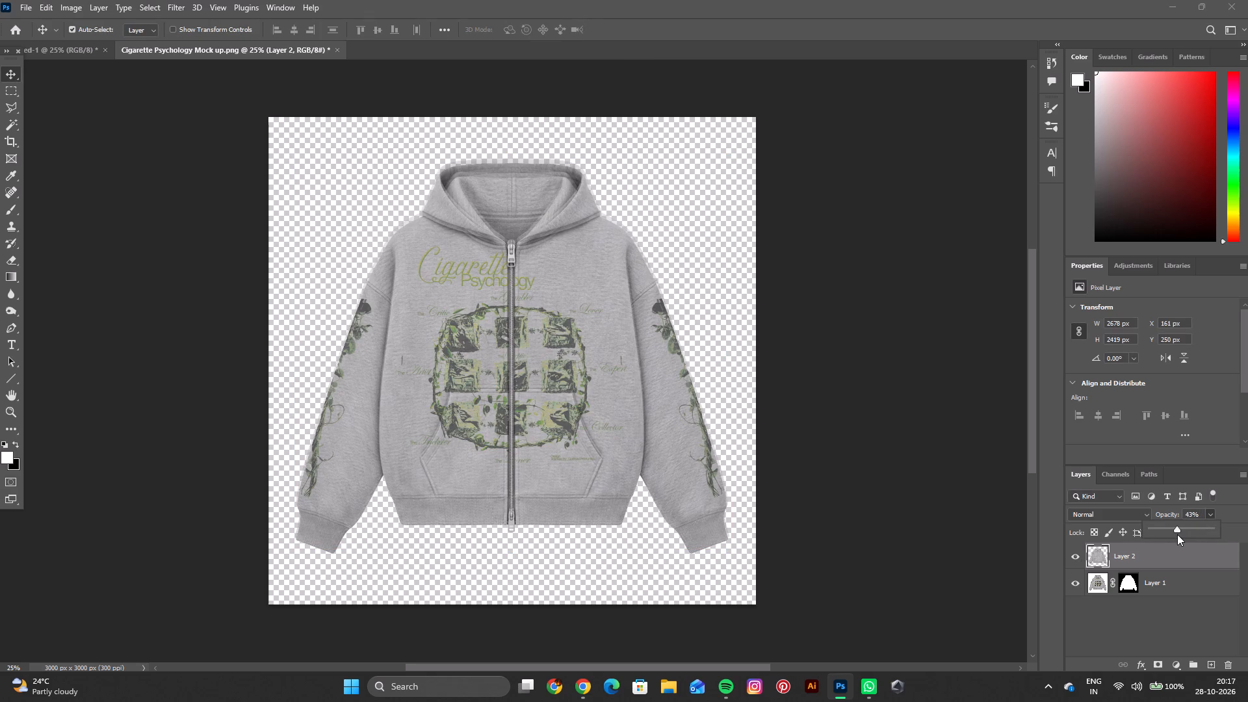
{"action": "left_click_drag", "start_coordinate": [1177, 534], "coordinate": [1187, 537]}
{"action": "left_click", "coordinate": [1147, 552]}
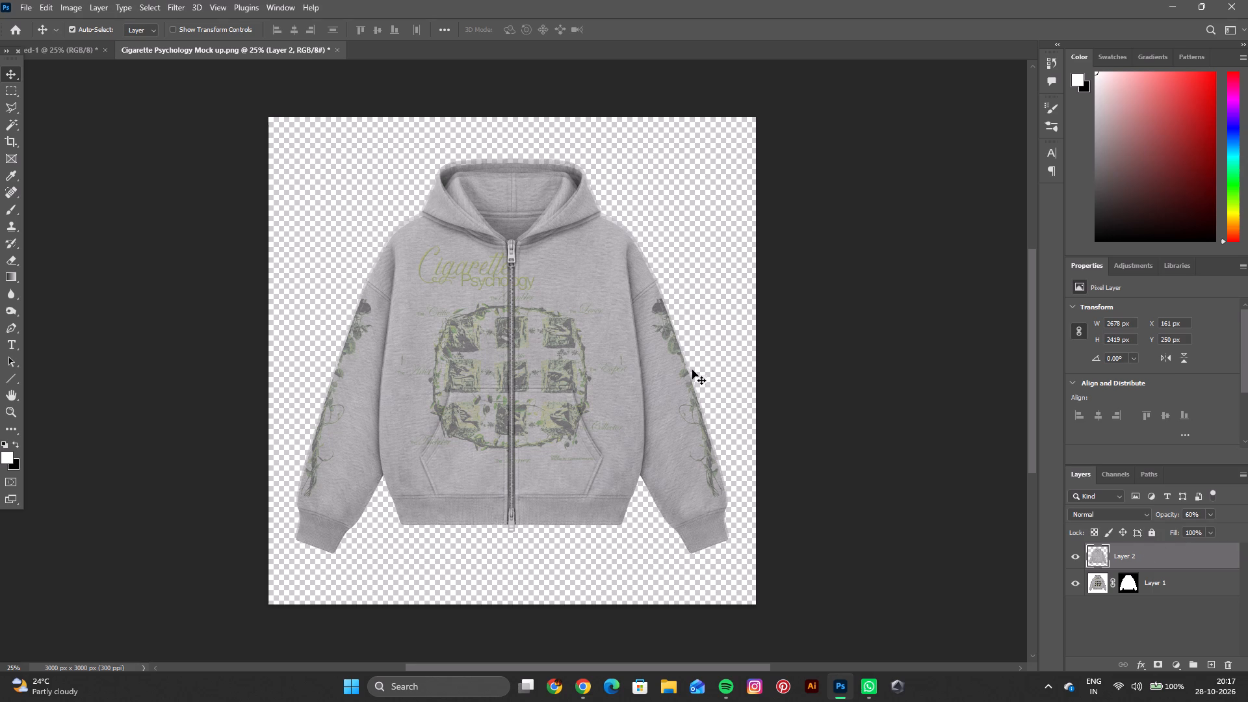
Scale the blank hoodie down to about 2648 x 2391 px to align its hood with the printed hoodie.
{"action": "key", "text": "ctrl+t"}
{"action": "left_click", "coordinate": [512, 155]}
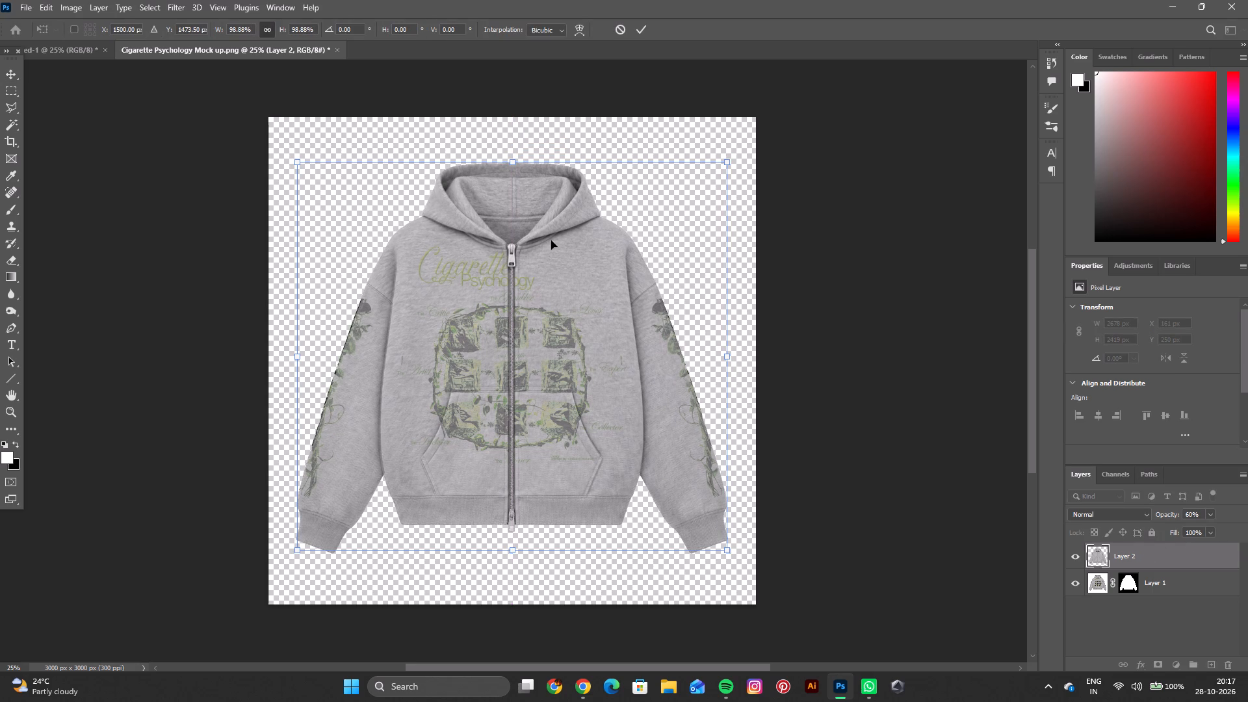
{"action": "left_click", "coordinate": [644, 34]}
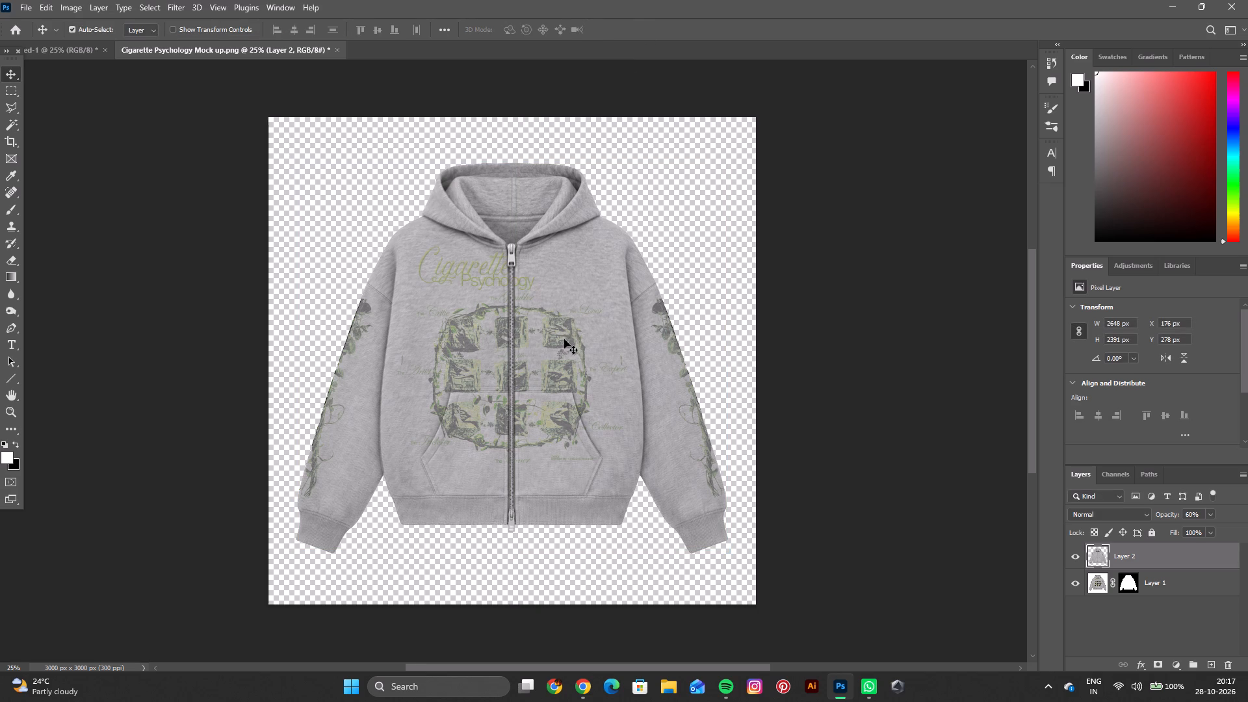
Hide Layer 1 and restore the blank hoodie on Layer 2 to 100% opacity.
{"action": "left_click", "coordinate": [1078, 584]}
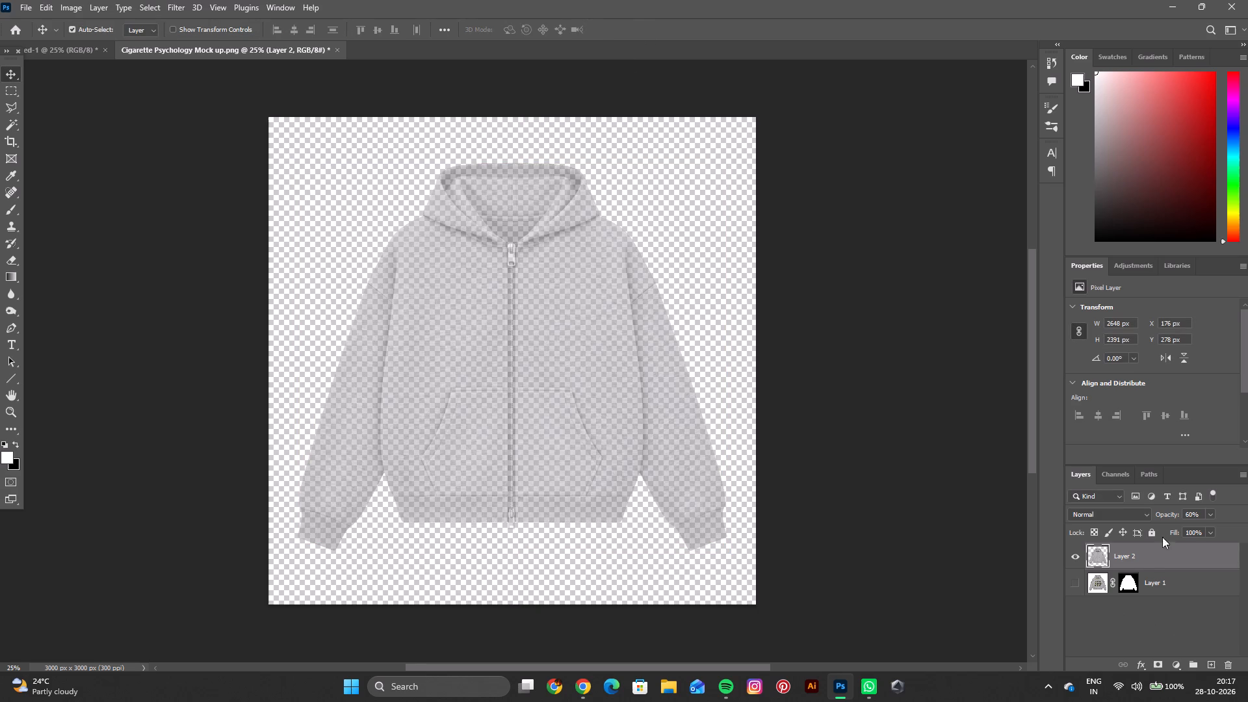
{"action": "left_click", "coordinate": [1210, 517]}
{"action": "left_click_drag", "start_coordinate": [1191, 535], "coordinate": [1247, 532]}
{"action": "left_click_drag", "start_coordinate": [1247, 532], "coordinate": [1245, 531]}
{"action": "left_click_drag", "start_coordinate": [1211, 526], "coordinate": [1247, 526]}
{"action": "left_click", "coordinate": [781, 466]}
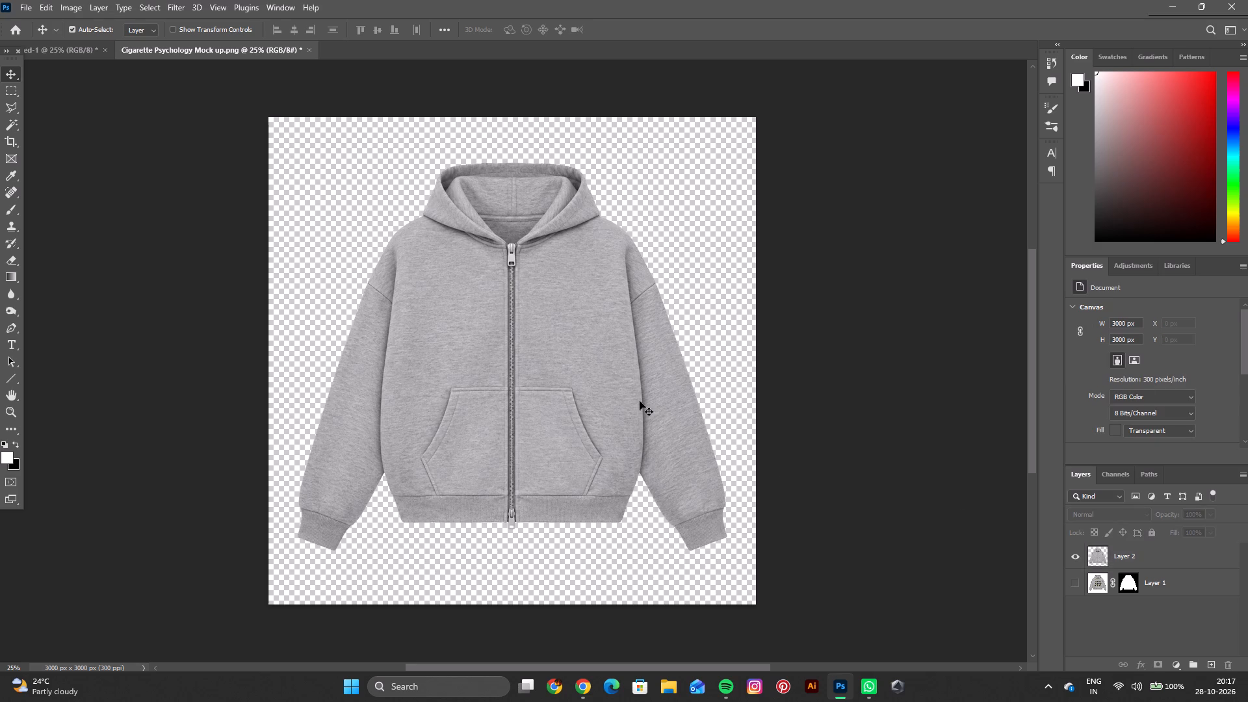
Open the Bleached Angel 2 artwork from the Gothbird folder.
{"action": "key", "text": "ctrl+o"}
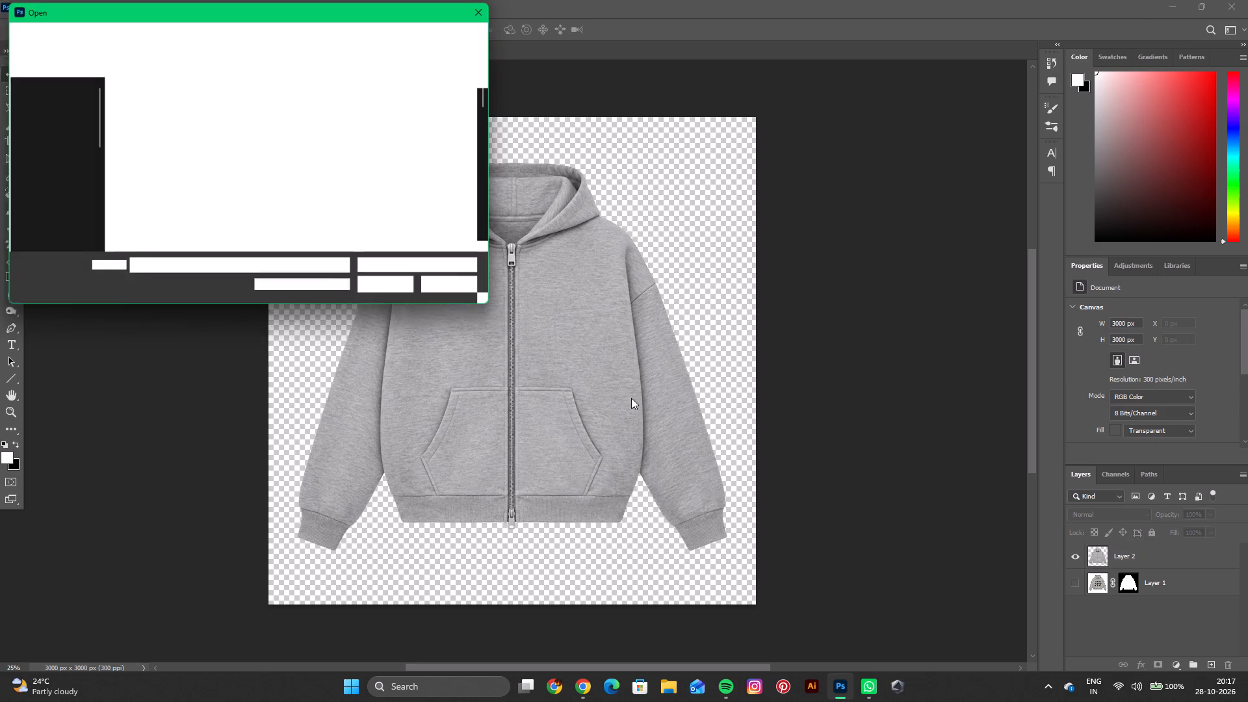
{"action": "scroll", "coordinate": [20, 180], "scroll_direction": "up", "scroll_amount": 2}
{"action": "left_click", "coordinate": [60, 122]}
{"action": "left_click", "coordinate": [57, 107]}
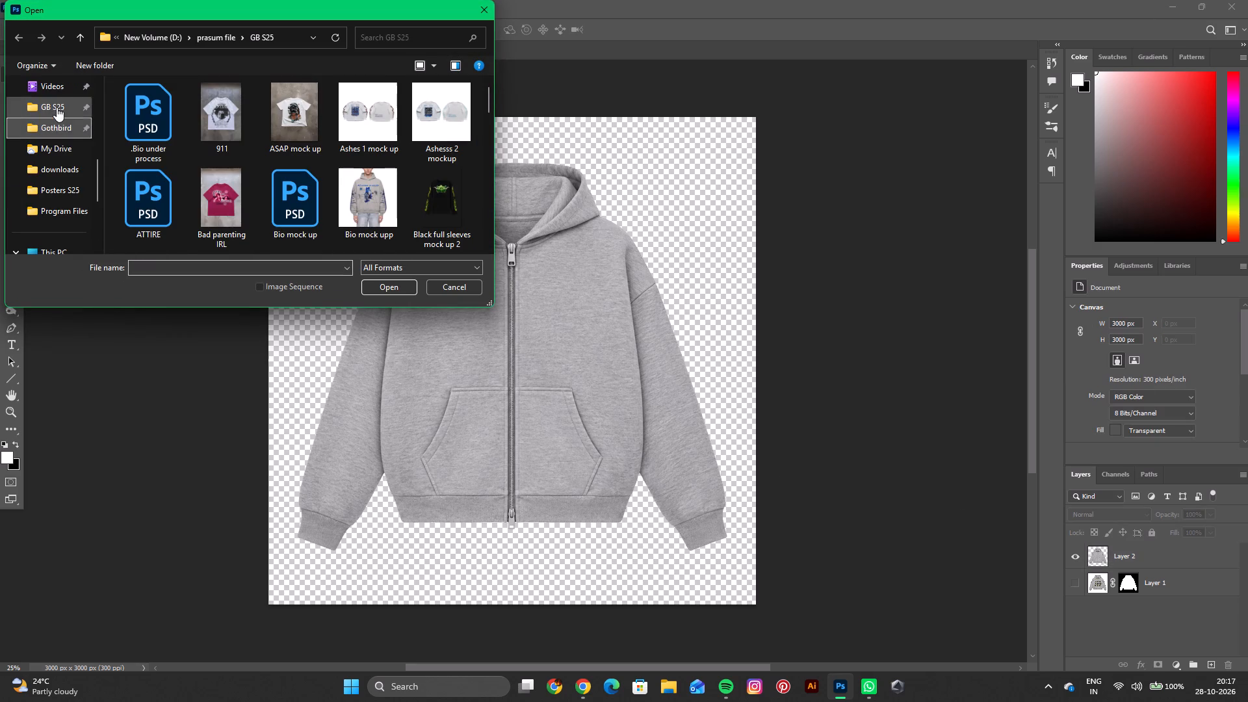
{"action": "left_click", "coordinate": [44, 123]}
{"action": "scroll", "coordinate": [380, 192], "scroll_direction": "down", "scroll_amount": 1}
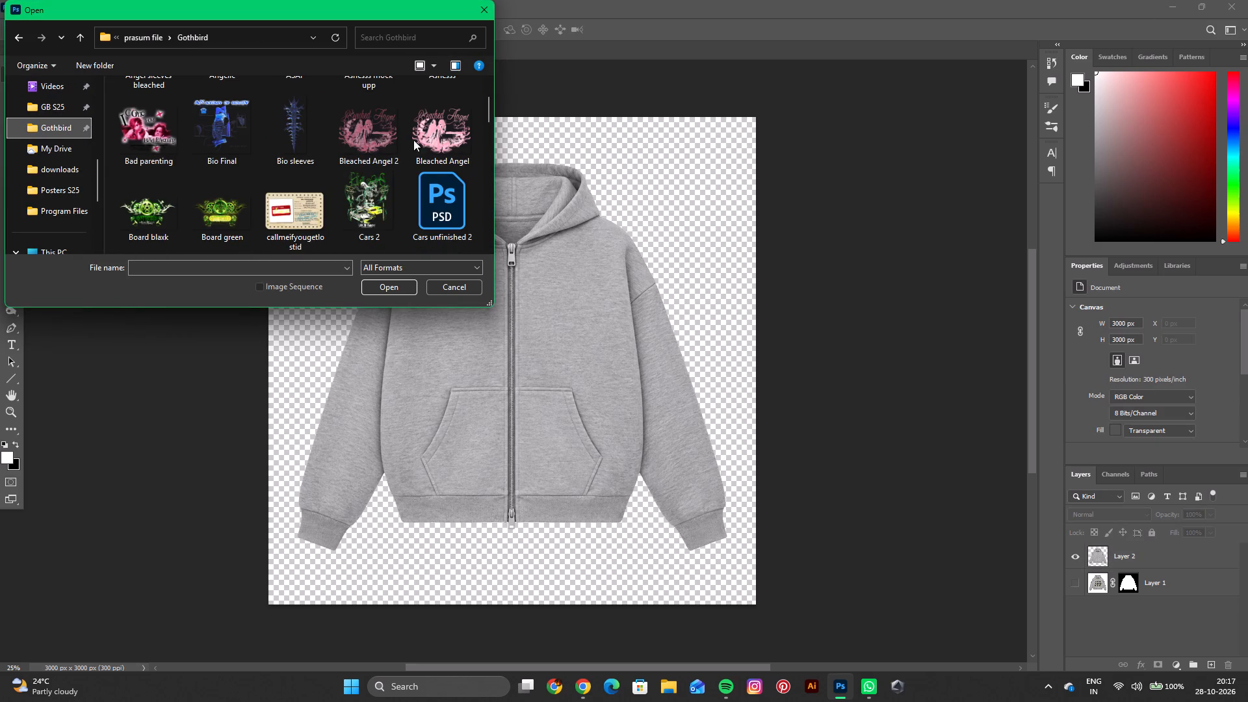
{"action": "double_click", "coordinate": [378, 144]}
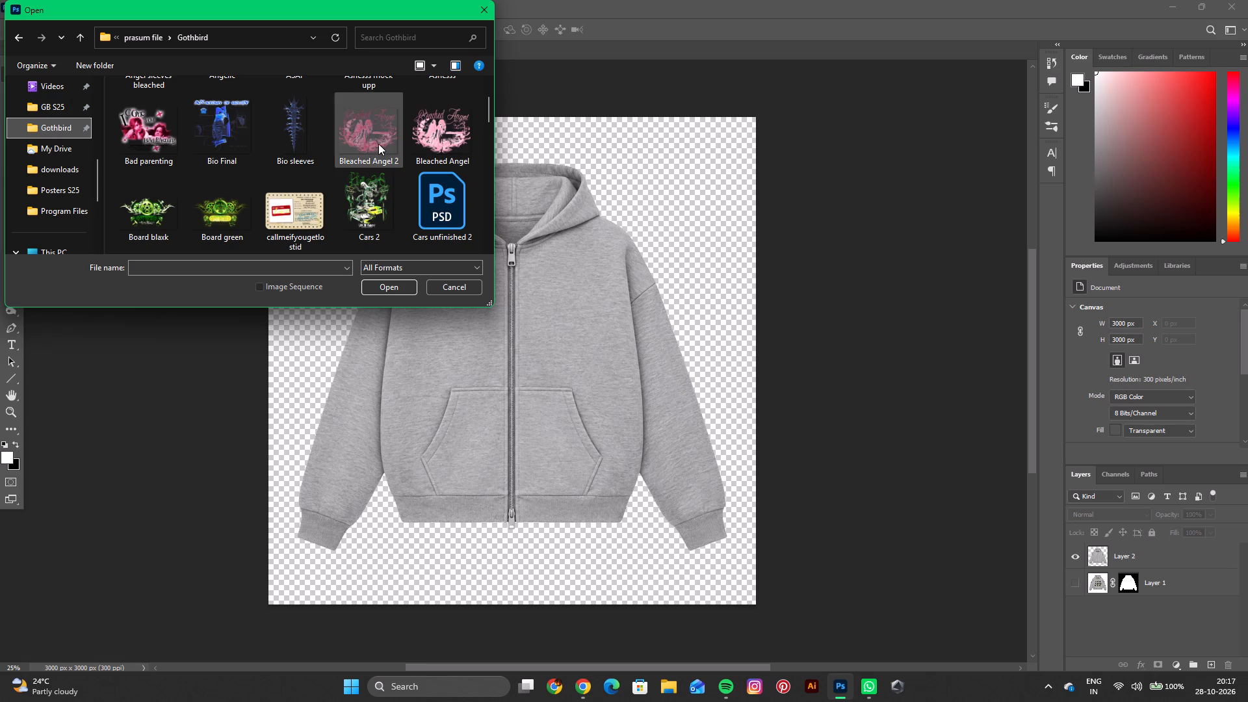
Copy the Bleached Angel artwork and paste it into the Cigarette Psychology Mock up document.
{"action": "left_click", "coordinate": [510, 320]}
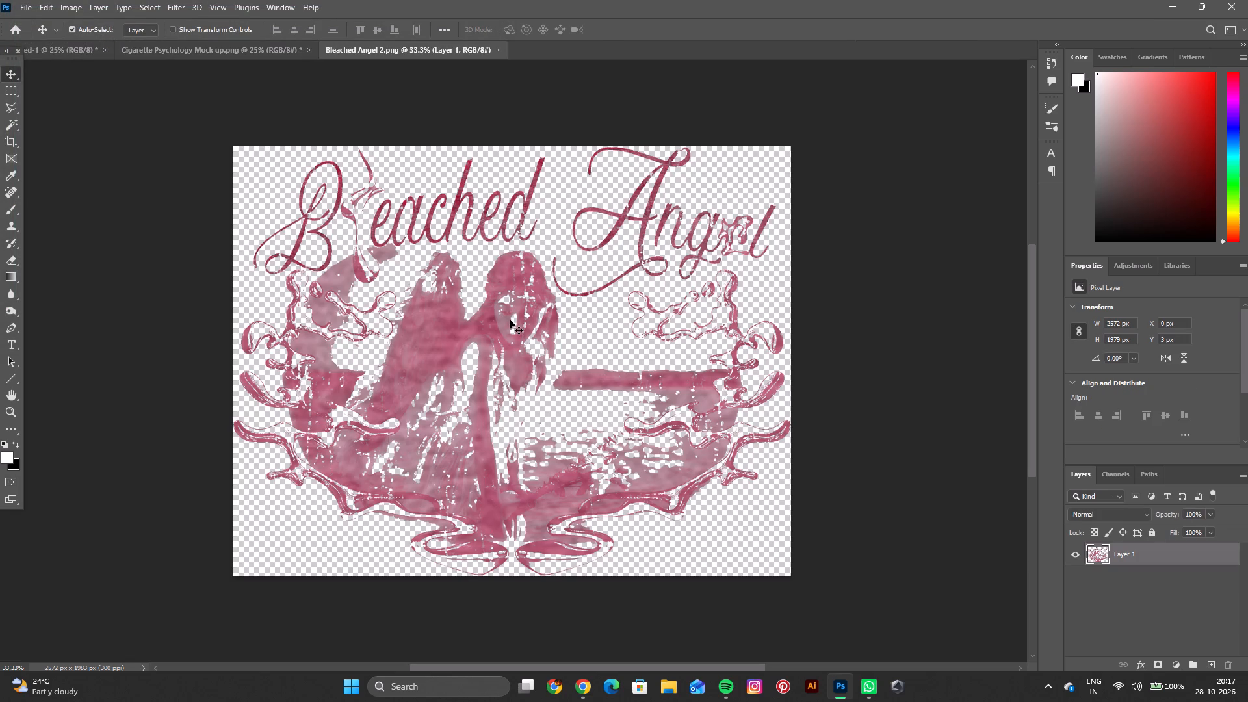
{"action": "key", "text": "ctrl+c"}
{"action": "left_click", "coordinate": [267, 59]}
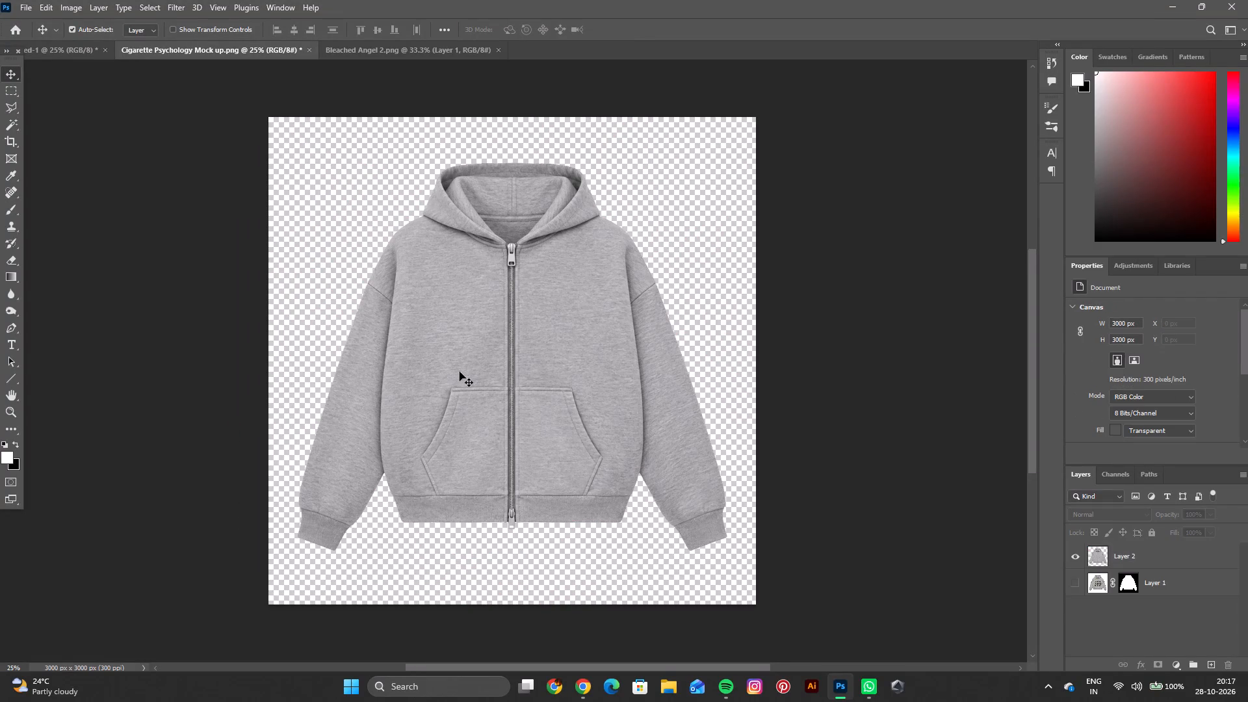
{"action": "key", "text": "ctrl+v"}
Scale the pasted artwork to about 1256 x 965 px and centre it on the hoodie's chest.
{"action": "key", "text": "ctrl+t"}
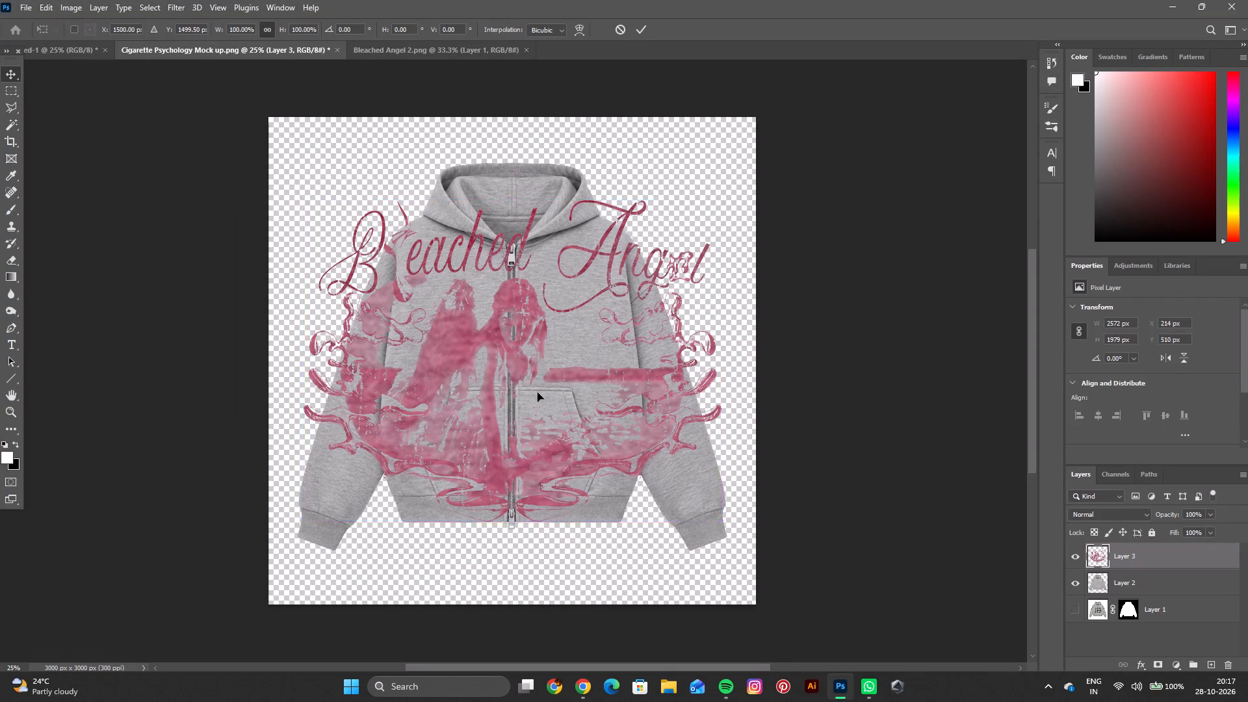
{"action": "left_click_drag", "start_coordinate": [726, 365], "coordinate": [506, 376]}
{"action": "left_click_drag", "start_coordinate": [494, 376], "coordinate": [600, 364]}
{"action": "left_click_drag", "start_coordinate": [611, 348], "coordinate": [617, 348]}
{"action": "left_click", "coordinate": [603, 352]}
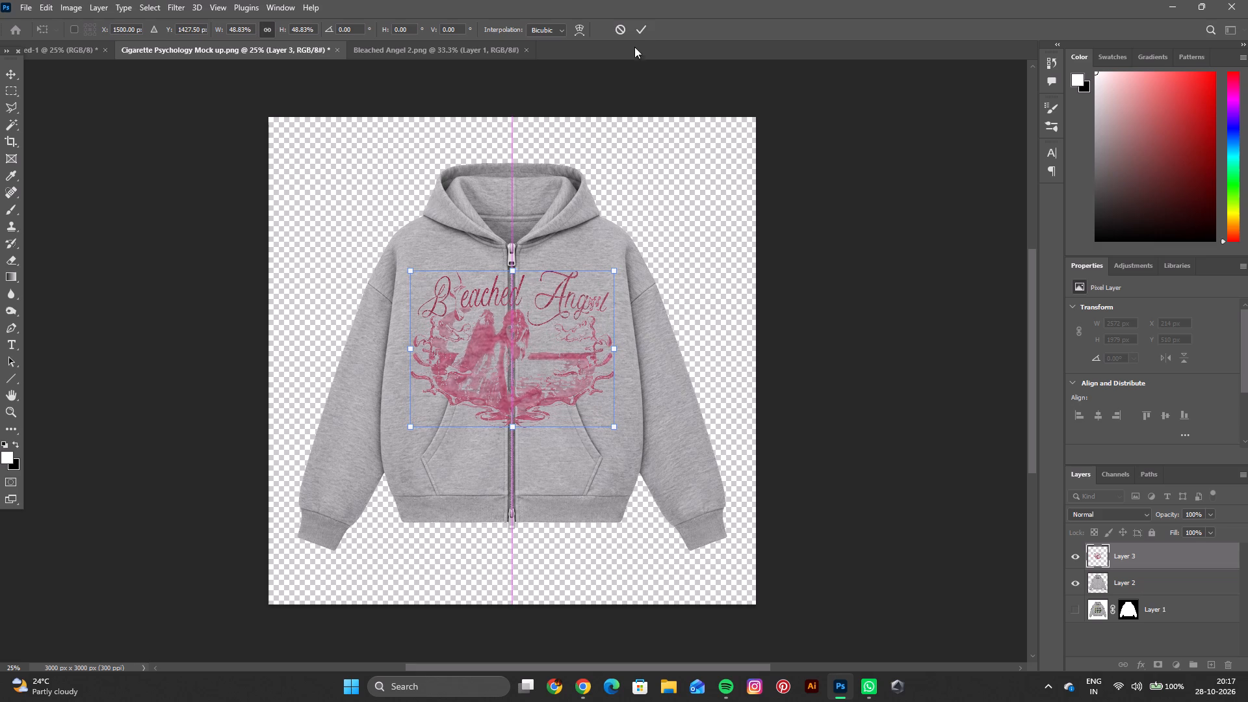
{"action": "left_click", "coordinate": [639, 32]}
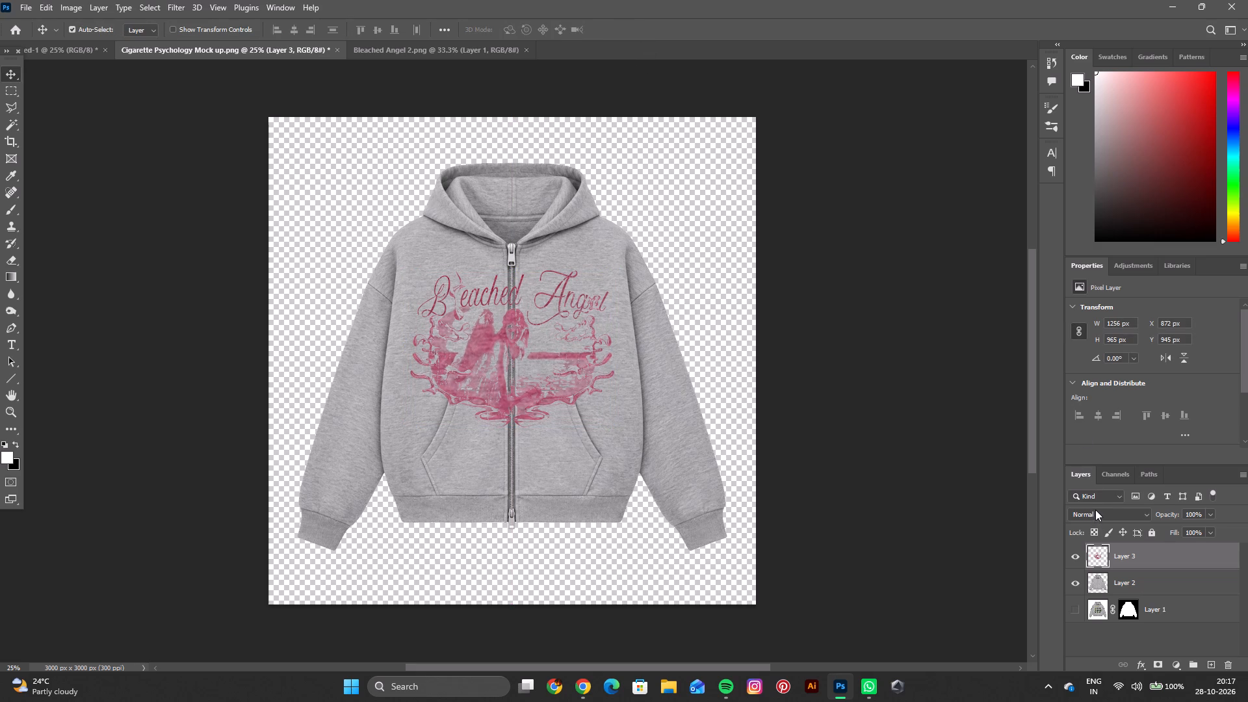
Set the blend mode of the artwork on Layer 3 to Darken.
{"action": "left_click", "coordinate": [1095, 510]}
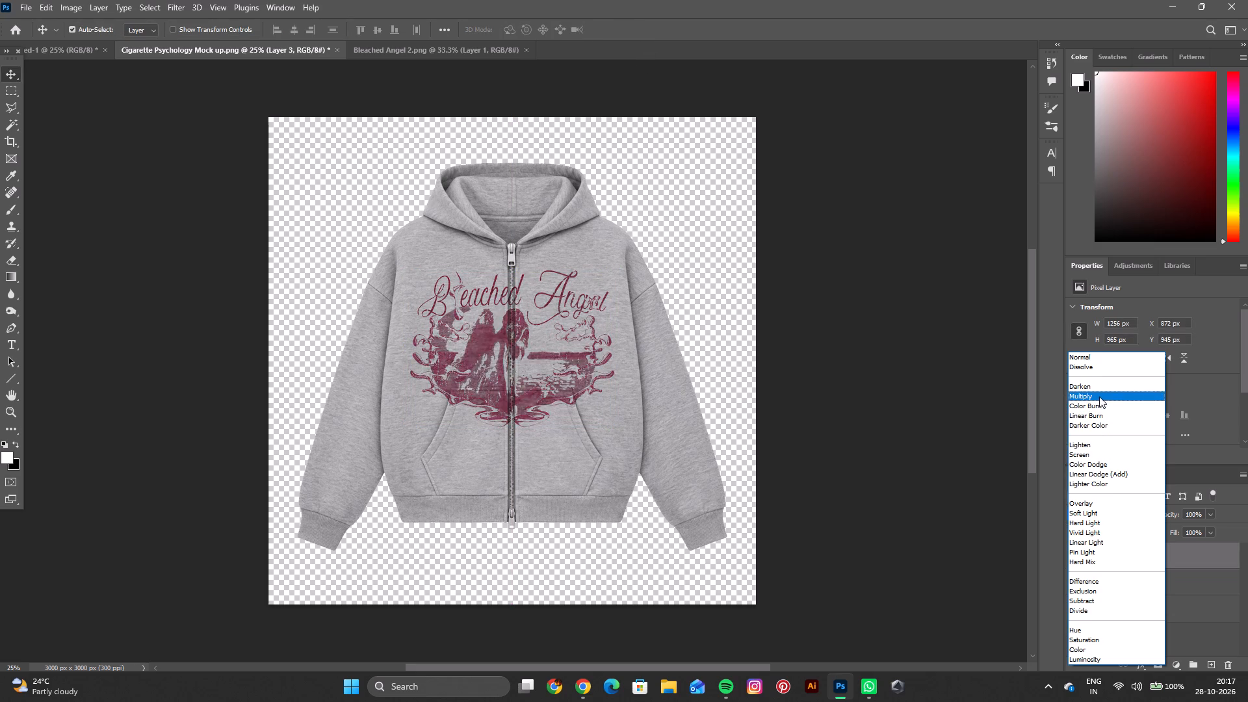
{"action": "left_click", "coordinate": [1099, 389]}
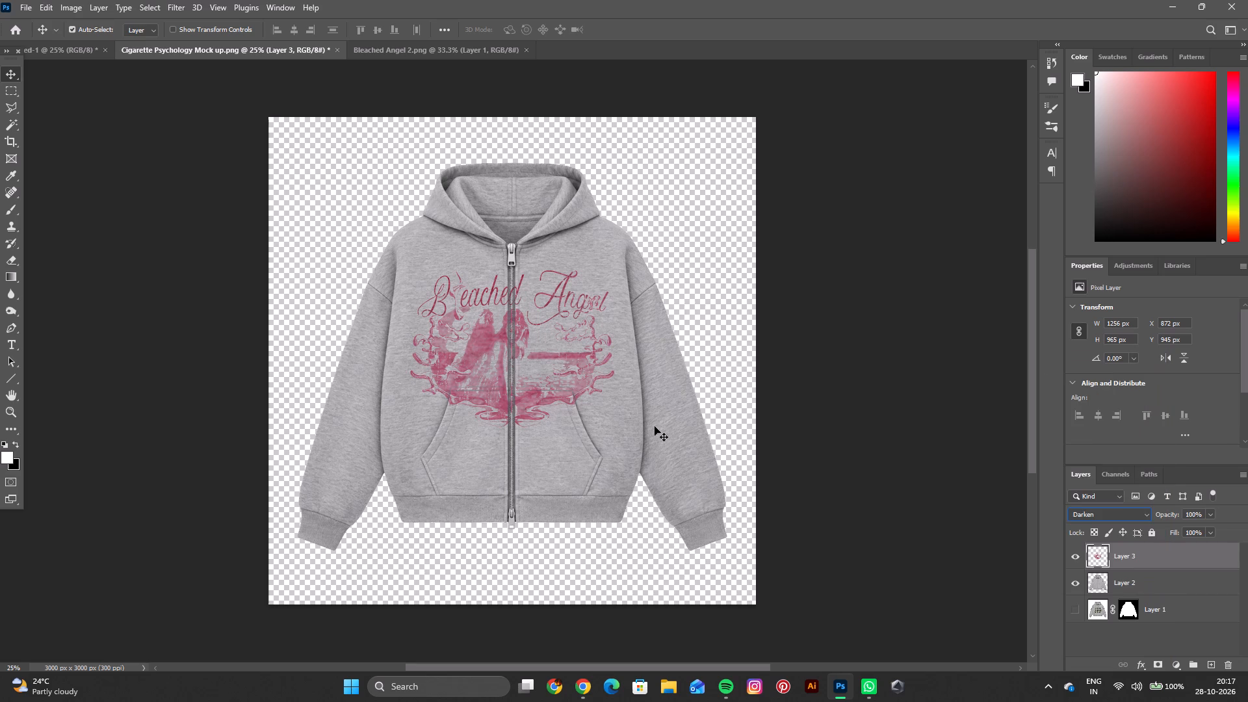
Start a Polygonal Lasso outline below the zipper's top slider and trace its right edge down to the bottom slider.
{"action": "scroll", "coordinate": [510, 415], "scroll_direction": "down", "scroll_amount": 2}
{"action": "scroll", "coordinate": [486, 337], "scroll_direction": "down", "scroll_amount": 1}
{"action": "scroll", "coordinate": [486, 337], "scroll_direction": "up", "scroll_amount": 2}
{"action": "scroll", "coordinate": [486, 337], "scroll_direction": "down", "scroll_amount": 2}
{"action": "key", "text": "ctrl+equal"}
{"action": "key", "text": "ctrl+equal"}
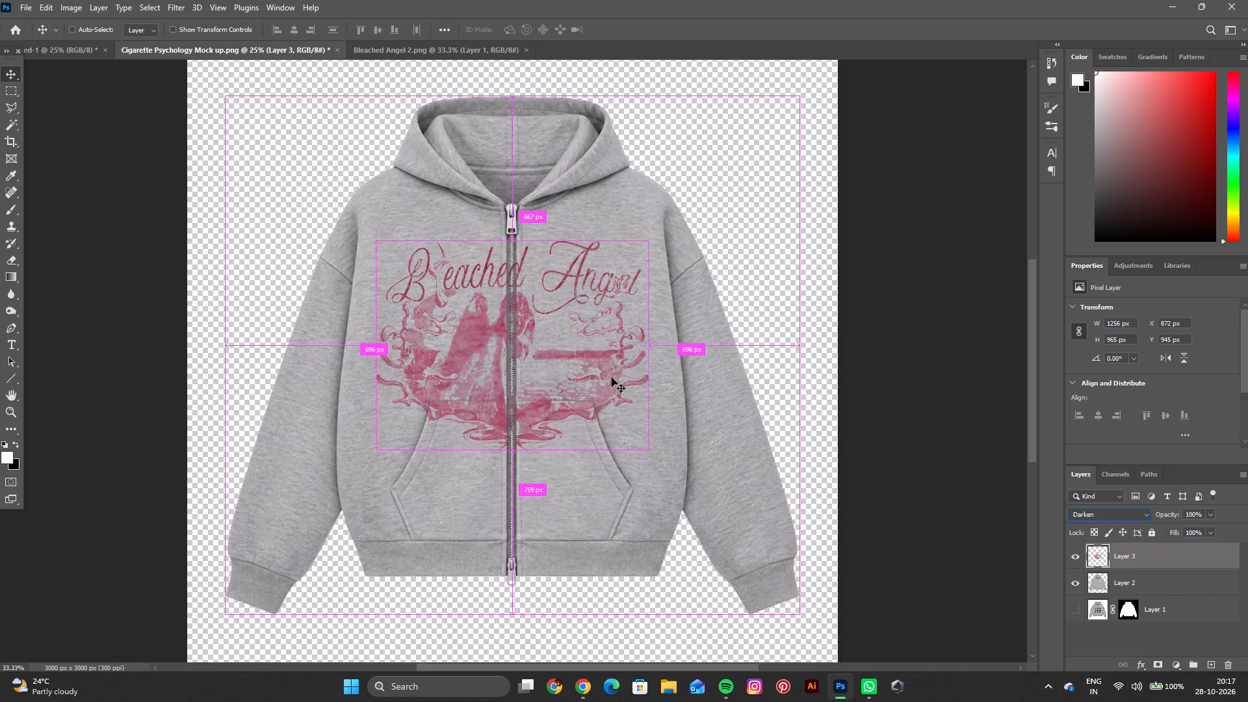
{"action": "key", "text": "ctrl+equal"}
{"action": "key", "text": "ctrl+equal"}
{"action": "key", "text": "space"}
{"action": "key", "text": "space"}
{"action": "key", "text": "space"}
{"action": "key", "text": "space"}
{"action": "key", "text": "space"}
{"action": "key", "text": "space"}
{"action": "key", "text": "space"}
{"action": "key", "text": "space"}
{"action": "key", "text": "space"}
{"action": "key", "text": "space"}
{"action": "key", "text": "space"}
{"action": "key", "text": "space"}
{"action": "key", "text": "space"}
{"action": "key", "text": "space"}
{"action": "key", "text": "space"}
{"action": "key", "text": "space"}
{"action": "key", "text": "space"}
{"action": "key", "text": "space"}
{"action": "key", "text": "space"}
{"action": "key", "text": "space"}
{"action": "left_click_drag", "start_coordinate": [612, 377], "coordinate": [611, 583]}
{"action": "left_click", "coordinate": [18, 108]}
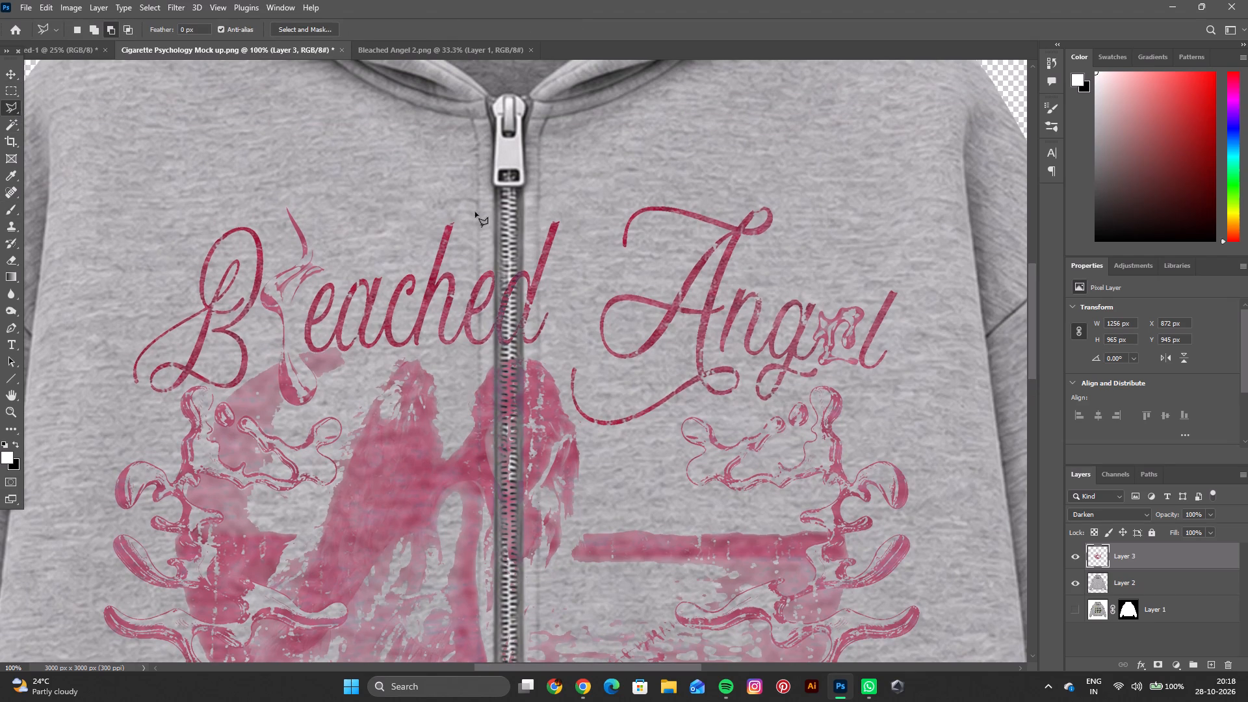
{"action": "left_click", "coordinate": [495, 188]}
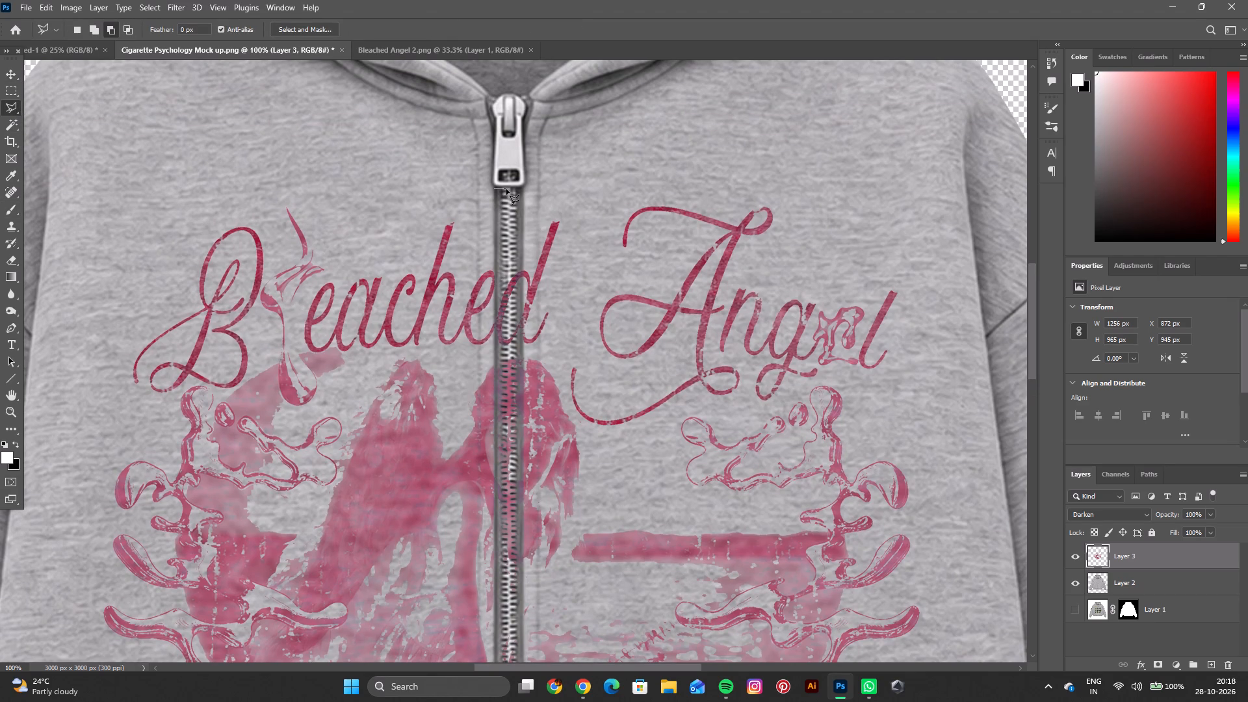
{"action": "left_click", "coordinate": [507, 189]}
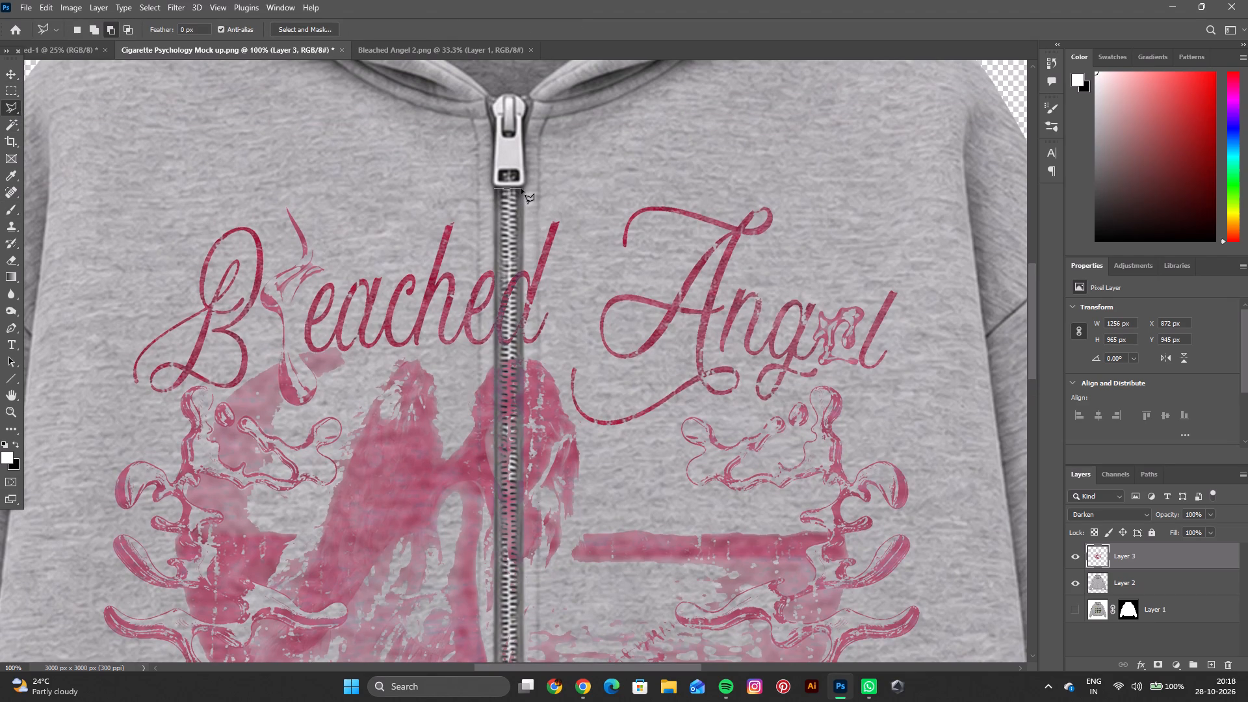
{"action": "left_click", "coordinate": [521, 188]}
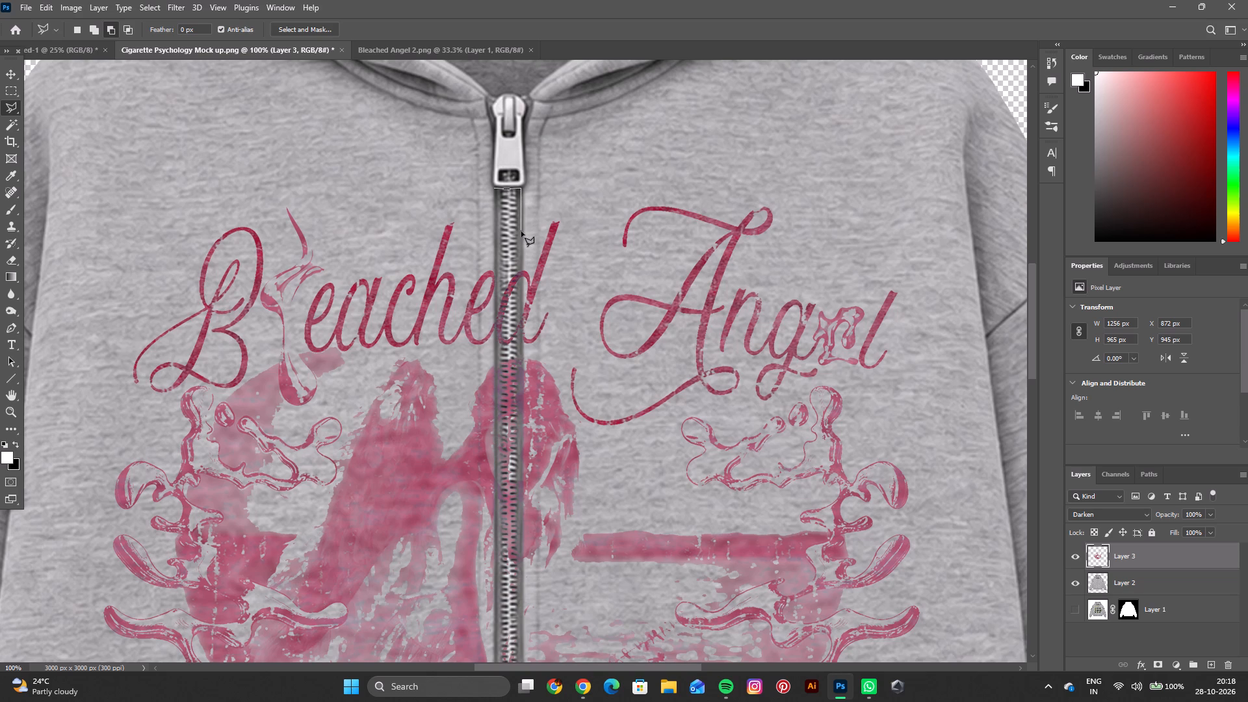
{"action": "left_click", "coordinate": [518, 239]}
{"action": "left_click", "coordinate": [519, 283]}
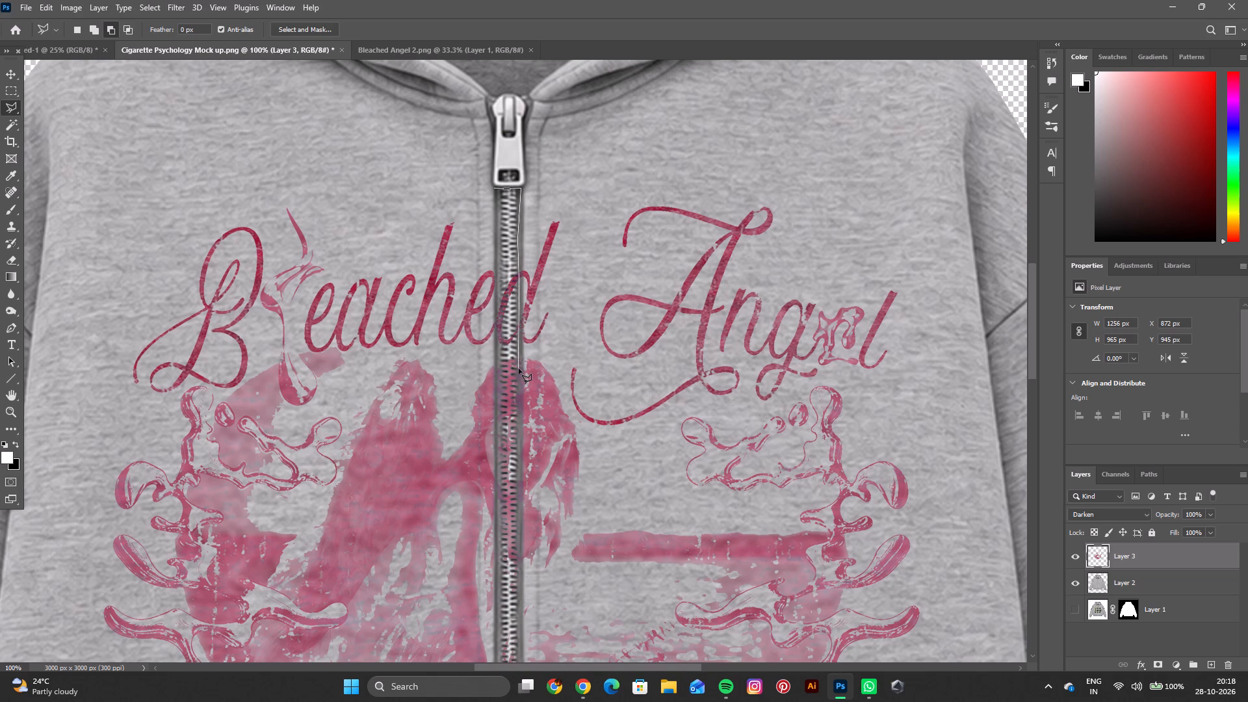
{"action": "left_click", "coordinate": [519, 369]}
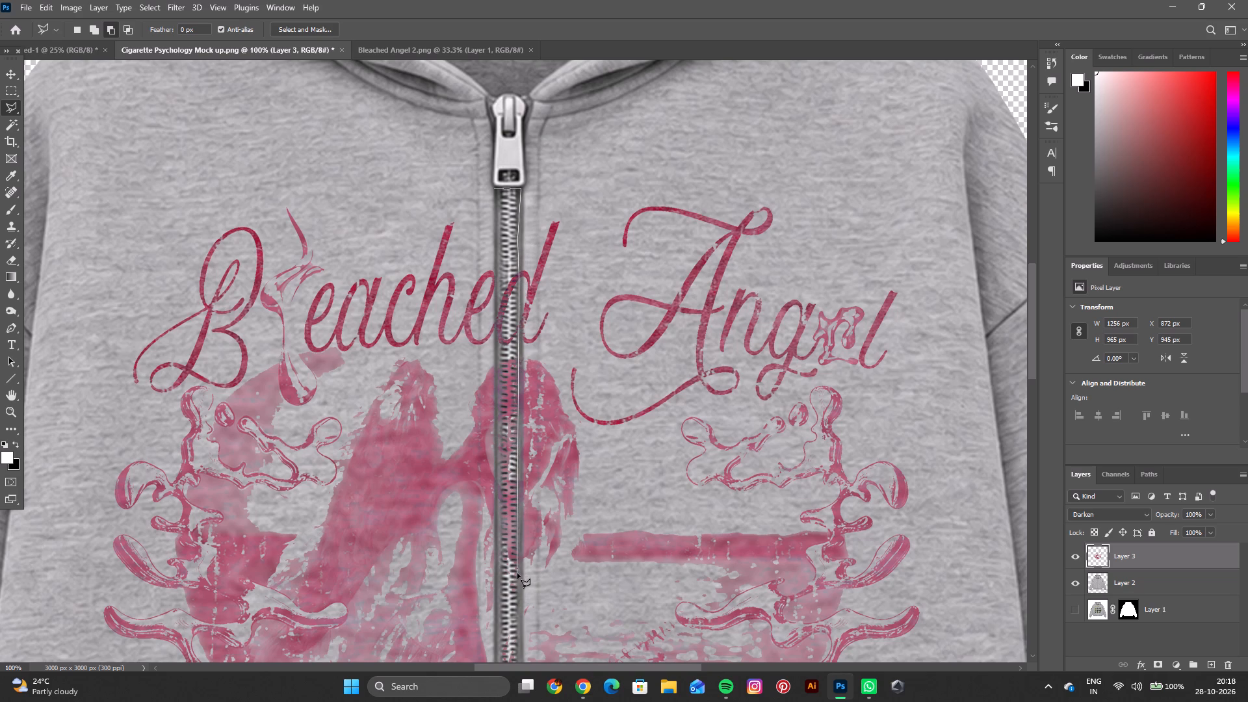
{"action": "left_click", "coordinate": [519, 578]}
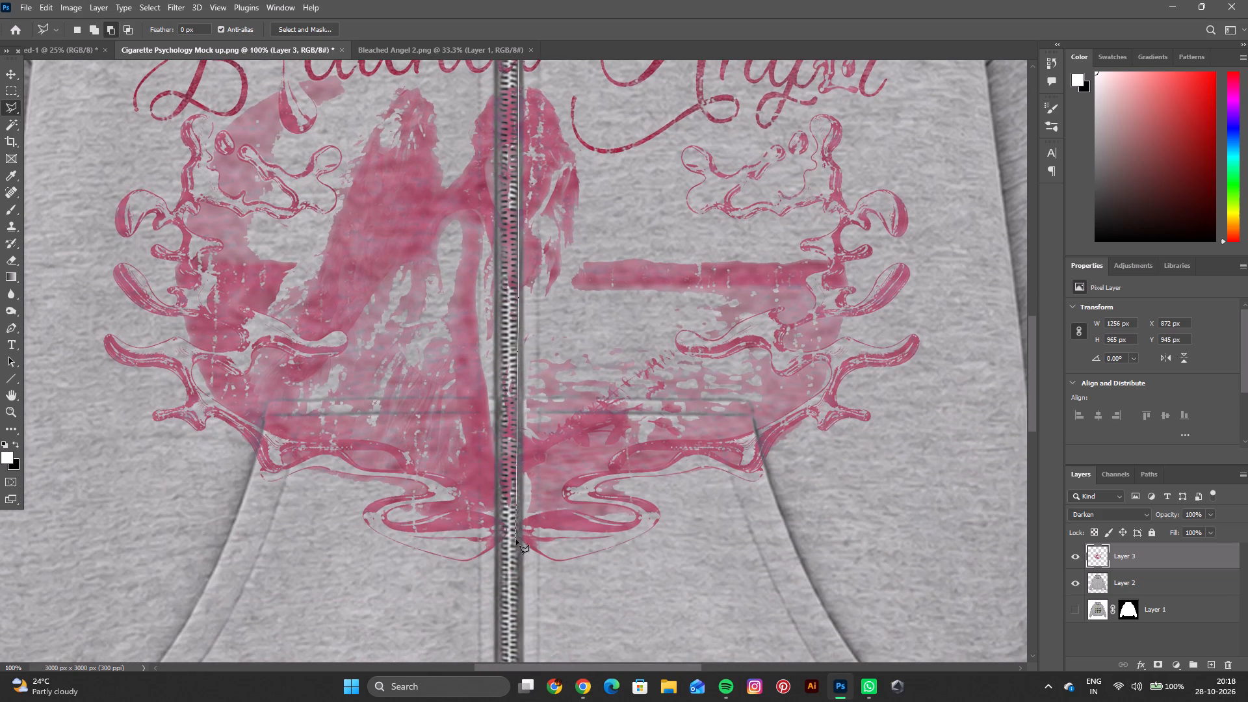
{"action": "left_click", "coordinate": [519, 566]}
{"action": "left_click", "coordinate": [519, 645]}
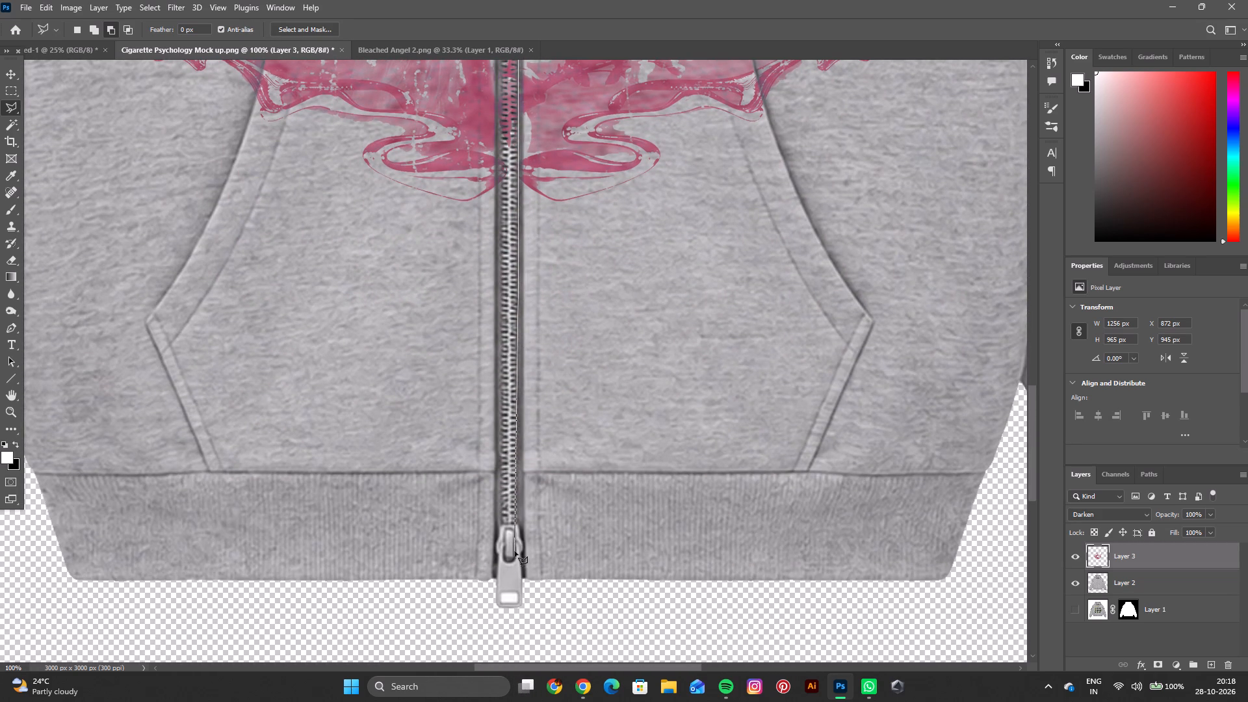
{"action": "left_click", "coordinate": [518, 521]}
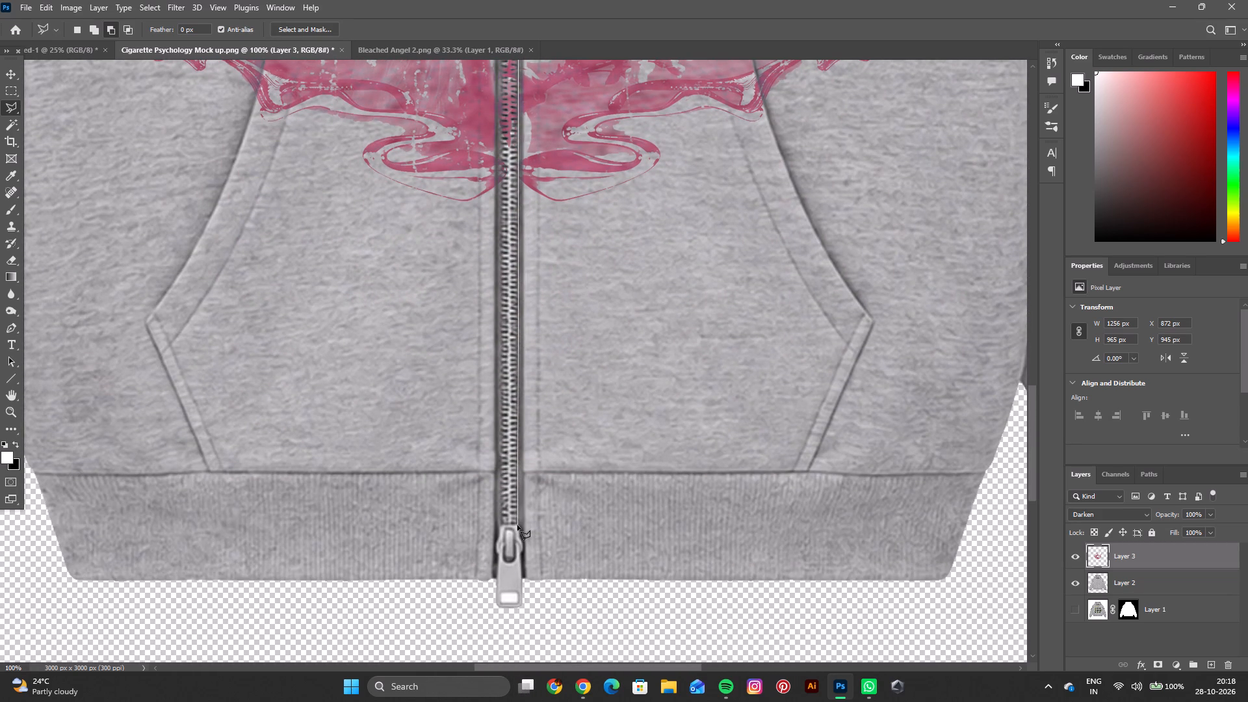
Trace the zipper outline up its left edge from the bottom slider and close the selection below the top slider.
{"action": "left_click", "coordinate": [515, 525]}
{"action": "left_click", "coordinate": [505, 524]}
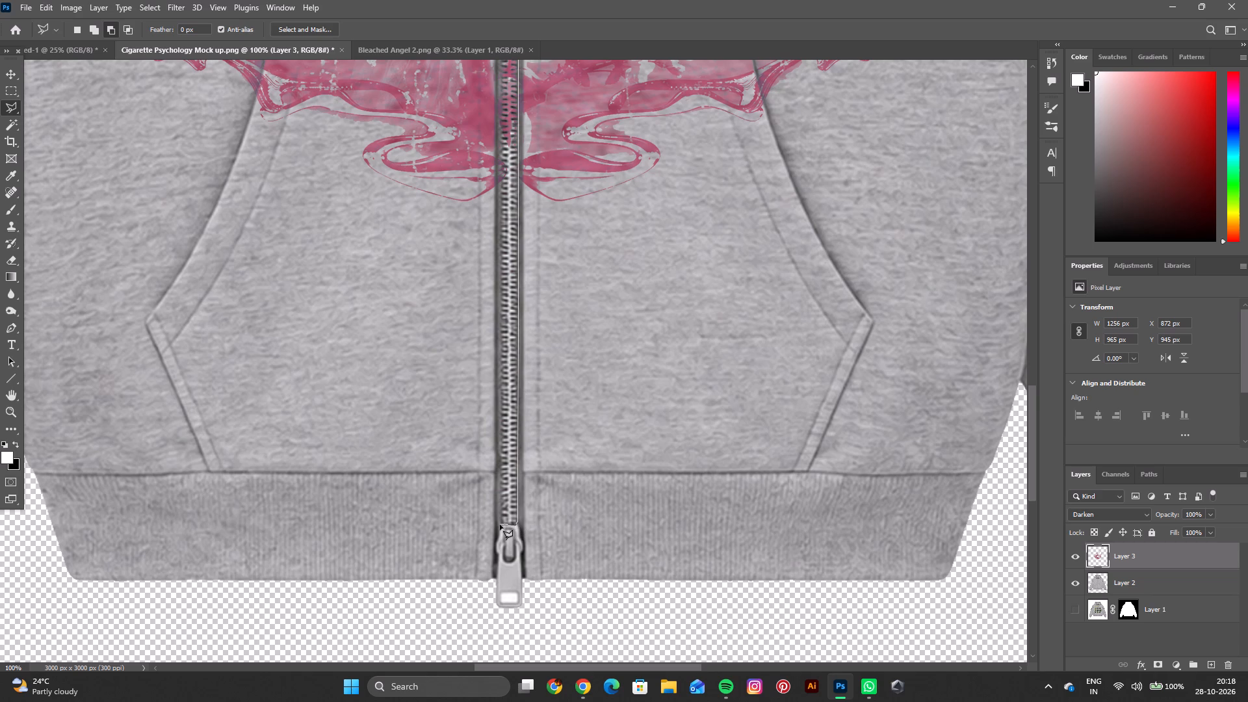
{"action": "left_click", "coordinate": [500, 524]}
{"action": "left_click", "coordinate": [501, 513]}
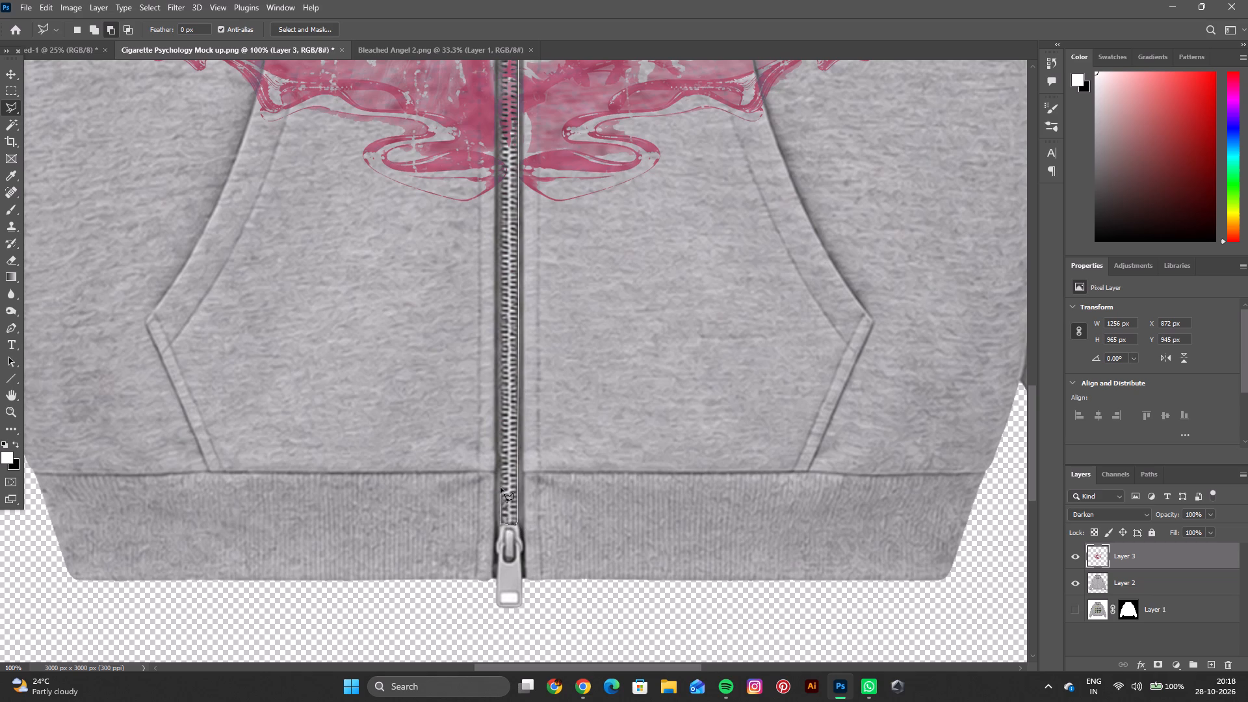
{"action": "left_click", "coordinate": [500, 487]}
{"action": "left_click", "coordinate": [502, 441]}
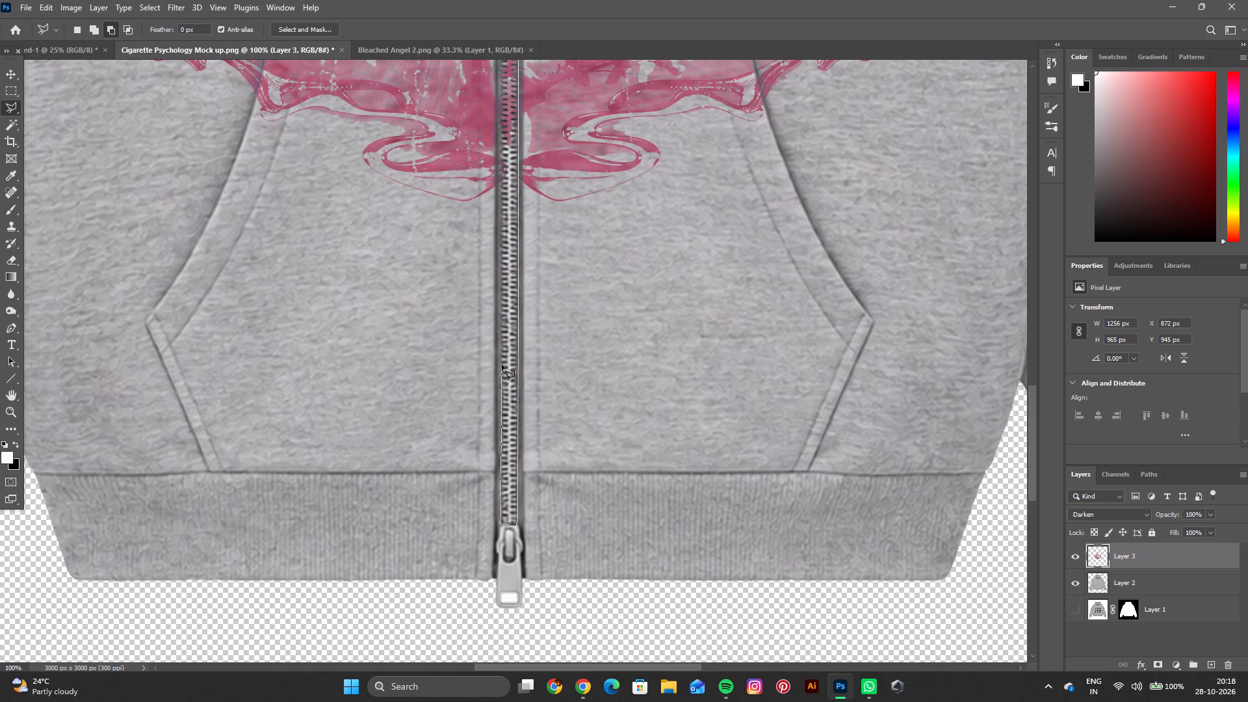
{"action": "left_click", "coordinate": [502, 365]}
{"action": "left_click", "coordinate": [502, 283]}
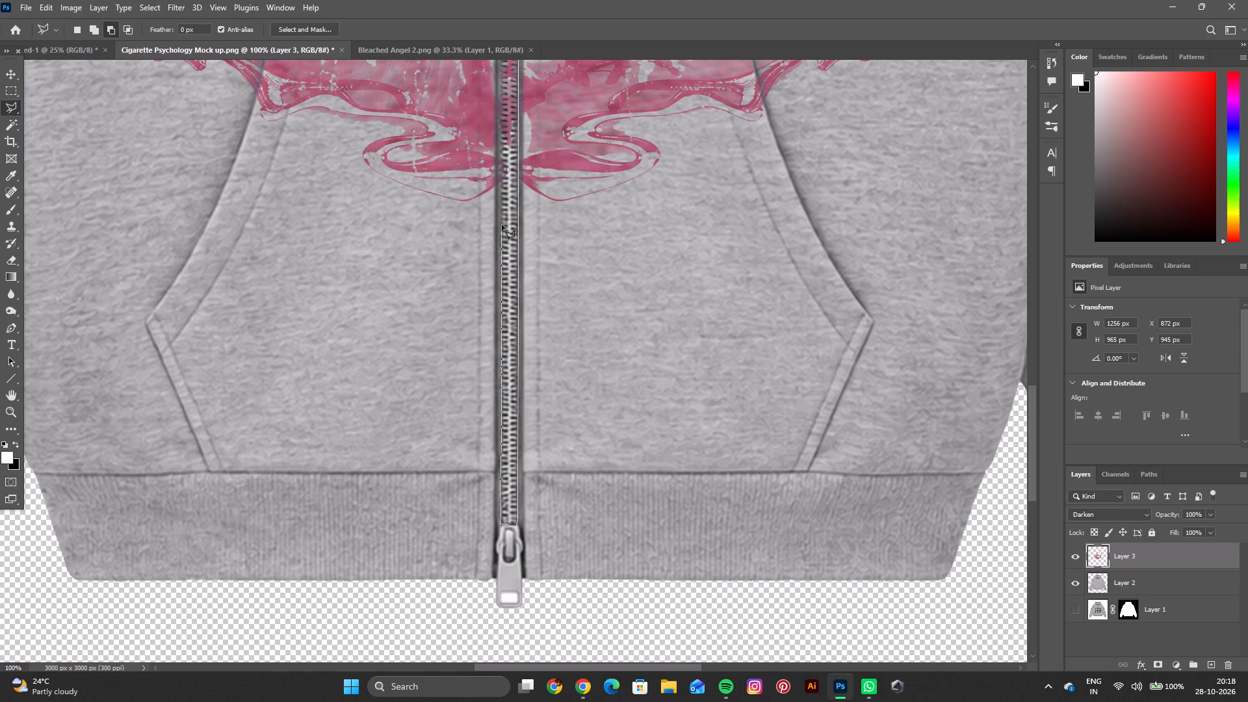
{"action": "left_click", "coordinate": [502, 218]}
{"action": "left_click", "coordinate": [501, 175]}
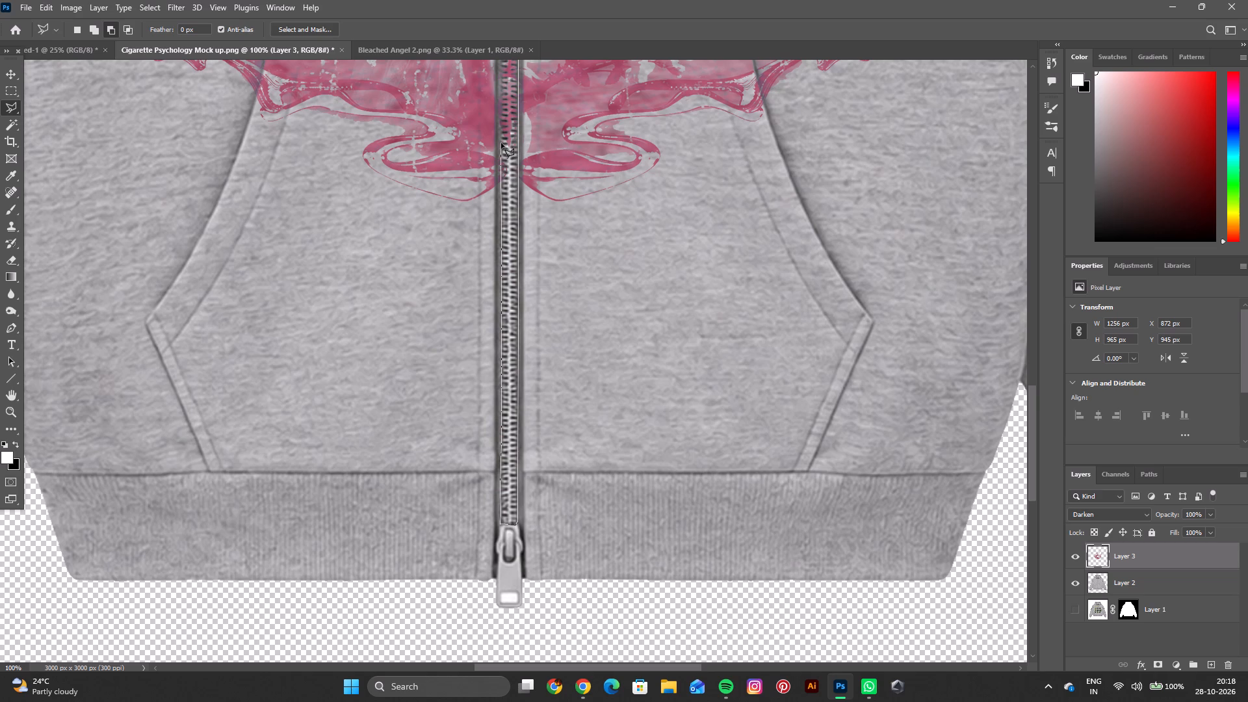
{"action": "left_click", "coordinate": [501, 143]}
{"action": "left_click", "coordinate": [501, 83]}
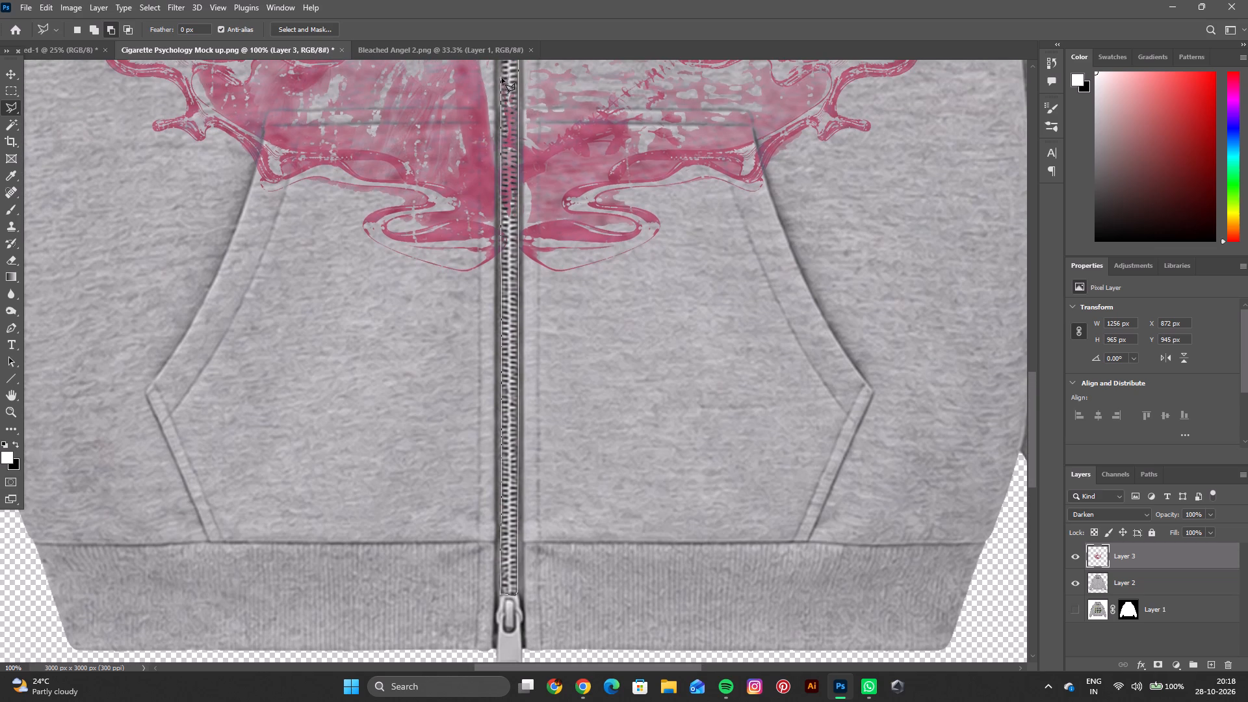
{"action": "left_click", "coordinate": [500, 64]}
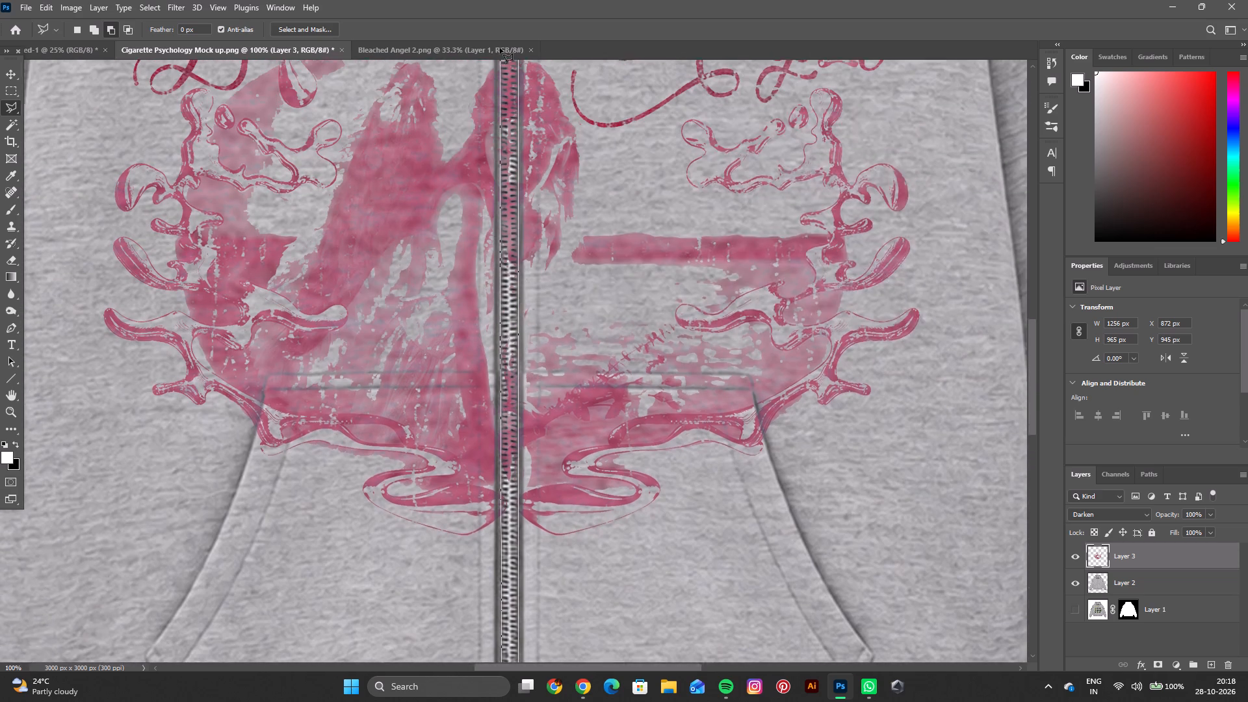
{"action": "left_click", "coordinate": [500, 103]}
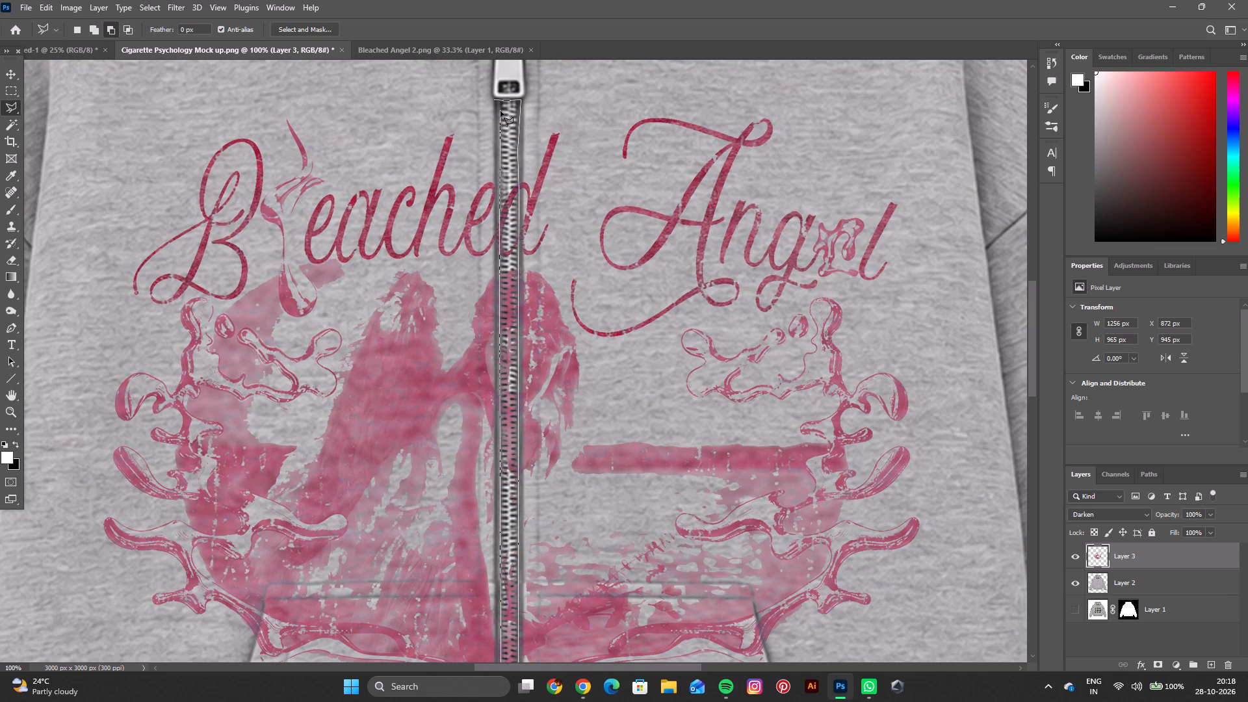
{"action": "left_click", "coordinate": [500, 112]}
{"action": "left_click", "coordinate": [497, 100]}
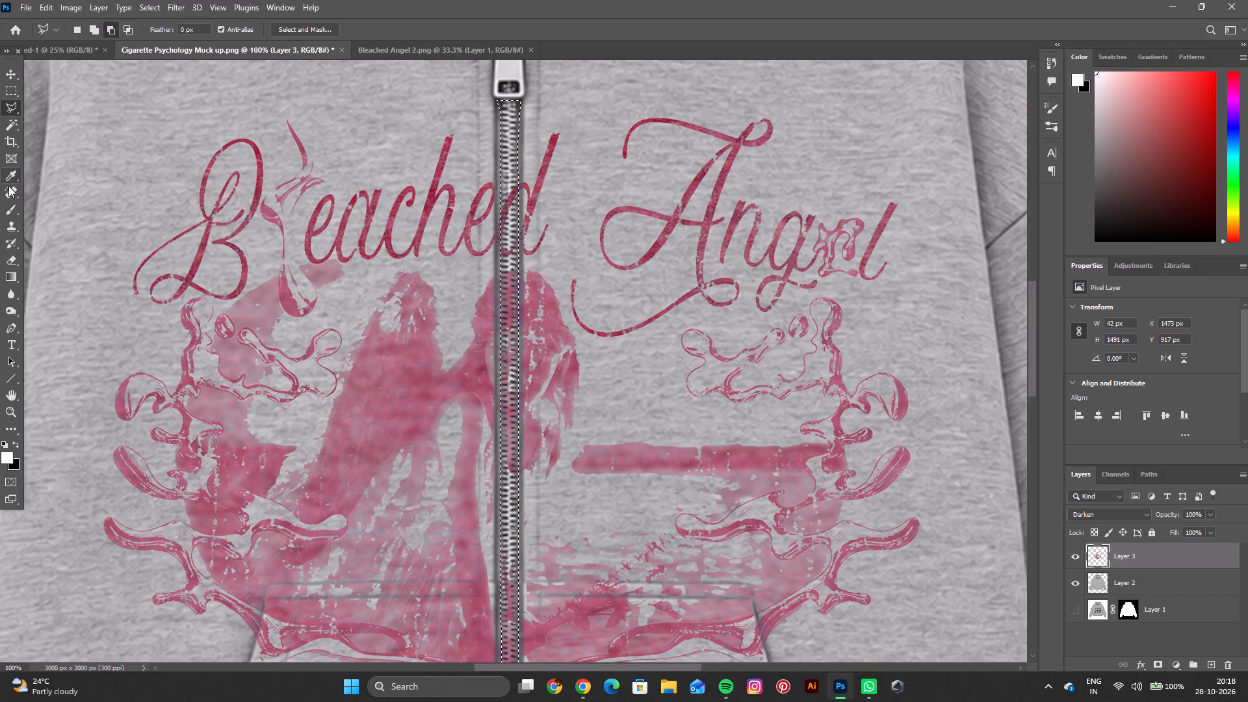
Brush white over the artwork inside the zipper selection on Layer 3, along the zipper's length, and deselect.
{"action": "left_click", "coordinate": [15, 213]}
{"action": "left_click_drag", "start_coordinate": [514, 108], "coordinate": [514, 181]}
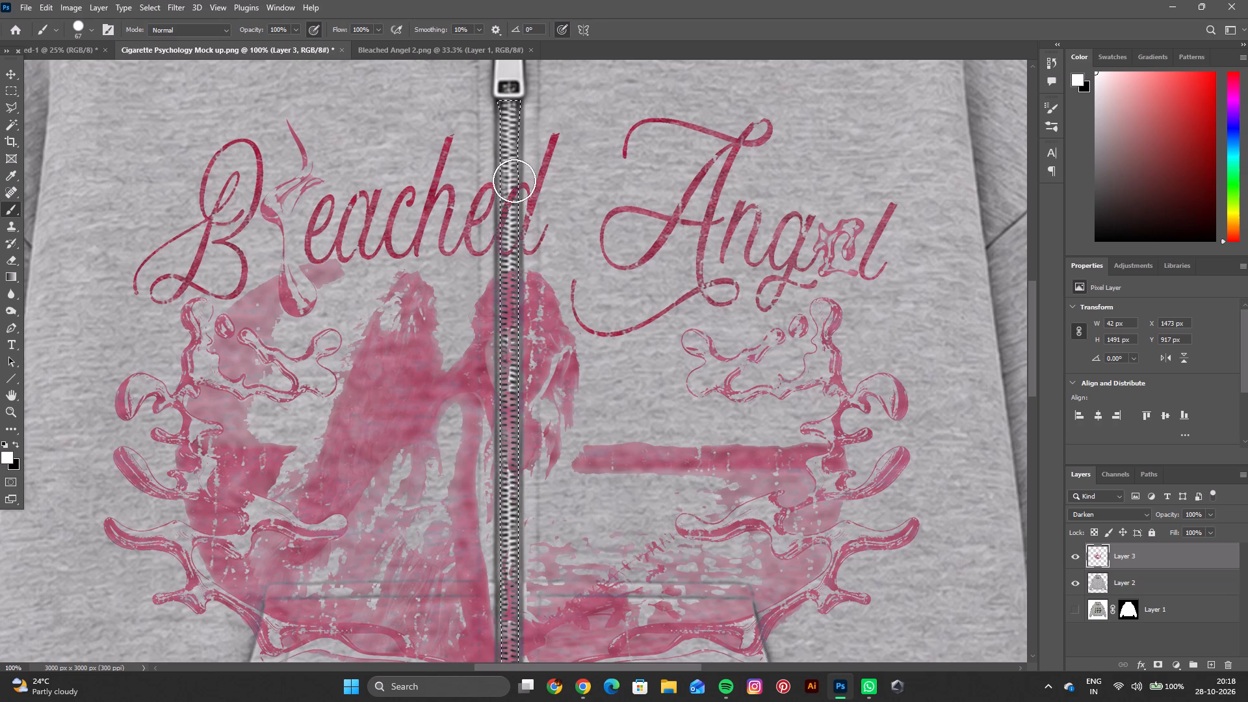
{"action": "left_click_drag", "start_coordinate": [514, 181], "coordinate": [504, 526]}
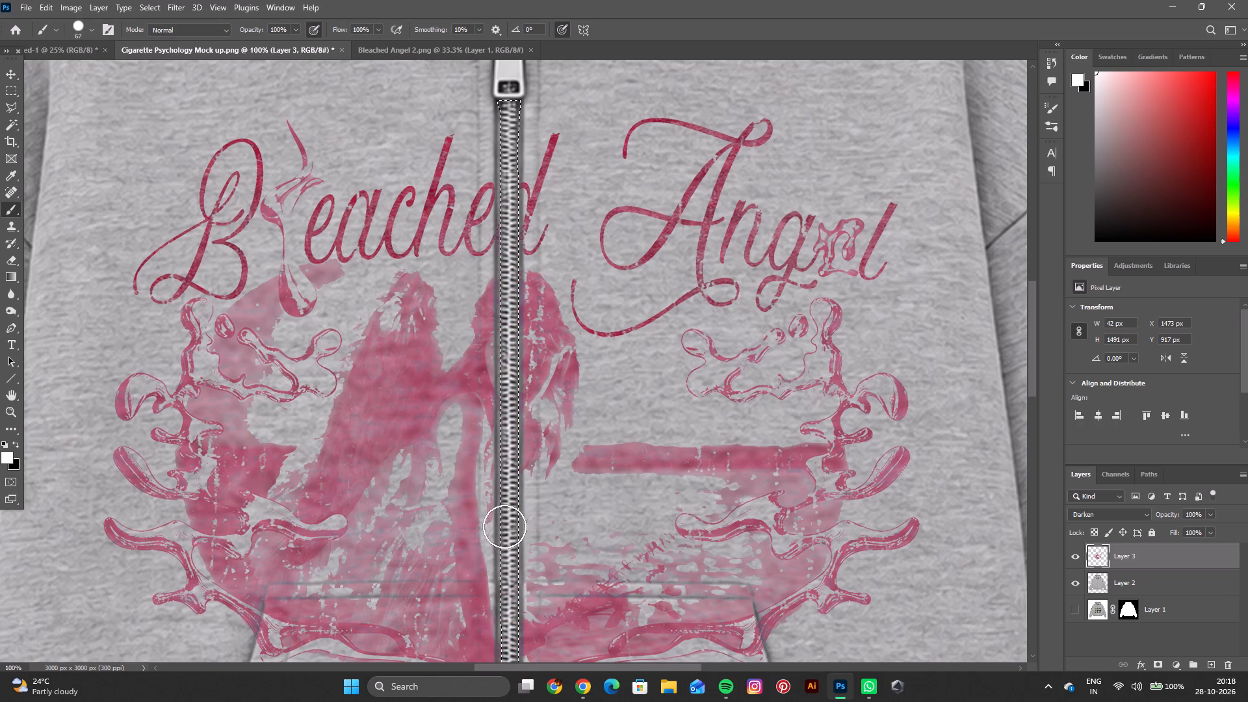
{"action": "left_click_drag", "start_coordinate": [504, 526], "coordinate": [510, 306]}
{"action": "key", "text": "space"}
{"action": "key", "text": "space"}
{"action": "key", "text": "space"}
{"action": "key", "text": "space"}
{"action": "key", "text": "space"}
{"action": "key", "text": "space"}
{"action": "key", "text": "space"}
{"action": "key", "text": "space"}
{"action": "key", "text": "space"}
{"action": "key", "text": "space"}
{"action": "key", "text": "space"}
{"action": "key", "text": "space"}
{"action": "key", "text": "space"}
{"action": "key", "text": "space"}
{"action": "key", "text": "space"}
{"action": "key", "text": "space"}
{"action": "key", "text": "space"}
{"action": "key", "text": "space"}
{"action": "left_click_drag", "start_coordinate": [517, 428], "coordinate": [511, 132]}
{"action": "left_click_drag", "start_coordinate": [510, 218], "coordinate": [507, 656]}
{"action": "key", "text": "space"}
{"action": "key", "text": "space"}
{"action": "key", "text": "space"}
{"action": "key", "text": "space"}
{"action": "key", "text": "space"}
{"action": "key", "text": "space"}
{"action": "key", "text": "space"}
{"action": "key", "text": "space"}
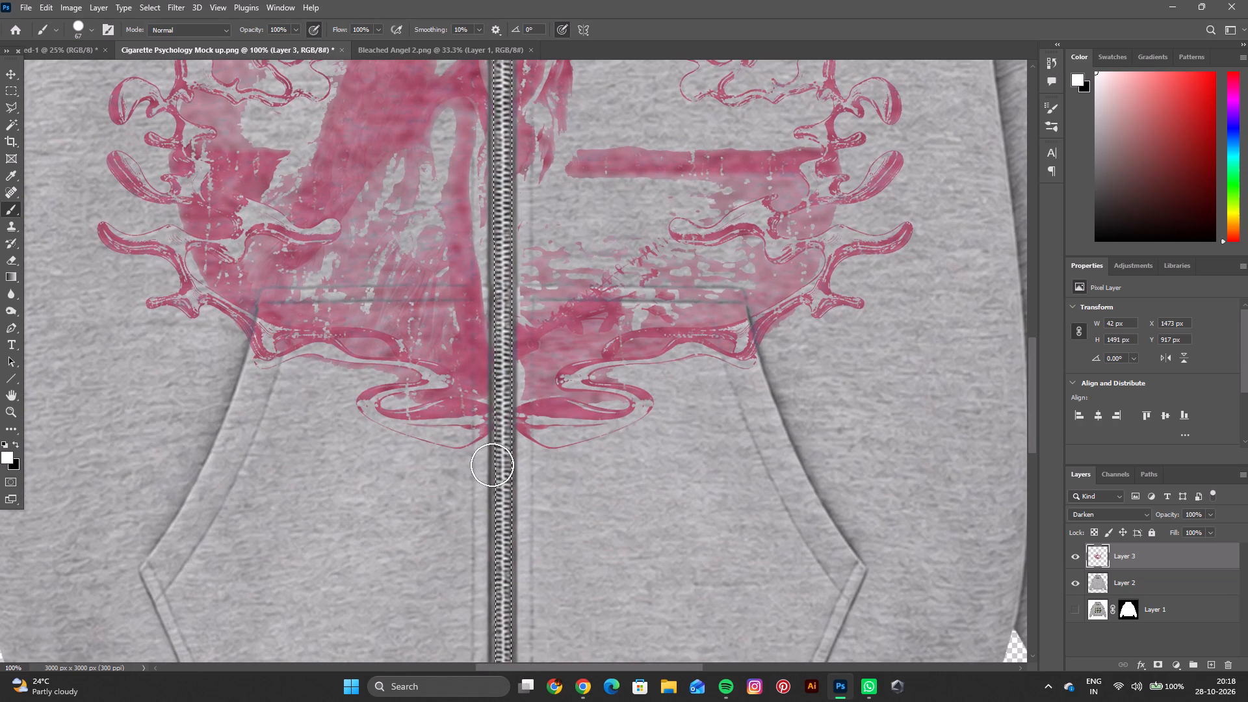
{"action": "left_click_drag", "start_coordinate": [492, 465], "coordinate": [483, 293]}
{"action": "key", "text": "space"}
{"action": "key", "text": "space"}
{"action": "key", "text": "space"}
{"action": "key", "text": "space"}
{"action": "key", "text": "space"}
{"action": "key", "text": "space"}
{"action": "key", "text": "space"}
{"action": "key", "text": "space"}
{"action": "key", "text": "space"}
{"action": "key", "text": "space"}
{"action": "key", "text": "space"}
{"action": "key", "text": "space"}
{"action": "key", "text": "space"}
{"action": "key", "text": "space"}
{"action": "key", "text": "space"}
{"action": "key", "text": "space"}
{"action": "key", "text": "space"}
{"action": "key", "text": "space"}
{"action": "key", "text": "space"}
{"action": "key", "text": "space"}
{"action": "left_click_drag", "start_coordinate": [484, 564], "coordinate": [480, 588]}
{"action": "key", "text": "ctrl+d"}
Examine the painted zipper and the chest artwork close up and across the whole hoodie.
{"action": "key", "text": "space"}
{"action": "key", "text": "space"}
{"action": "key", "text": "space"}
{"action": "key", "text": "space"}
{"action": "key", "text": "space"}
{"action": "key", "text": "space"}
{"action": "key", "text": "space"}
{"action": "key", "text": "space"}
{"action": "key", "text": "space"}
{"action": "key", "text": "space"}
{"action": "left_click_drag", "start_coordinate": [541, 521], "coordinate": [551, 643]}
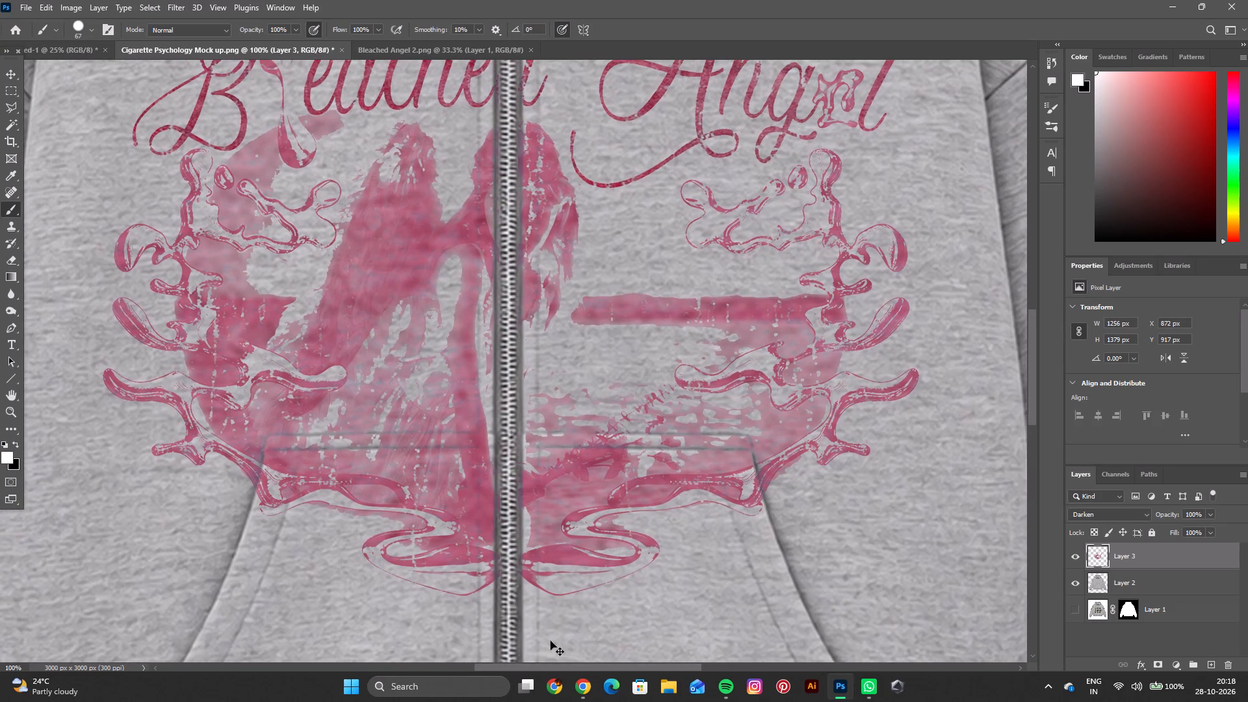
{"action": "key", "text": "ctrl+minus"}
{"action": "key", "text": "ctrl+minus"}
{"action": "key", "text": "space"}
{"action": "key", "text": "space"}
{"action": "key", "text": "space"}
{"action": "key", "text": "space"}
{"action": "key", "text": "space"}
{"action": "key", "text": "space"}
{"action": "key", "text": "space"}
{"action": "key", "text": "space"}
{"action": "key", "text": "space"}
{"action": "key", "text": "space"}
{"action": "key", "text": "space"}
{"action": "key", "text": "space"}
{"action": "key", "text": "space"}
{"action": "key", "text": "space"}
{"action": "key", "text": "space"}
{"action": "key", "text": "space"}
{"action": "key", "text": "space"}
{"action": "key", "text": "space"}
{"action": "key", "text": "space"}
{"action": "key", "text": "space"}
{"action": "left_click_drag", "start_coordinate": [575, 369], "coordinate": [586, 402]}
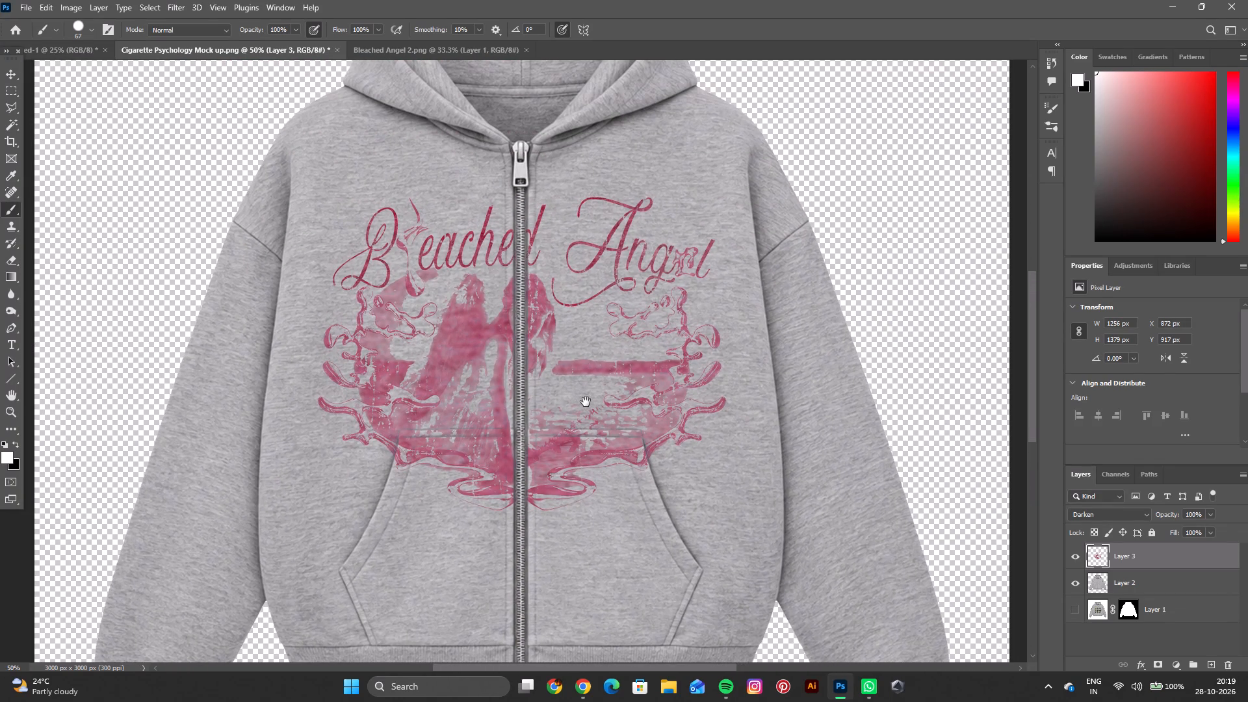
{"action": "left_click_drag", "start_coordinate": [586, 402], "coordinate": [582, 424]}
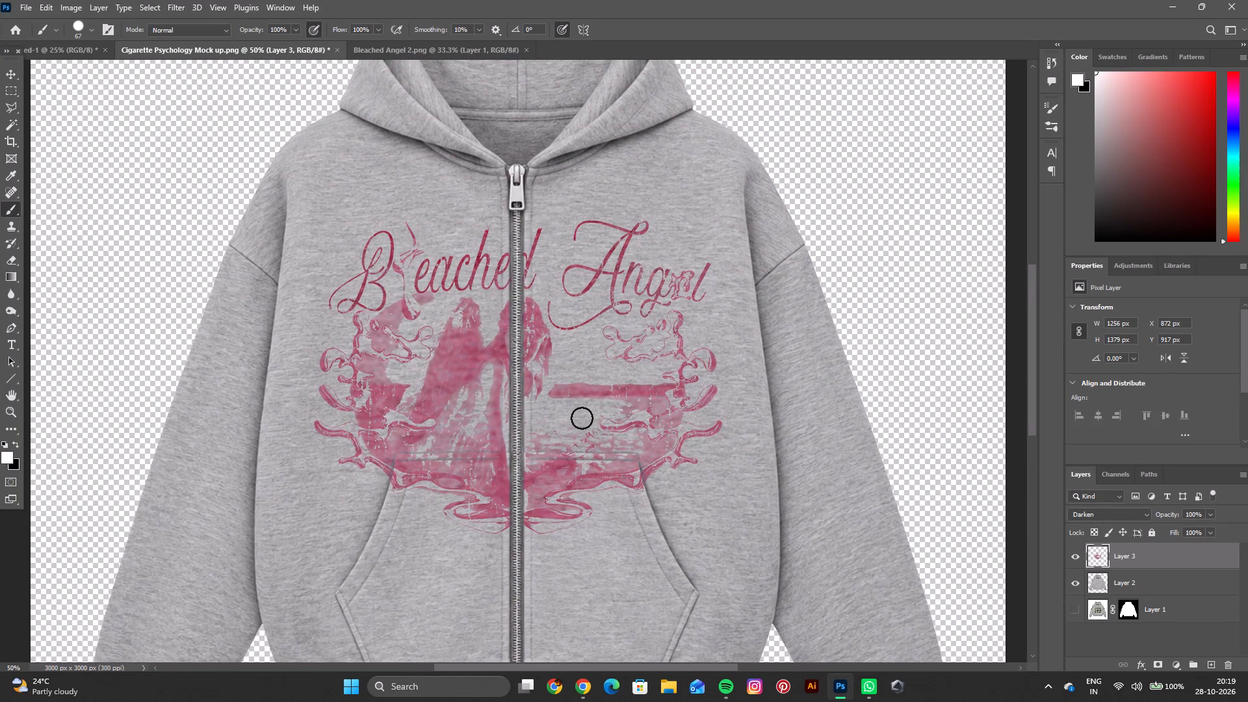
{"action": "left_click", "coordinate": [14, 71]}
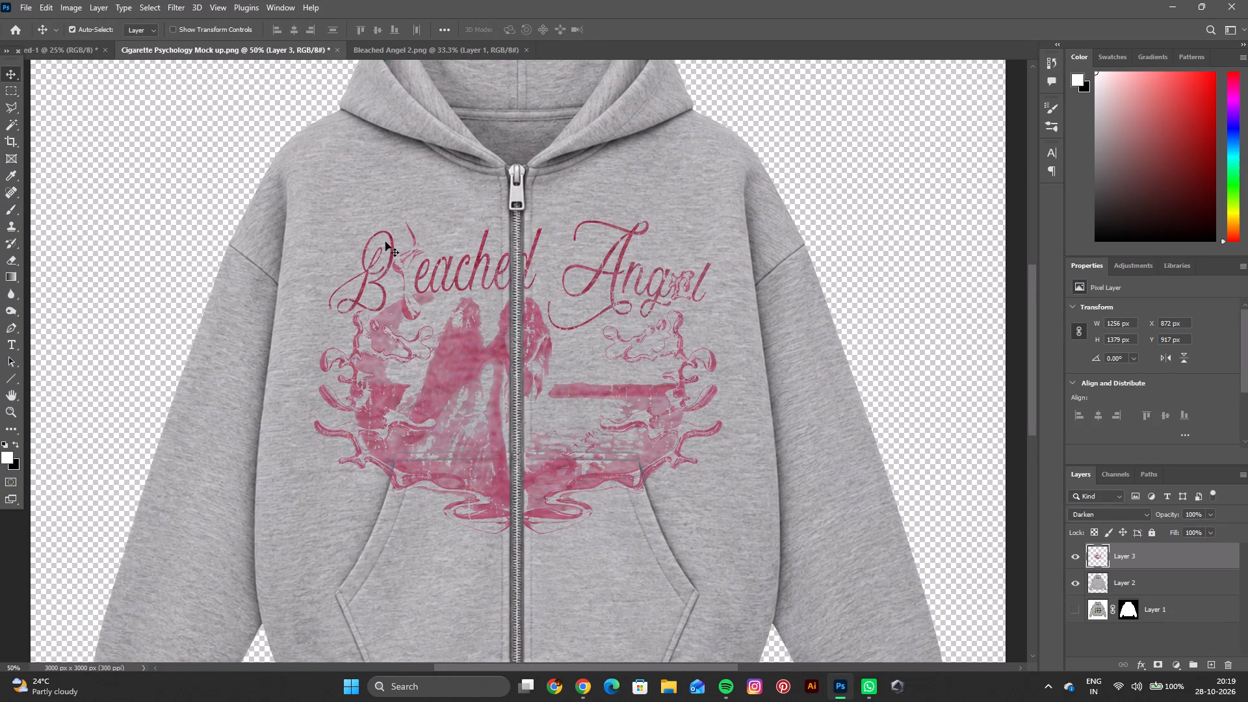
{"action": "scroll", "coordinate": [606, 382], "scroll_direction": "down", "scroll_amount": 2}
{"action": "scroll", "coordinate": [606, 382], "scroll_direction": "up", "scroll_amount": 2}
{"action": "scroll", "coordinate": [606, 382], "scroll_direction": "down", "scroll_amount": 2}
{"action": "scroll", "coordinate": [606, 382], "scroll_direction": "up", "scroll_amount": 1}
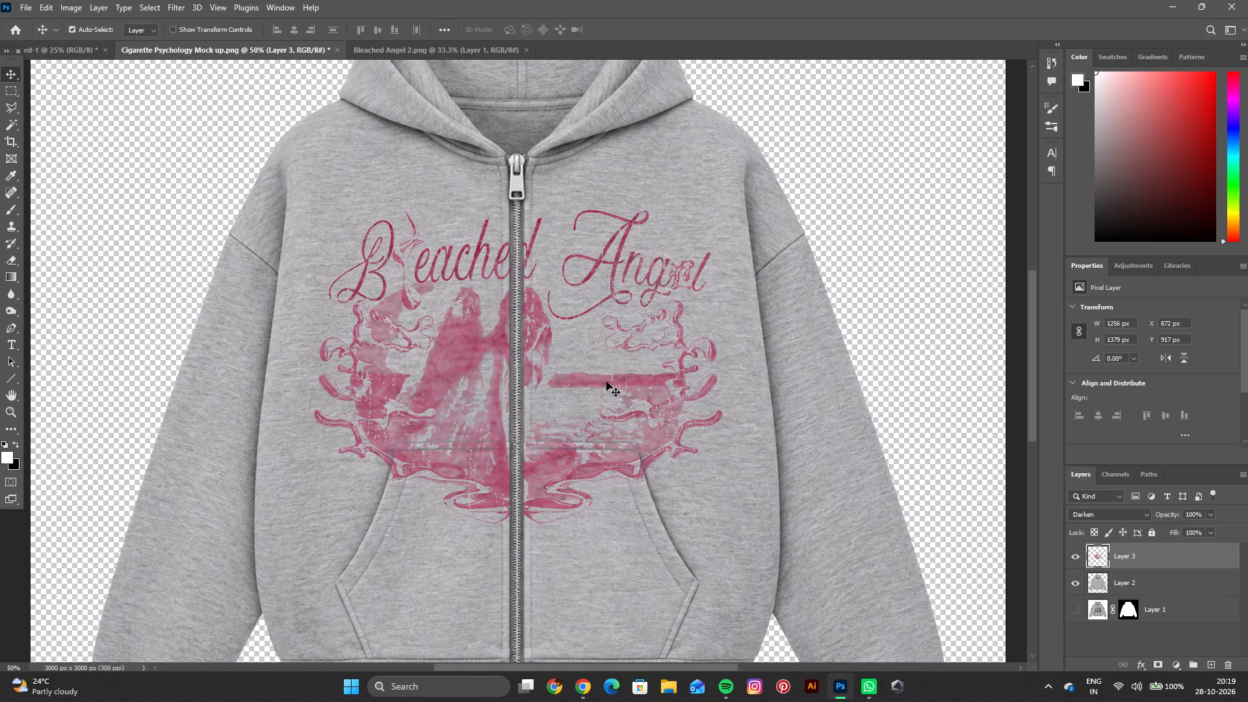
{"action": "key", "text": "ctrl+minus"}
{"action": "key", "text": "ctrl+minus"}
{"action": "key", "text": "ctrl+equal"}
{"action": "key", "text": "space"}
{"action": "key", "text": "space"}
{"action": "key", "text": "space"}
{"action": "key", "text": "space"}
{"action": "key", "text": "space"}
{"action": "key", "text": "space"}
{"action": "key", "text": "space"}
{"action": "key", "text": "space"}
{"action": "key", "text": "space"}
{"action": "key", "text": "space"}
{"action": "key", "text": "space"}
{"action": "key", "text": "space"}
{"action": "key", "text": "space"}
{"action": "key", "text": "space"}
{"action": "key", "text": "space"}
{"action": "key", "text": "space"}
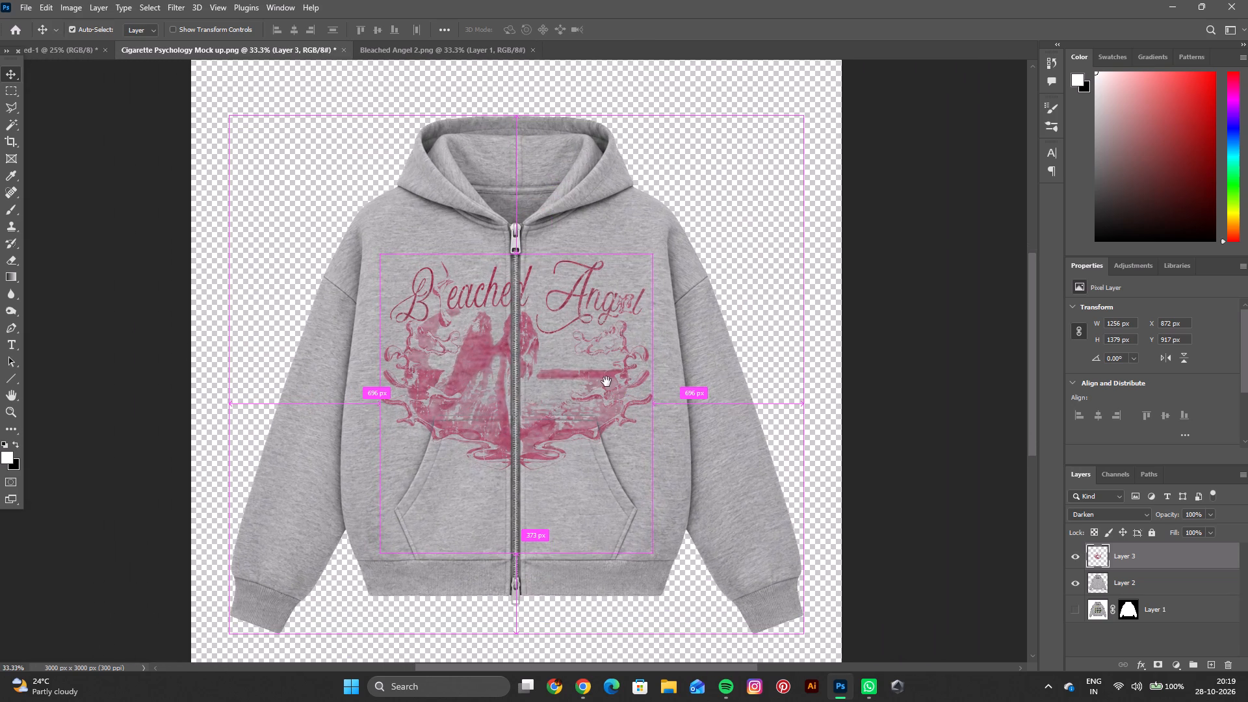
{"action": "left_click_drag", "start_coordinate": [606, 381], "coordinate": [602, 364]}
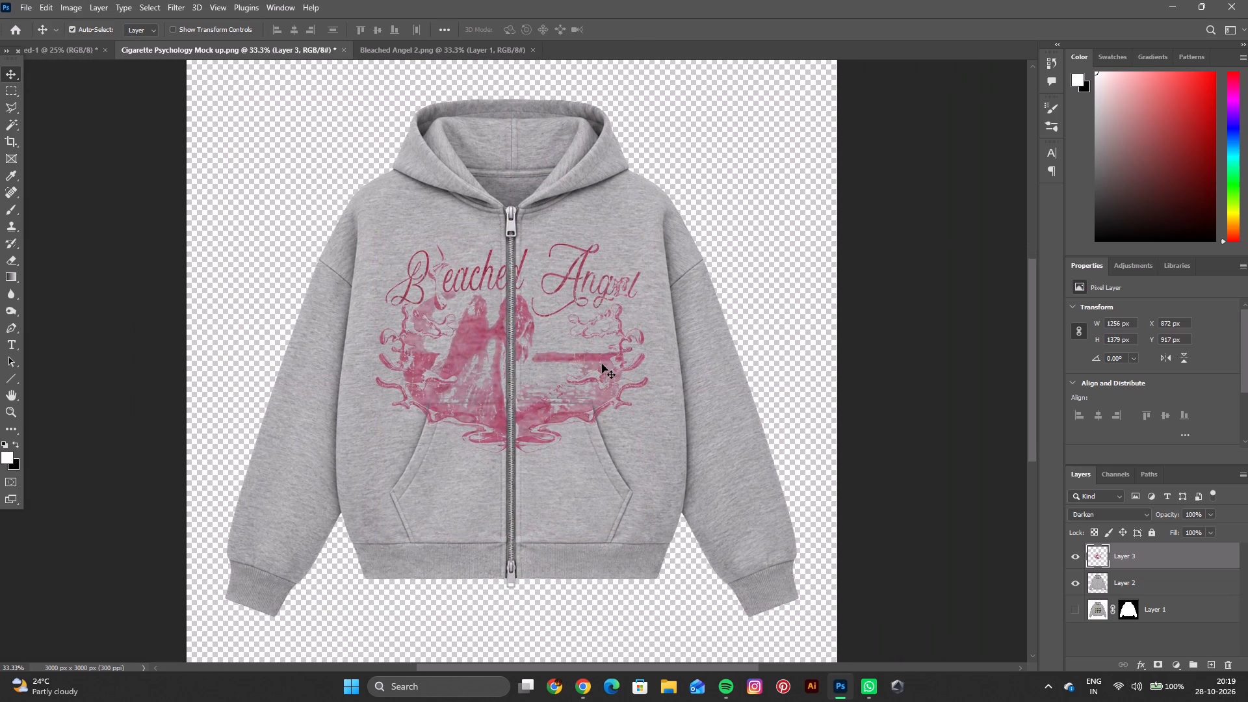
Open Angel sleeves bleached.png from the Gothbird folder and copy its sleeve artwork.
{"action": "key", "text": "ctrl+o"}
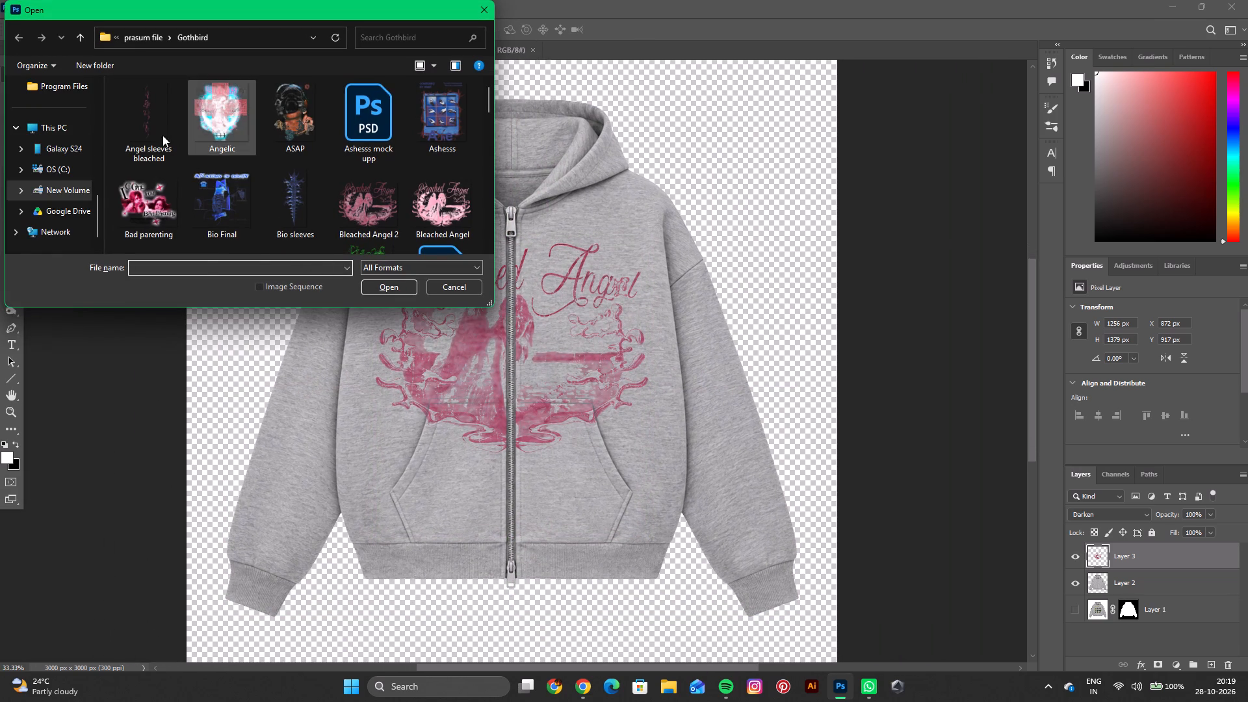
{"action": "double_click", "coordinate": [162, 135]}
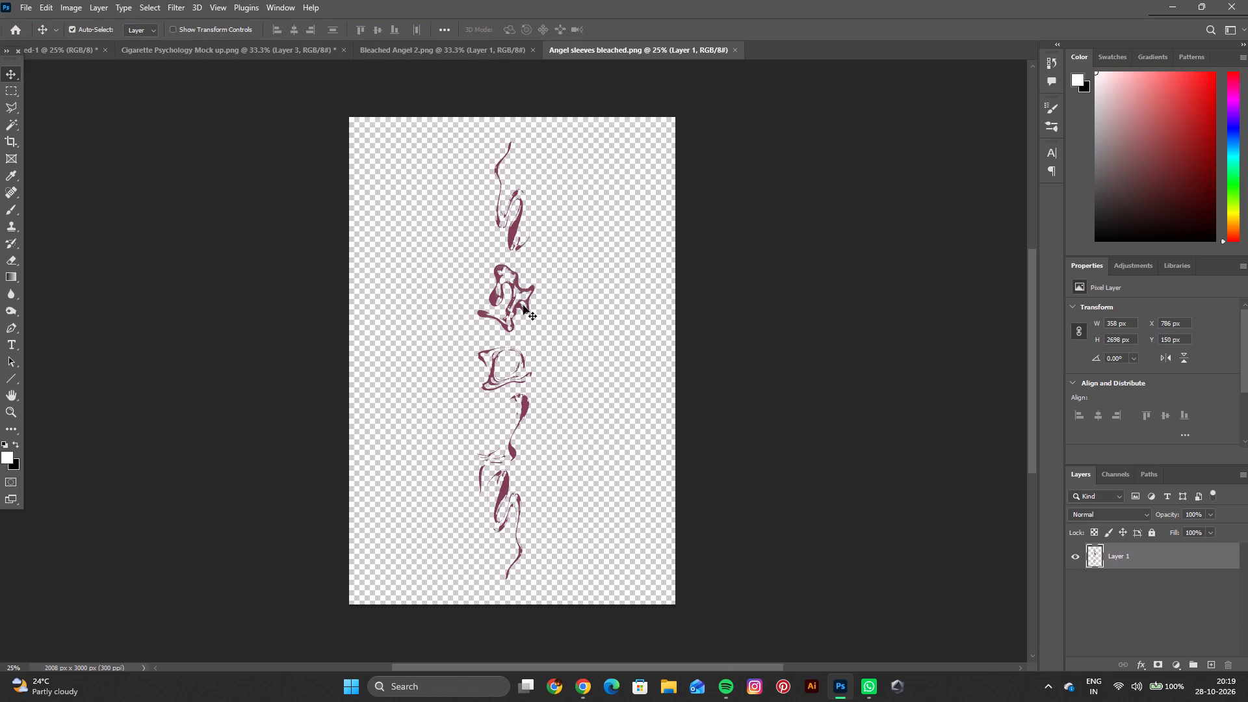
{"action": "left_click", "coordinate": [523, 310]}
{"action": "key", "text": "ctrl+c"}
Paste the sleeve artwork into the Cigarette Psychology Mock up document, closing the Bleached Angel 2 document.
{"action": "left_click", "coordinate": [427, 53]}
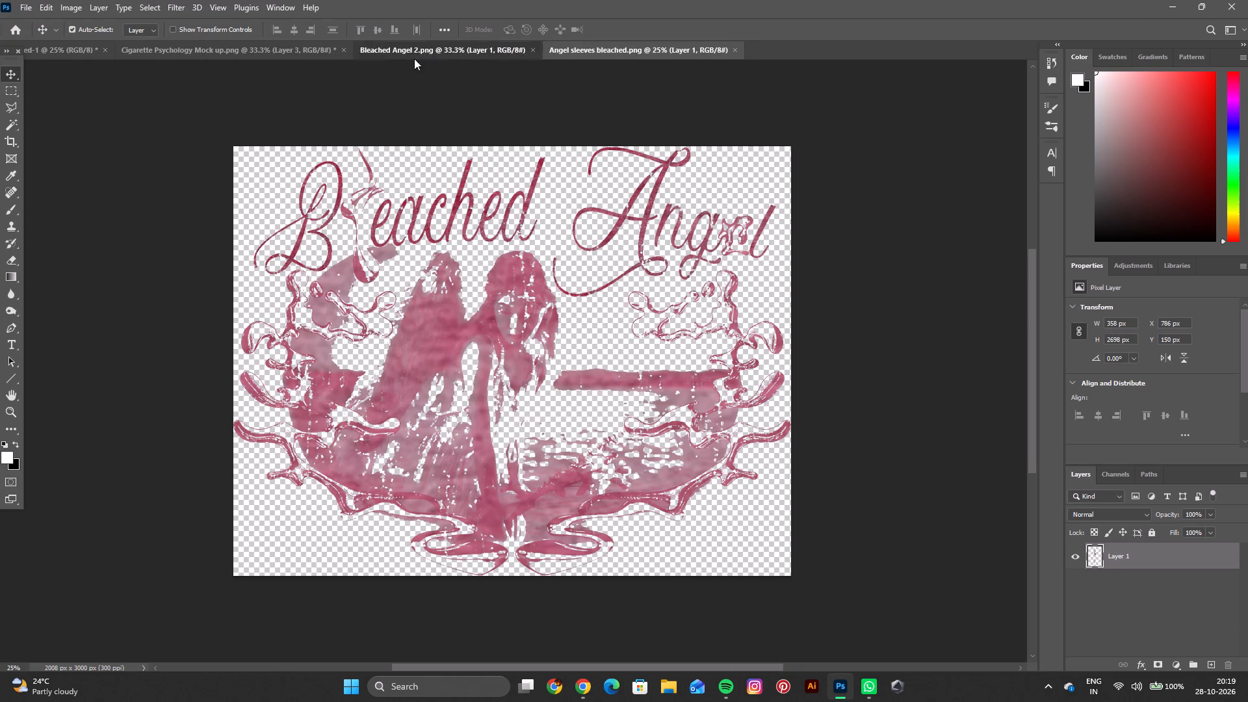
{"action": "left_click", "coordinate": [326, 53]}
{"action": "left_click", "coordinate": [536, 51]}
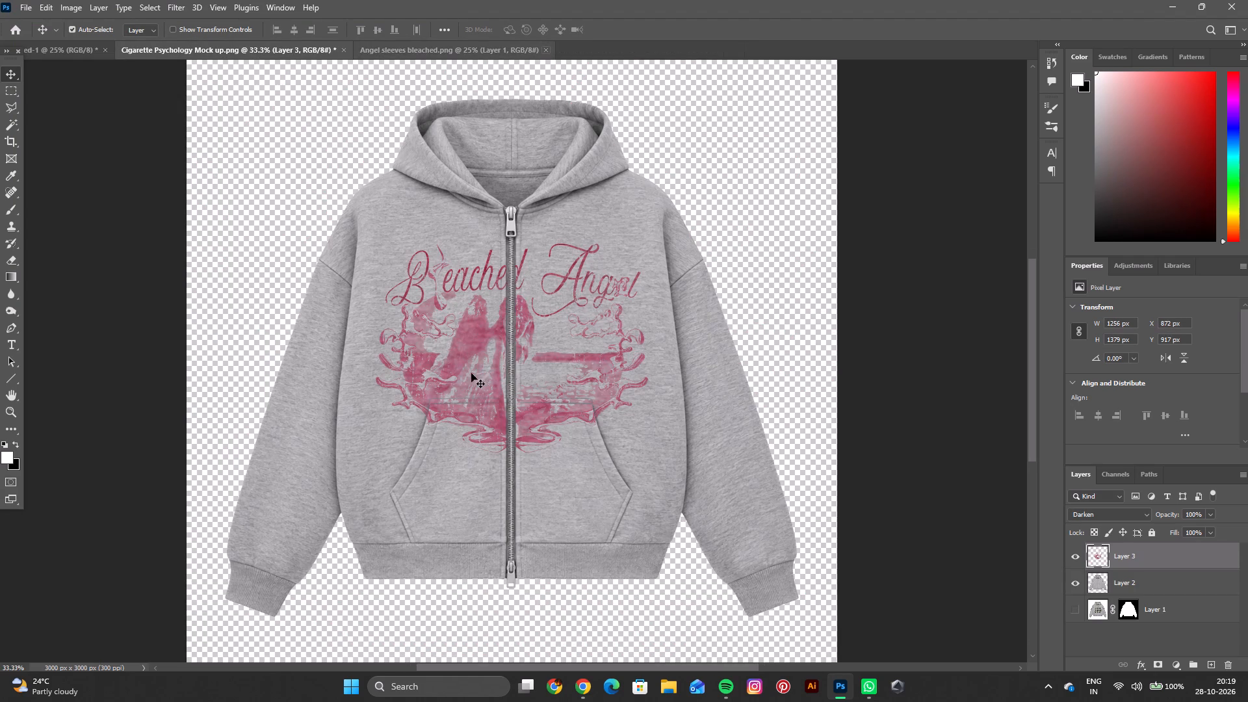
{"action": "key", "text": "ctrl+v"}
Scale the sleeve artwork to about 44%, rotate it about 18°, and place it along the outer edge of the hoodie's left-hand sleeve.
{"action": "key", "text": "ctrl+t"}
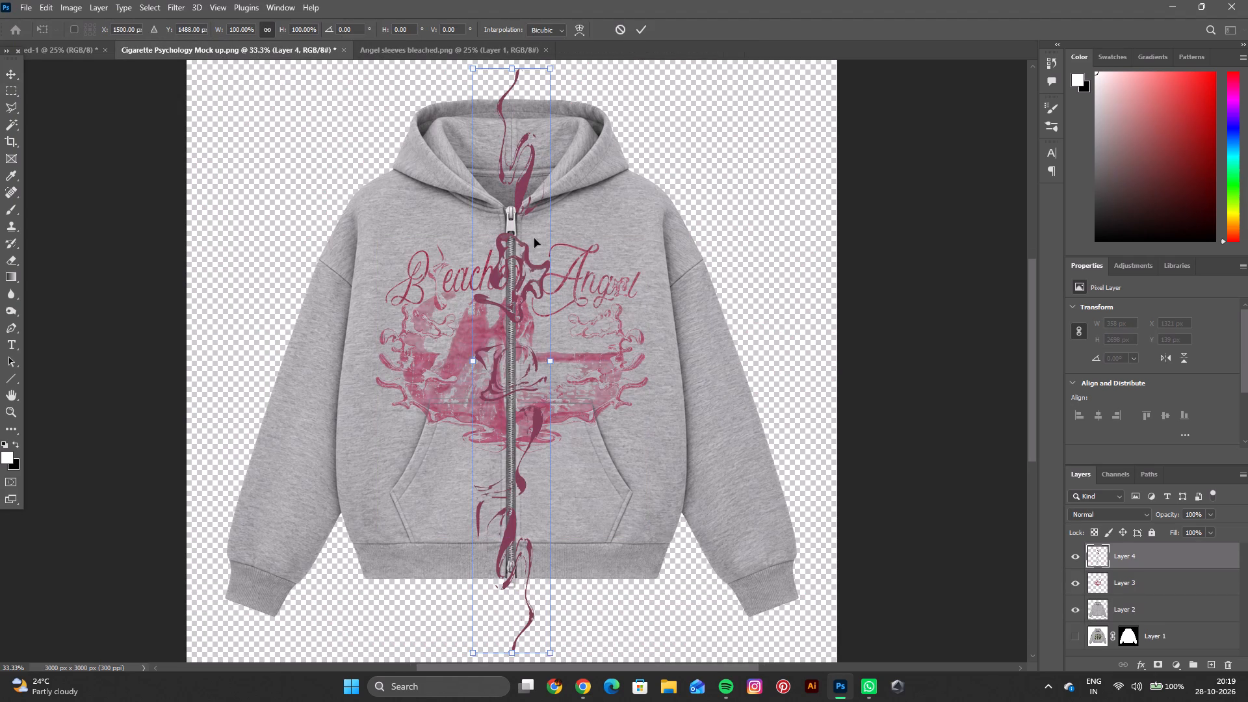
{"action": "left_click_drag", "start_coordinate": [551, 69], "coordinate": [497, 343]}
{"action": "left_click_drag", "start_coordinate": [545, 330], "coordinate": [551, 361]}
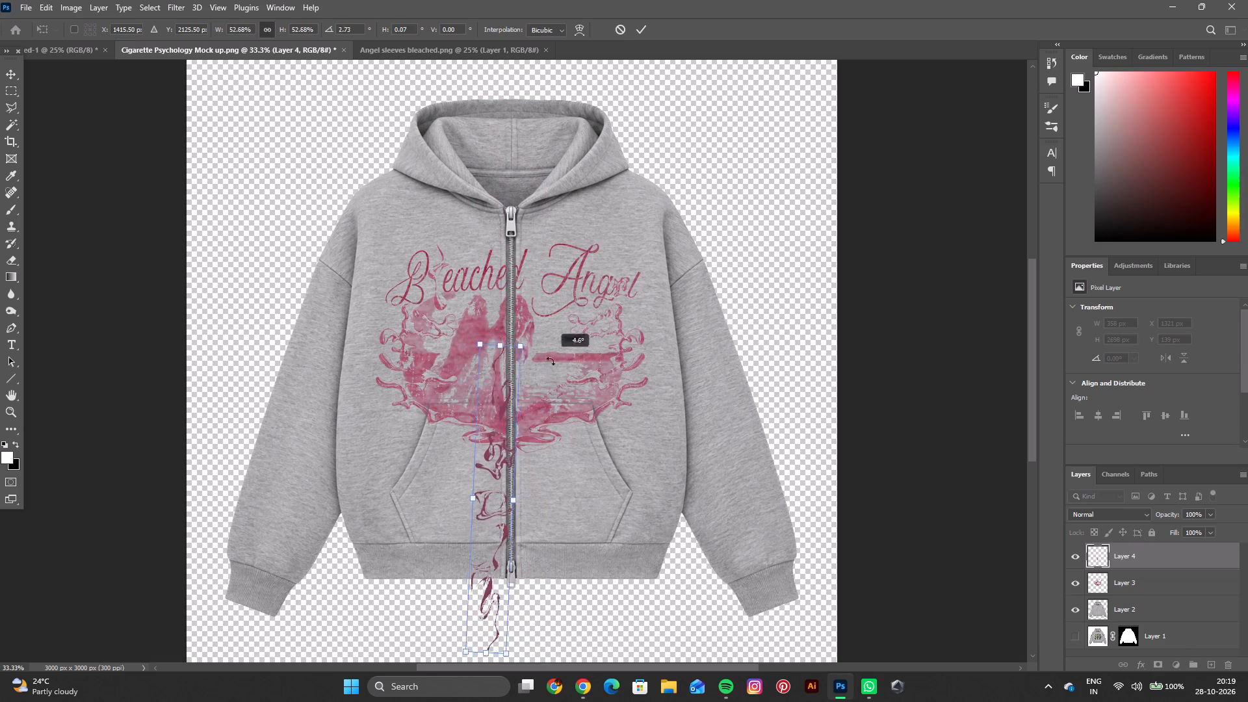
{"action": "left_click_drag", "start_coordinate": [551, 361], "coordinate": [554, 391]}
{"action": "left_click_drag", "start_coordinate": [501, 460], "coordinate": [285, 352]}
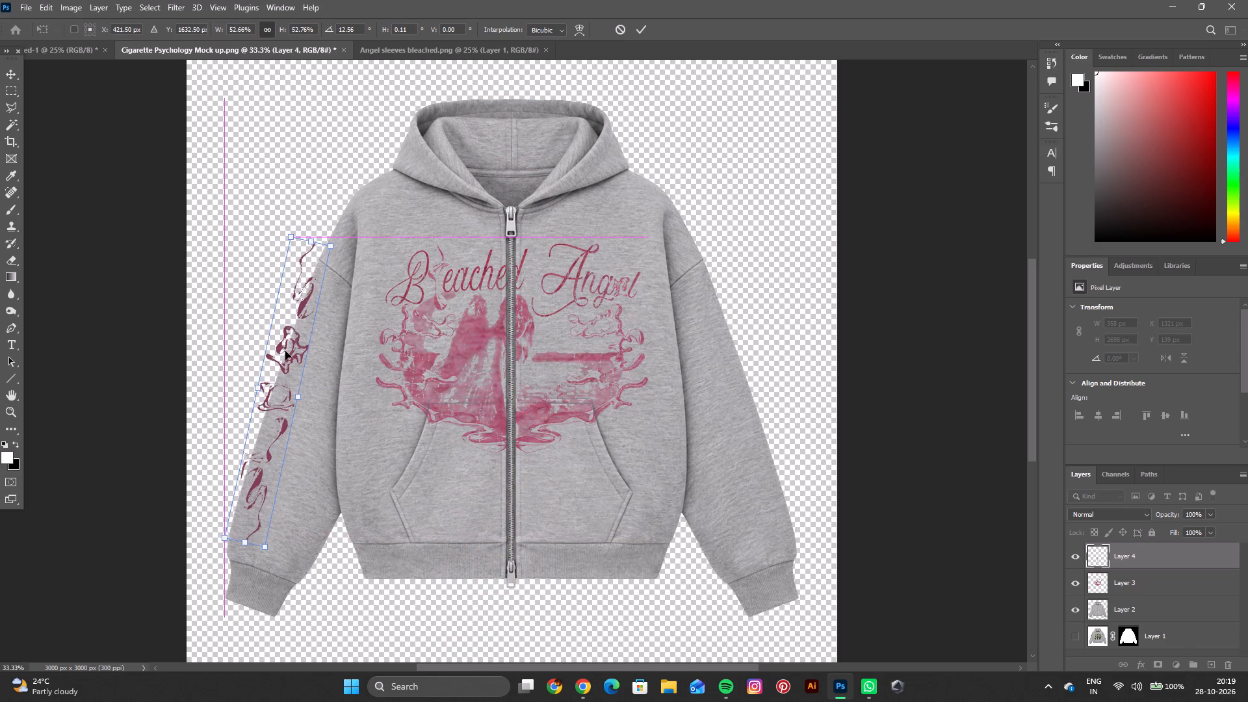
{"action": "left_click_drag", "start_coordinate": [356, 246], "coordinate": [361, 266]}
{"action": "left_click_drag", "start_coordinate": [298, 323], "coordinate": [296, 336]}
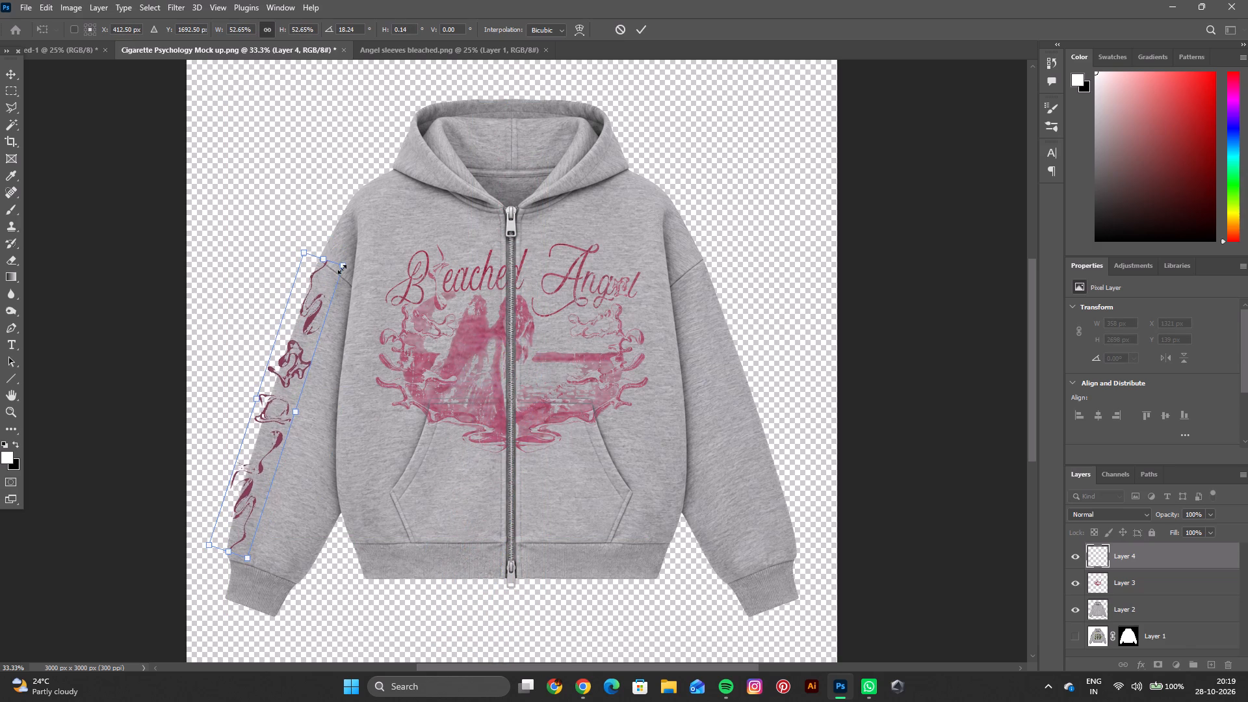
{"action": "left_click_drag", "start_coordinate": [342, 269], "coordinate": [319, 315]}
{"action": "left_click_drag", "start_coordinate": [297, 348], "coordinate": [302, 329]}
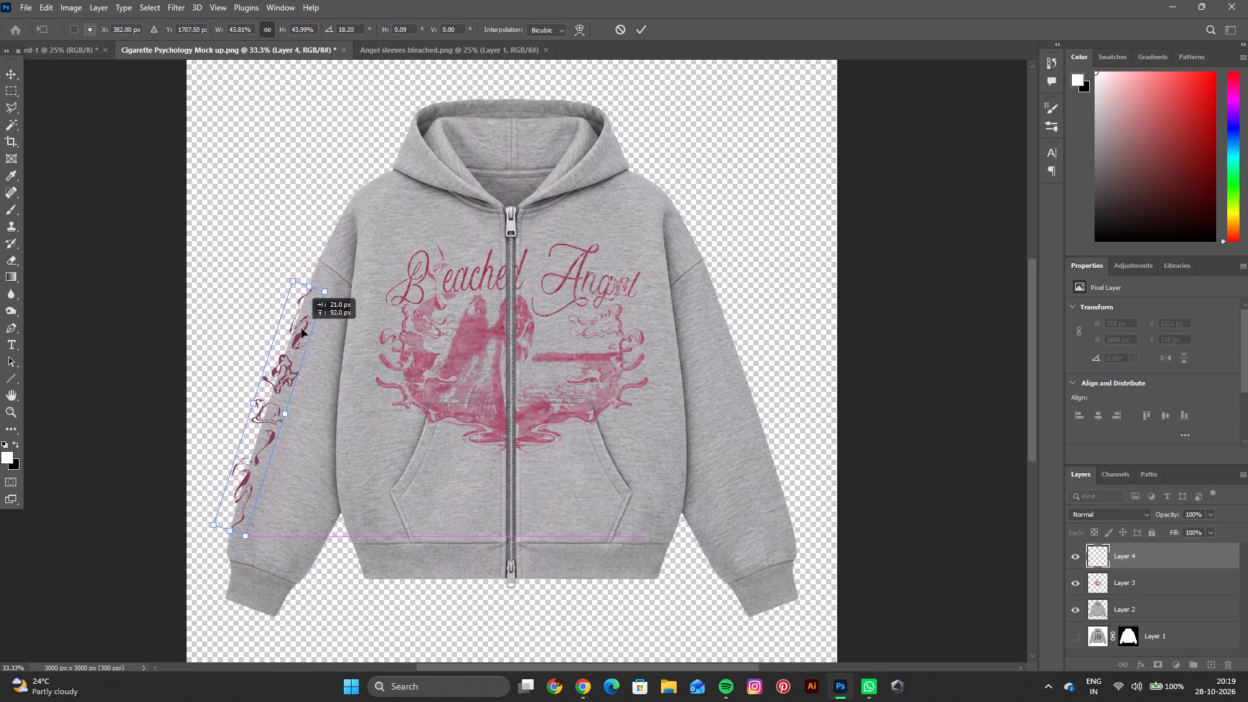
{"action": "left_click_drag", "start_coordinate": [302, 329], "coordinate": [304, 329]}
{"action": "left_click", "coordinate": [642, 32]}
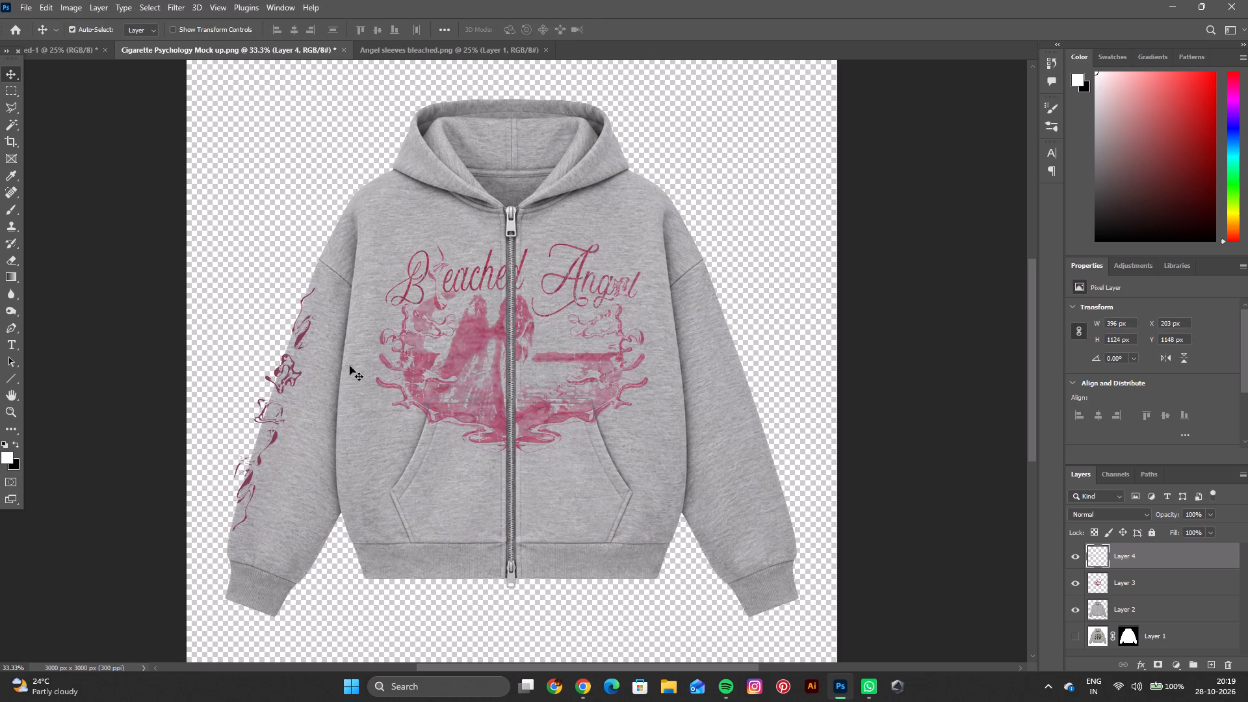
Place a horizontally flipped duplicate of the sleeve artwork along the opposite sleeve's outer edge, at the same height.
{"action": "key", "text": "ctrl+j"}
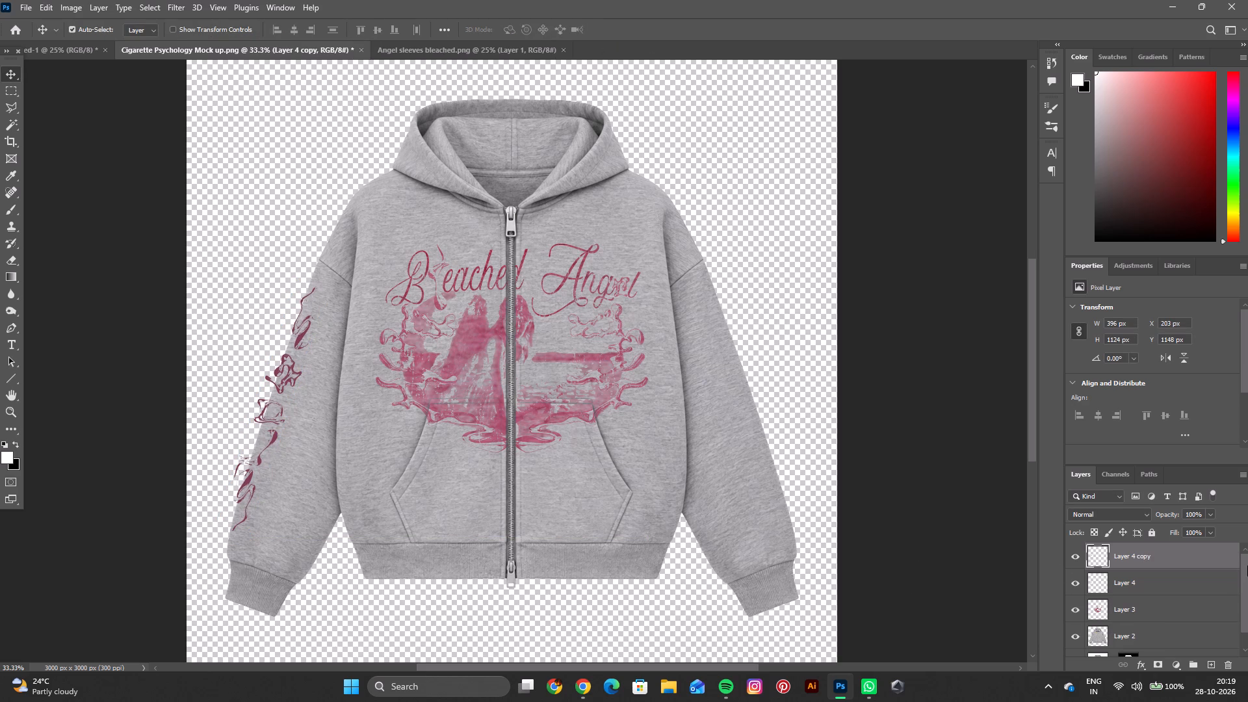
{"action": "left_click", "coordinate": [1165, 359]}
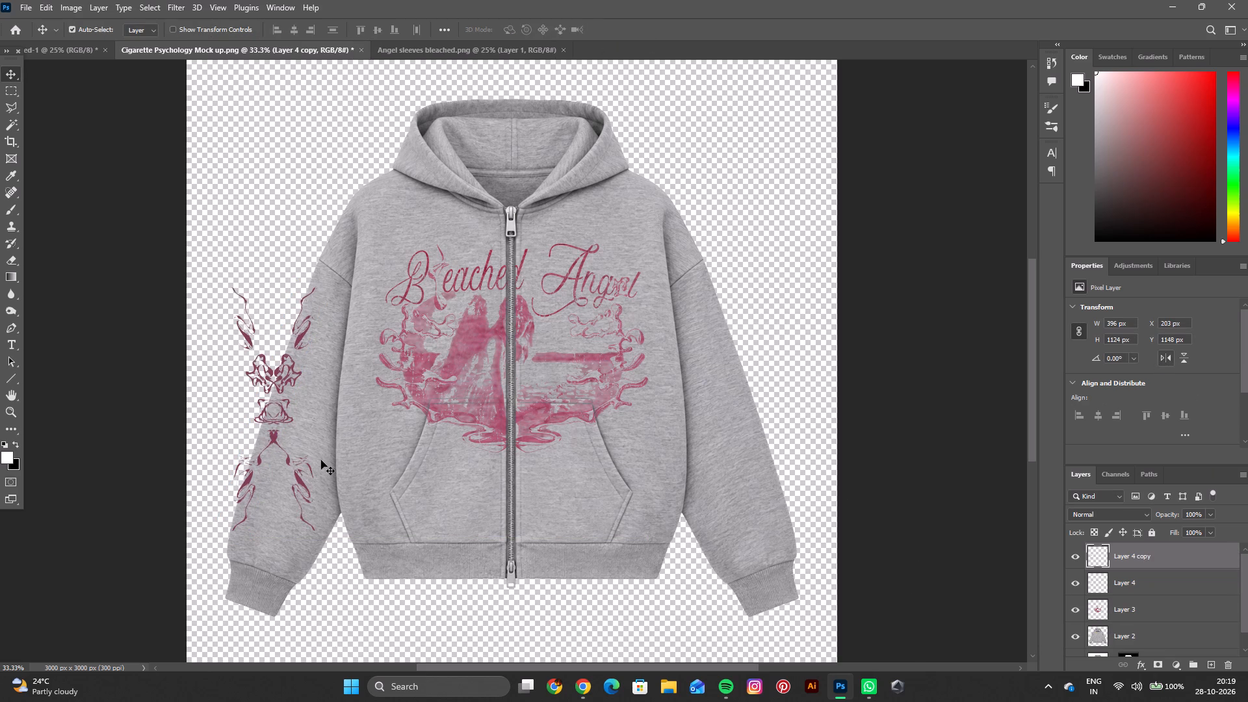
{"action": "left_click_drag", "start_coordinate": [297, 476], "coordinate": [300, 476]}
{"action": "left_click_drag", "start_coordinate": [300, 476], "coordinate": [600, 456]}
{"action": "left_click_drag", "start_coordinate": [300, 480], "coordinate": [697, 479]}
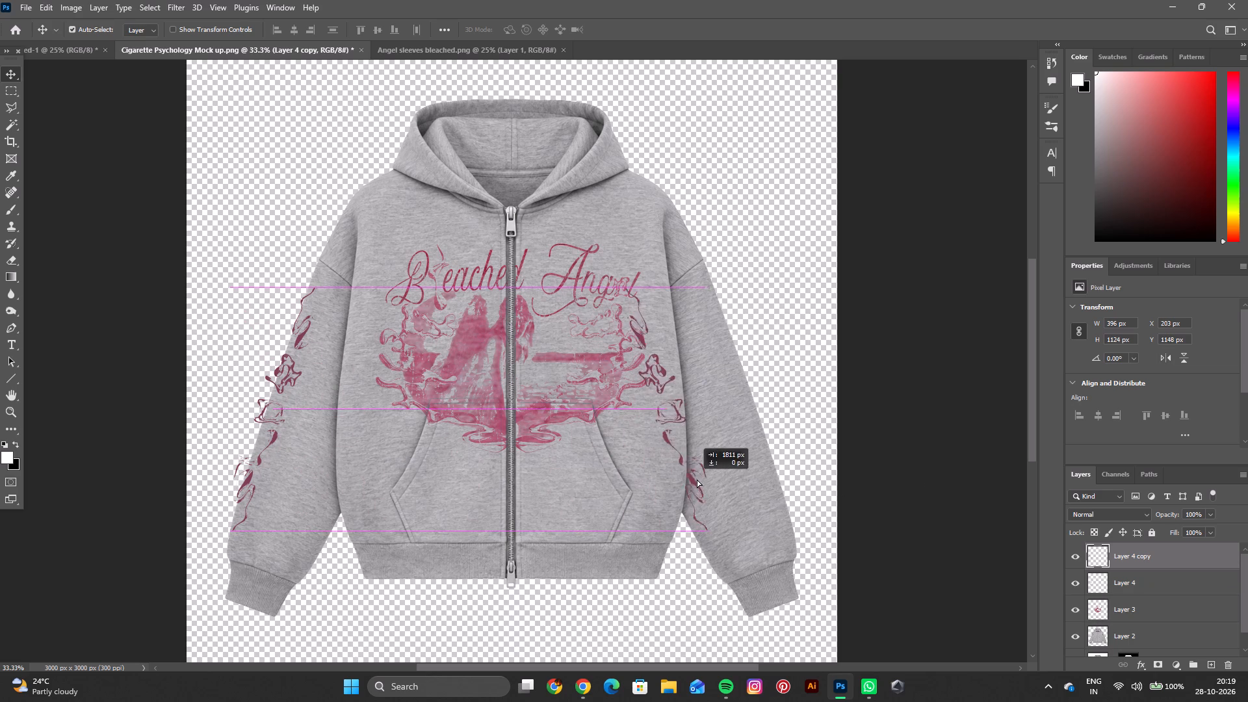
{"action": "left_click_drag", "start_coordinate": [697, 479], "coordinate": [775, 478]}
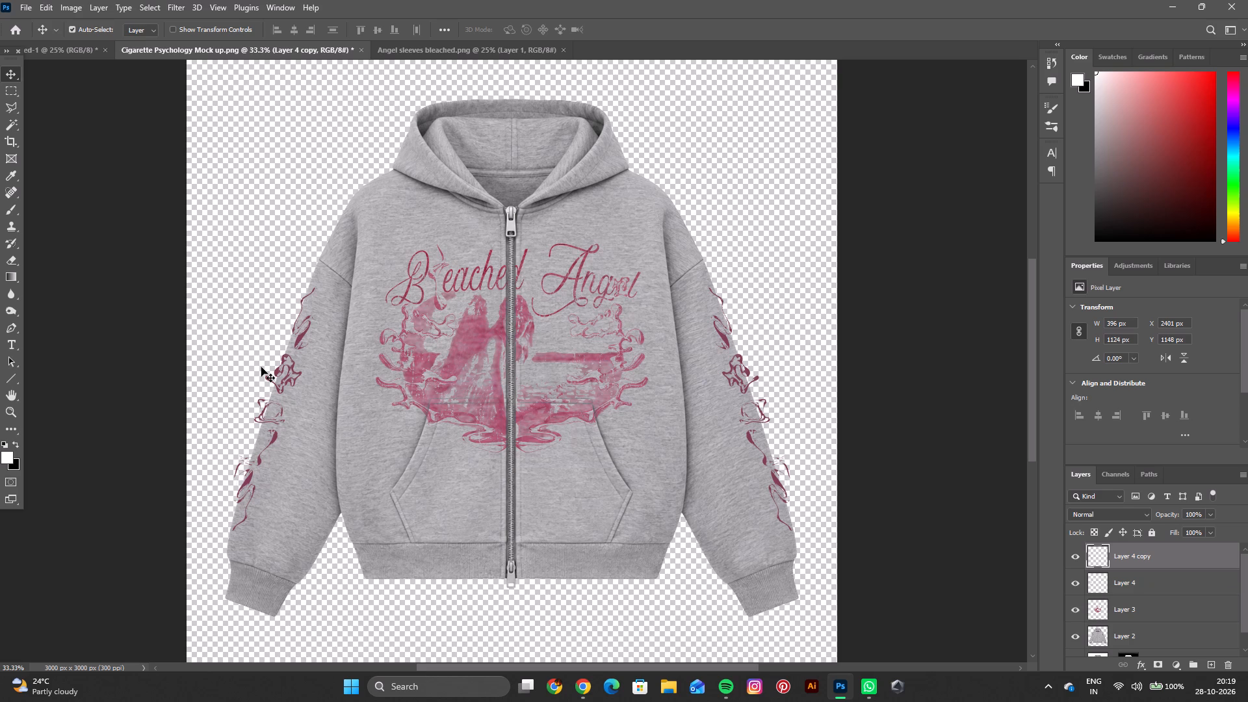
Add a layer mask to each of the two sleeve artwork layers, Layer 4 copy and Layer 4.
{"action": "left_click", "coordinate": [1152, 665]}
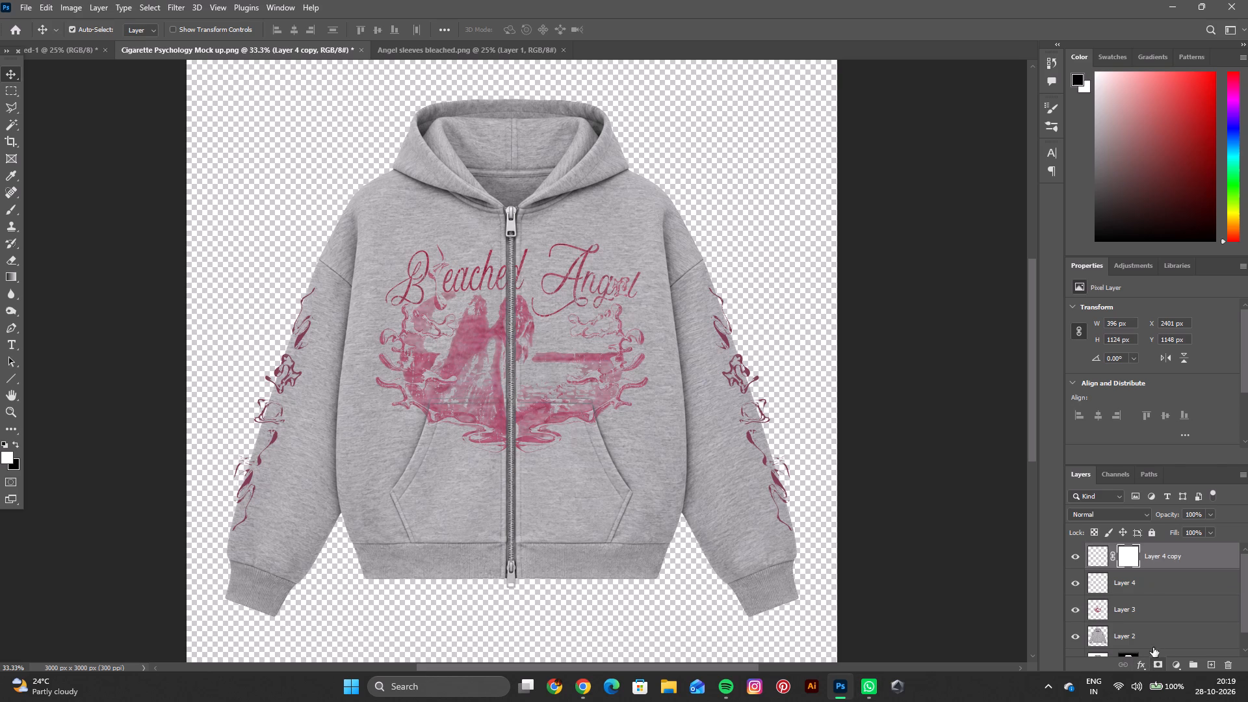
{"action": "left_click", "coordinate": [1162, 606]}
{"action": "left_click", "coordinate": [1162, 592]}
{"action": "left_click", "coordinate": [1162, 666]}
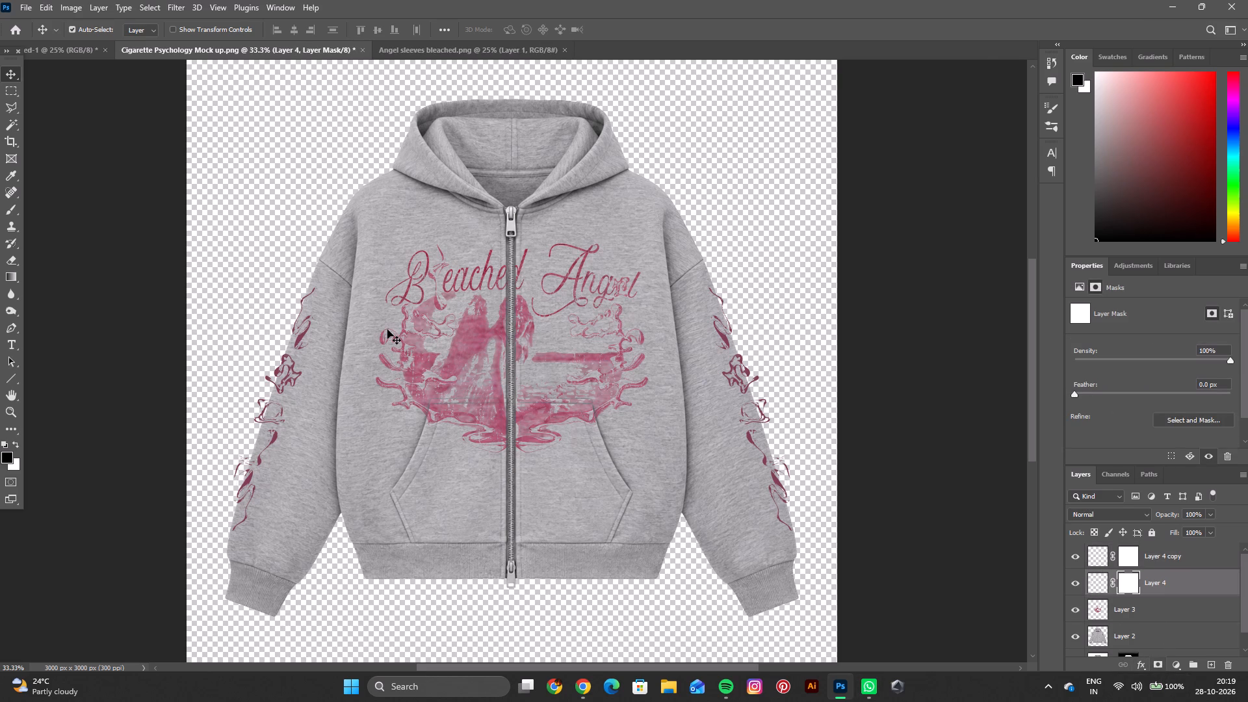
On the Layer 4 mask, lasso the sleeve artwork overhanging the left-hand sleeve's outer edge, paint it out in black, and deselect.
{"action": "key", "text": "ctrl+equal"}
{"action": "key", "text": "space"}
{"action": "key", "text": "space"}
{"action": "key", "text": "space"}
{"action": "key", "text": "space"}
{"action": "key", "text": "space"}
{"action": "key", "text": "space"}
{"action": "key", "text": "space"}
{"action": "key", "text": "space"}
{"action": "key", "text": "space"}
{"action": "key", "text": "space"}
{"action": "key", "text": "space"}
{"action": "key", "text": "space"}
{"action": "key", "text": "space"}
{"action": "key", "text": "space"}
{"action": "key", "text": "space"}
{"action": "key", "text": "space"}
{"action": "key", "text": "space"}
{"action": "key", "text": "space"}
{"action": "key", "text": "space"}
{"action": "key", "text": "space"}
{"action": "left_click_drag", "start_coordinate": [384, 333], "coordinate": [567, 300]}
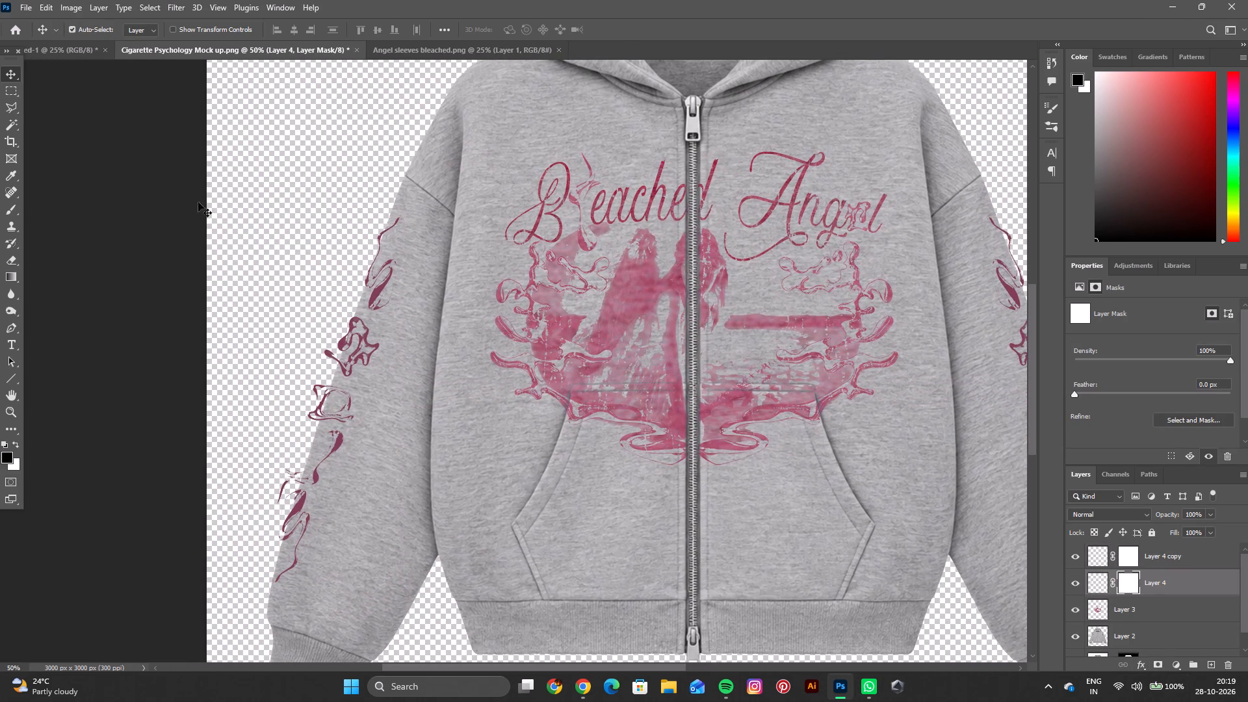
{"action": "left_click", "coordinate": [5, 108]}
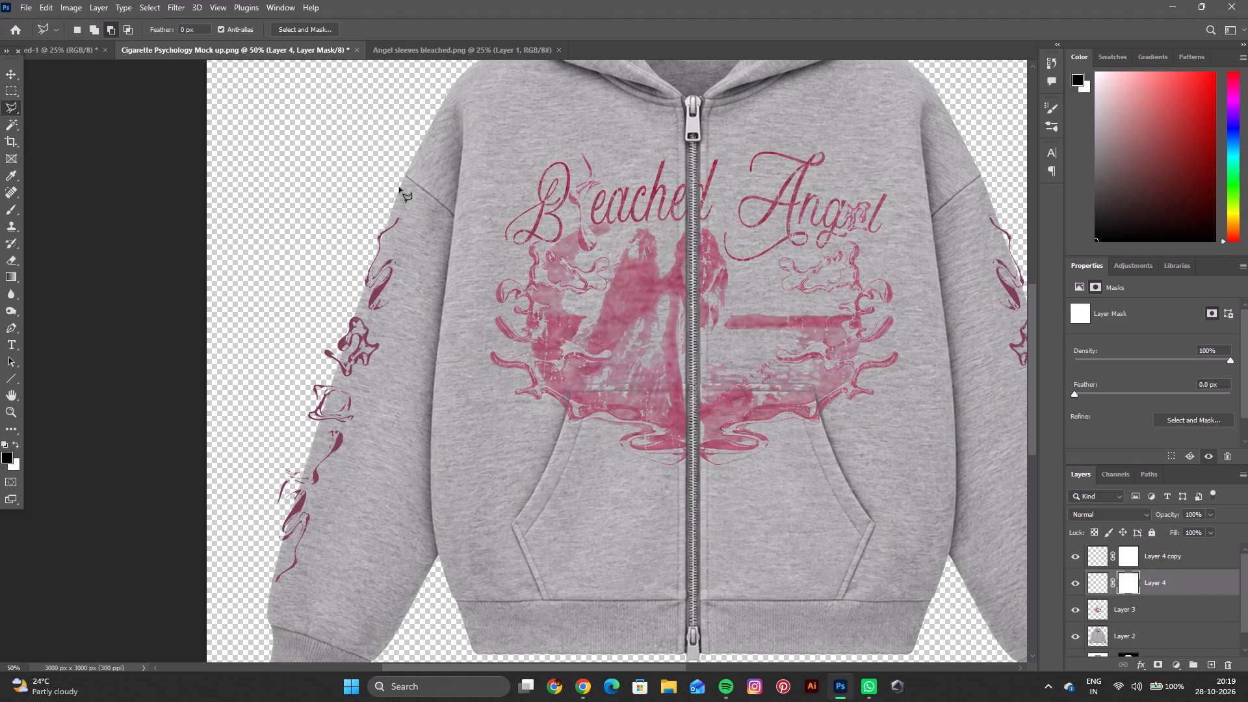
{"action": "left_click", "coordinate": [399, 188]}
{"action": "left_click", "coordinate": [388, 222]}
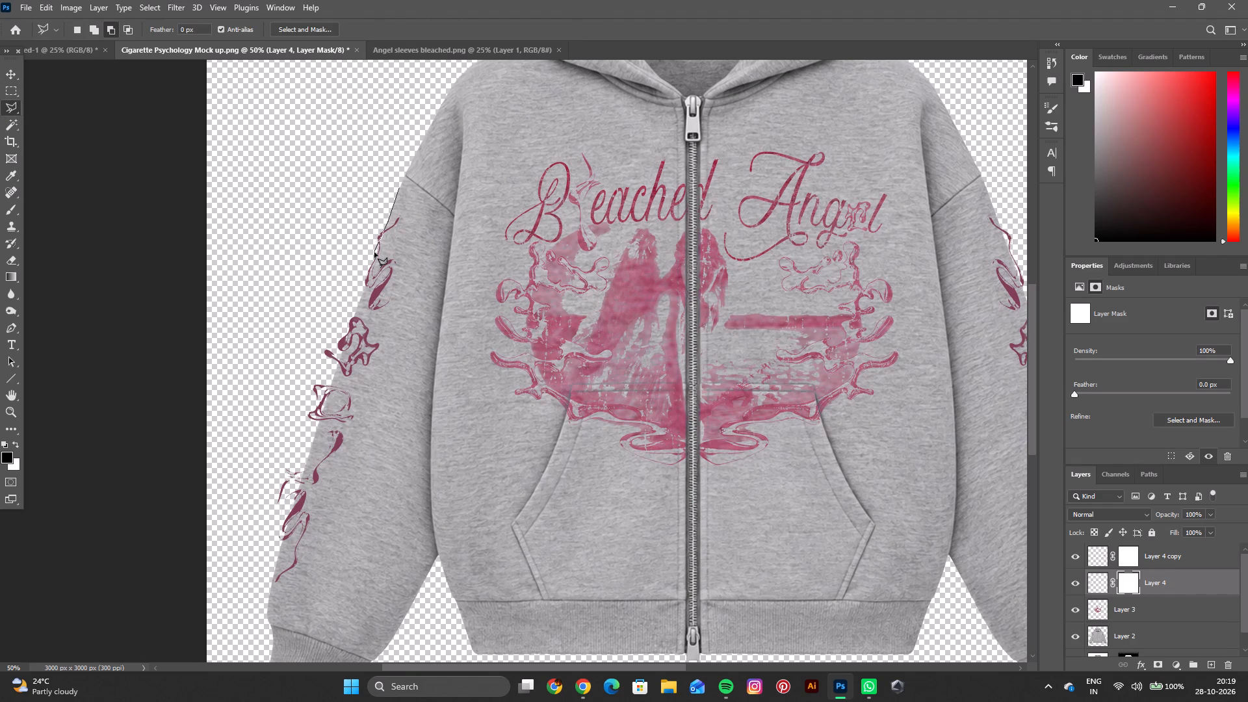
{"action": "left_click", "coordinate": [374, 255]}
{"action": "left_click", "coordinate": [361, 298]}
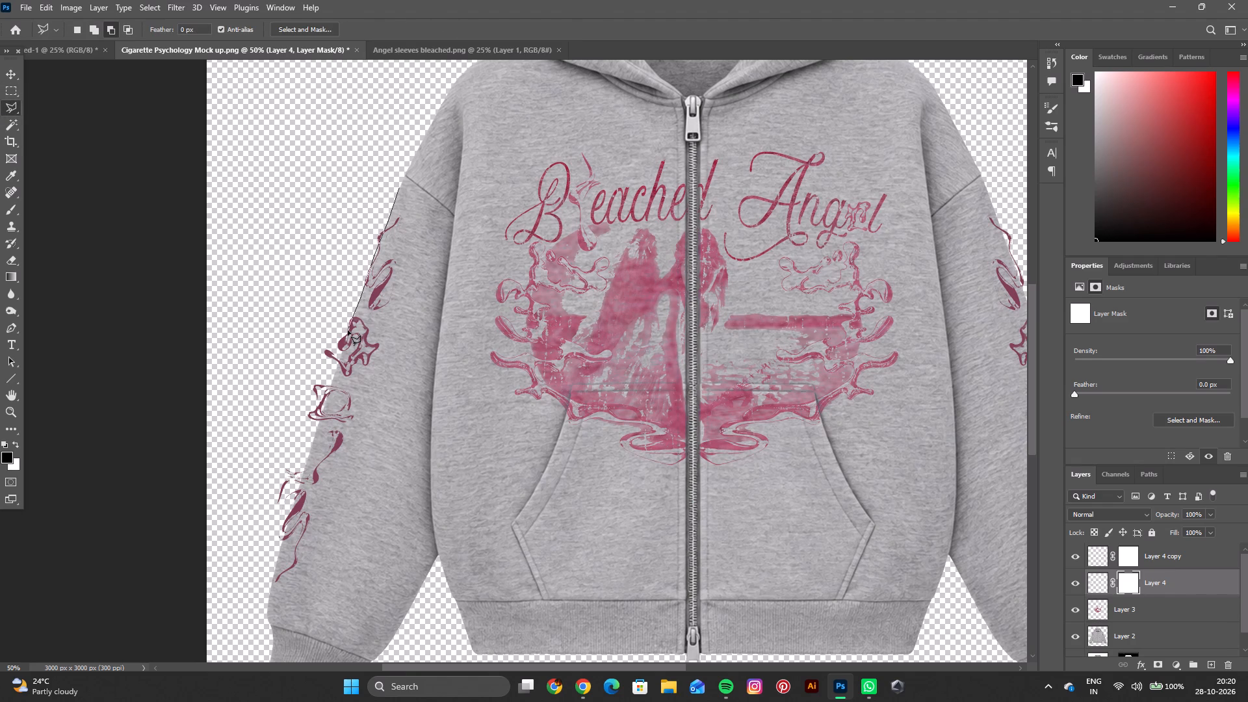
{"action": "left_click", "coordinate": [348, 331]}
{"action": "left_click", "coordinate": [331, 385]}
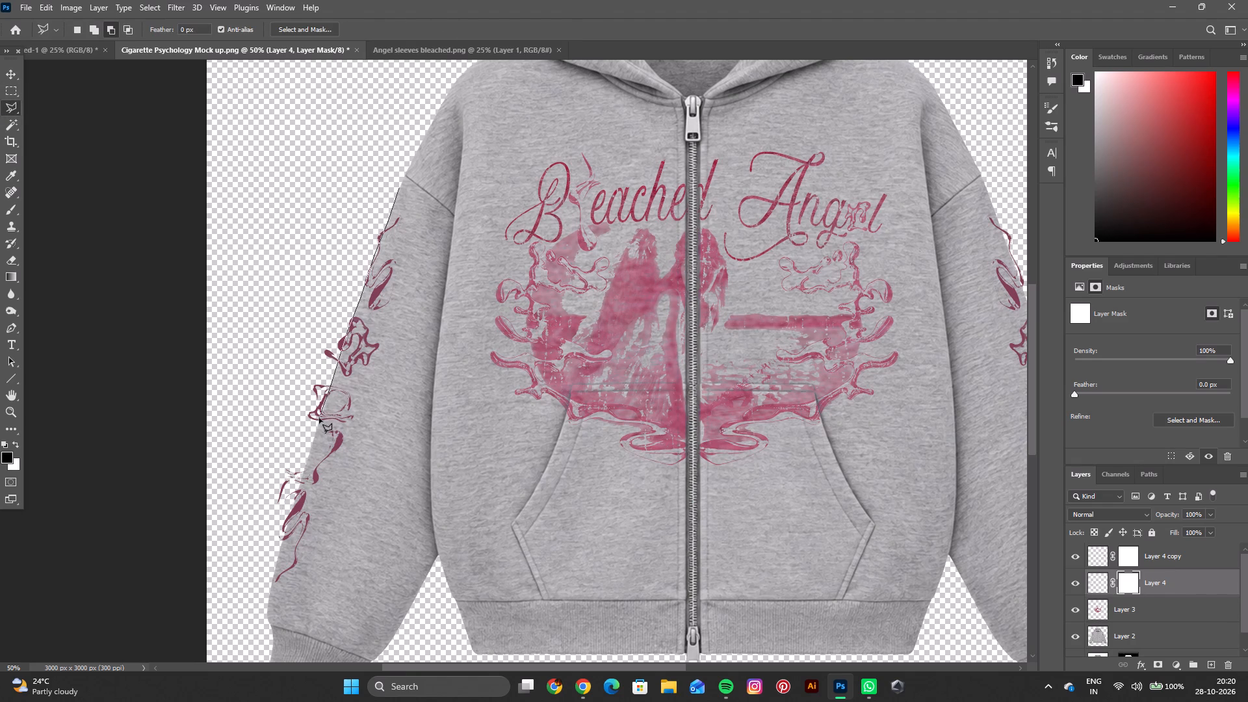
{"action": "left_click", "coordinate": [319, 418]}
{"action": "left_click", "coordinate": [301, 484]}
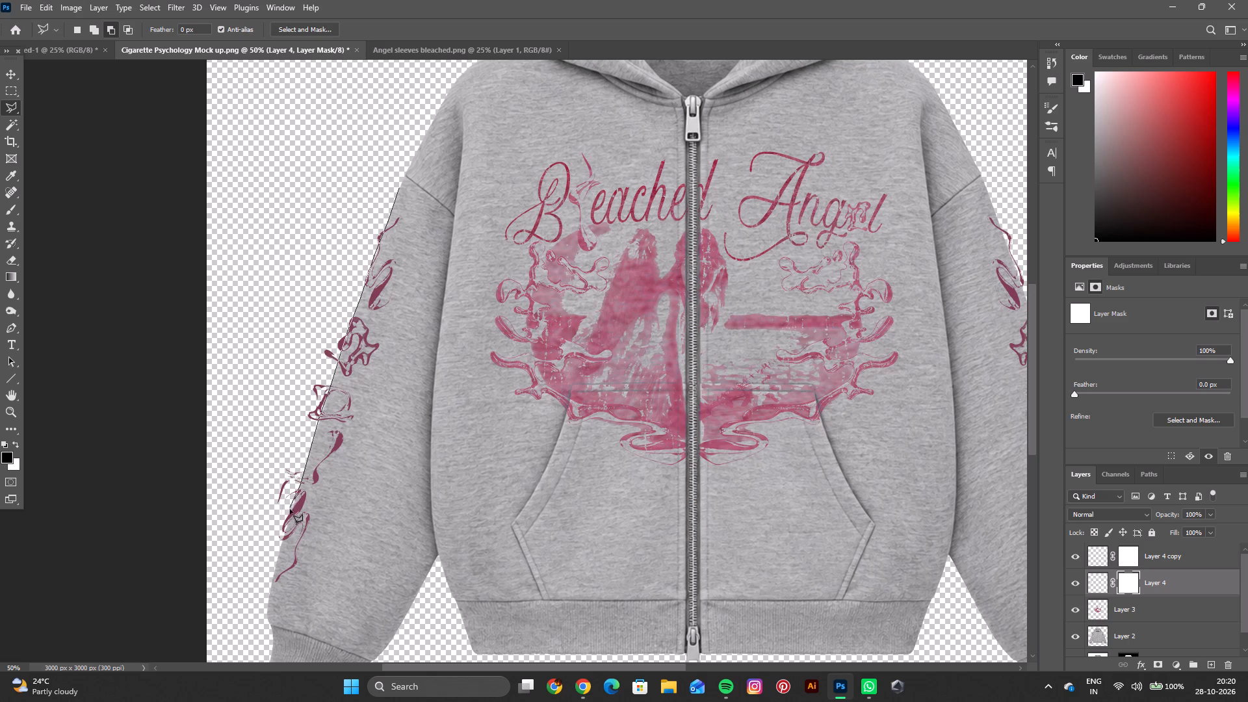
{"action": "left_click", "coordinate": [290, 515]}
{"action": "left_click", "coordinate": [272, 586]}
{"action": "left_click", "coordinate": [244, 588]}
{"action": "left_click", "coordinate": [238, 491]}
{"action": "left_click", "coordinate": [310, 317]}
{"action": "left_click", "coordinate": [354, 209]}
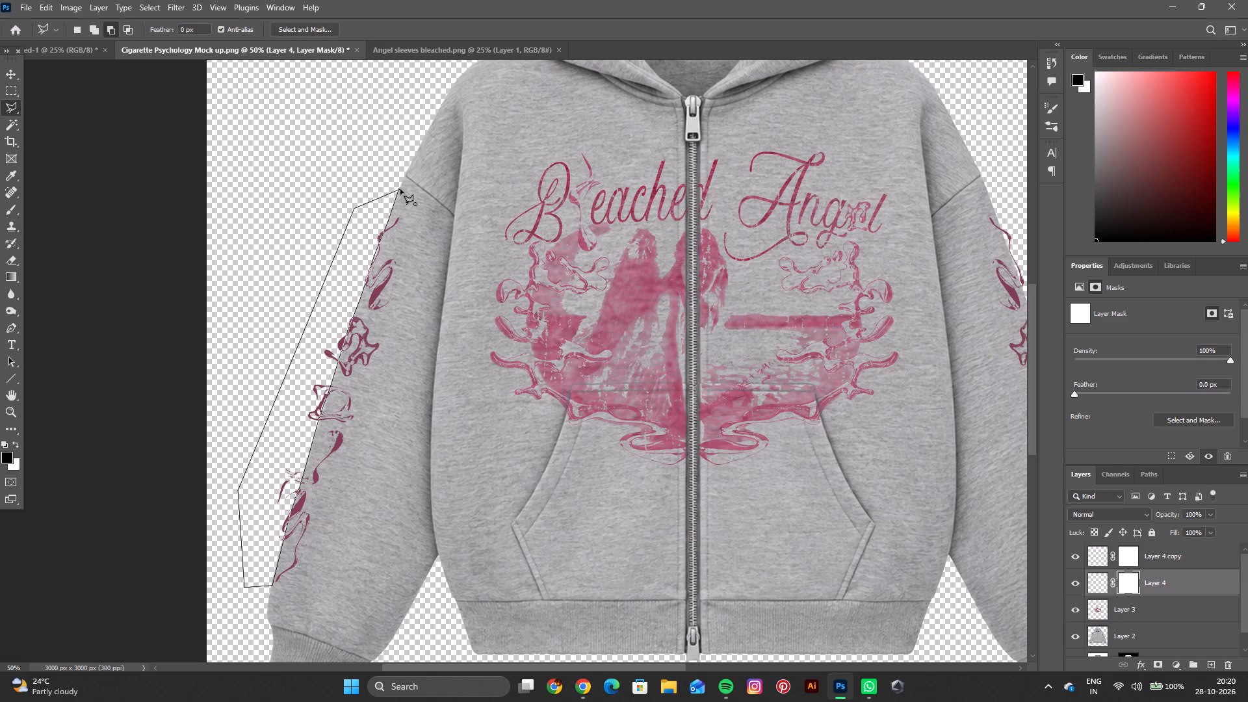
{"action": "left_click", "coordinate": [400, 189]}
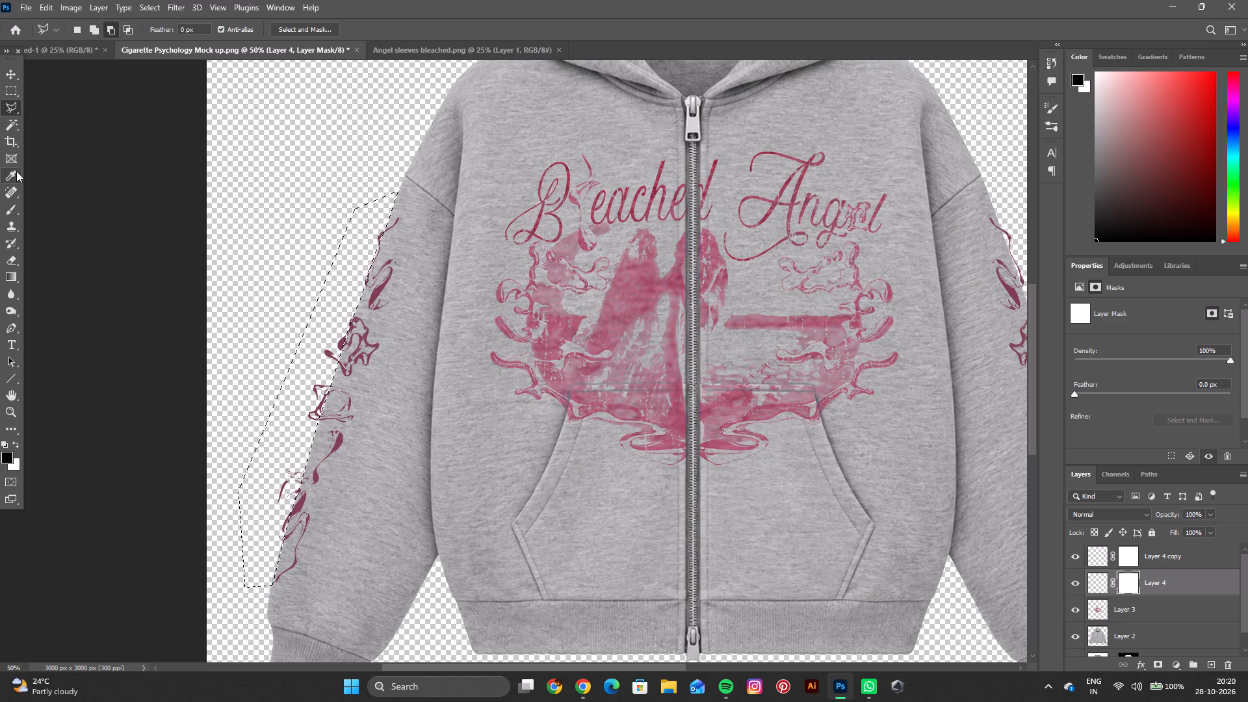
{"action": "left_click", "coordinate": [14, 211]}
{"action": "left_click_drag", "start_coordinate": [393, 215], "coordinate": [336, 372]}
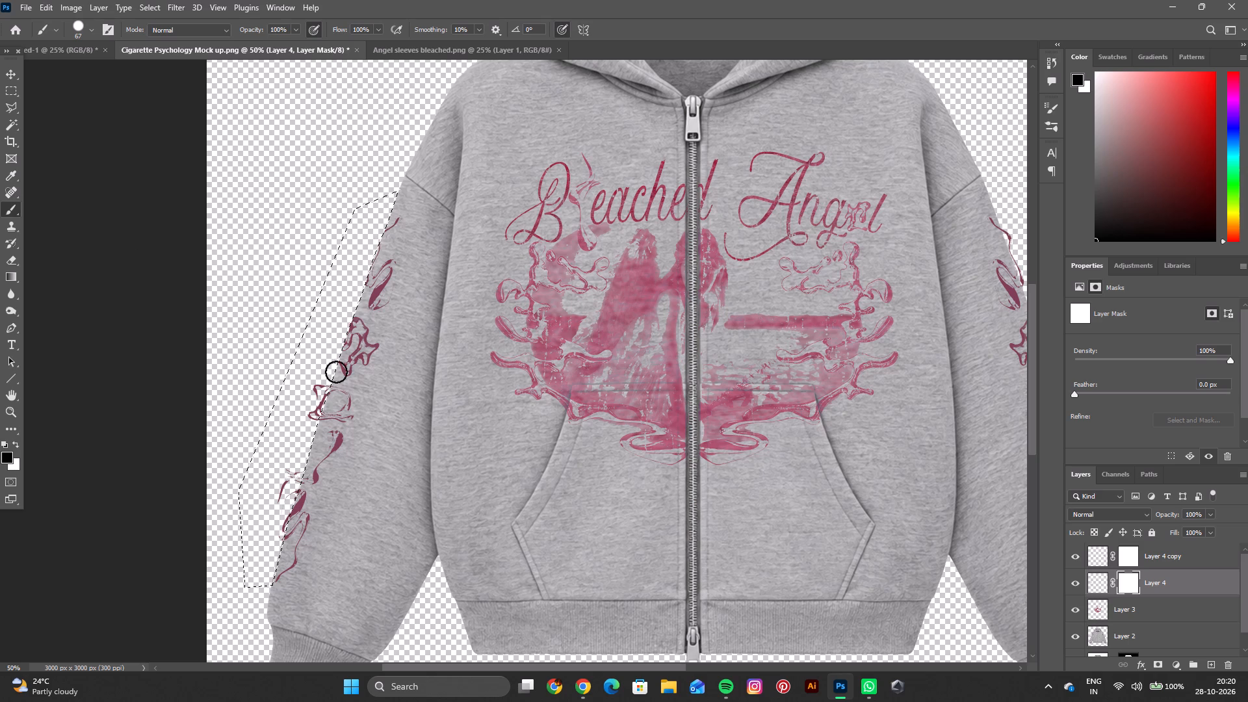
{"action": "left_click_drag", "start_coordinate": [336, 372], "coordinate": [292, 464]}
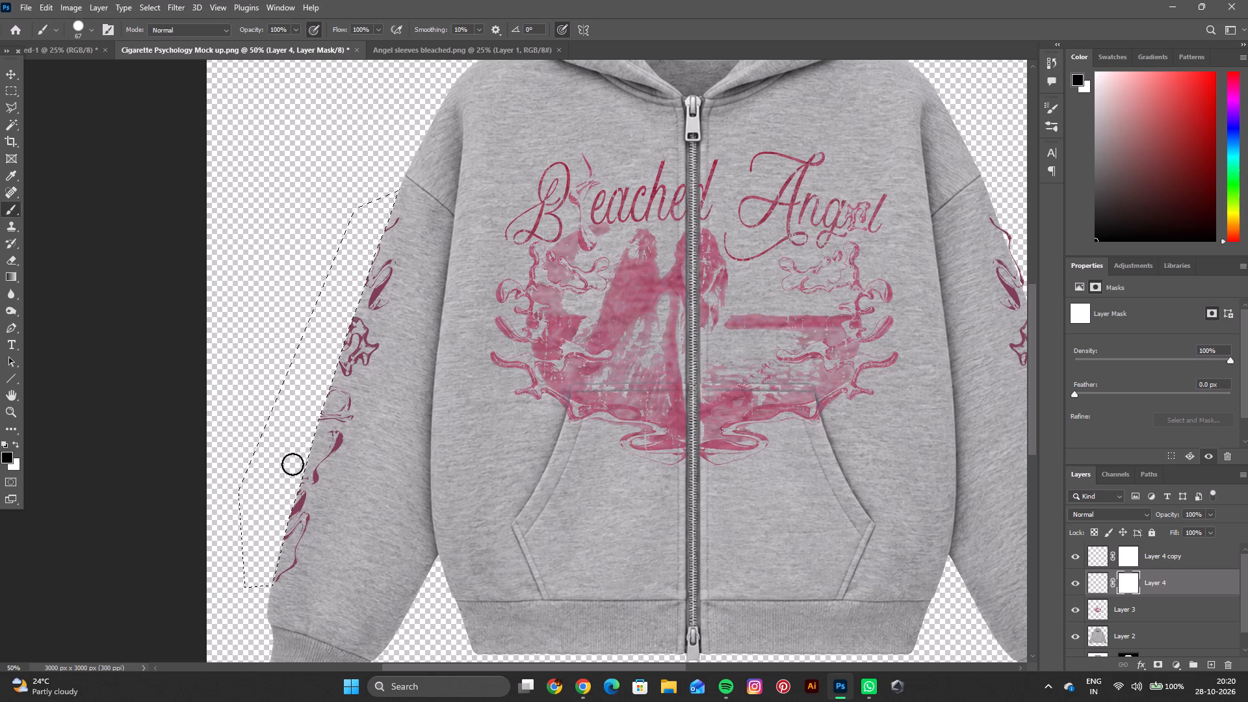
{"action": "left_click_drag", "start_coordinate": [292, 464], "coordinate": [294, 469]}
{"action": "key", "text": "ctrl+d"}
On the Layer 4 copy mask, lasso the artwork overhanging the opposite sleeve's outer edge, paint it out in black, and deselect.
{"action": "key", "text": "space"}
{"action": "key", "text": "space"}
{"action": "key", "text": "space"}
{"action": "key", "text": "space"}
{"action": "key", "text": "space"}
{"action": "key", "text": "space"}
{"action": "key", "text": "space"}
{"action": "key", "text": "space"}
{"action": "key", "text": "space"}
{"action": "key", "text": "space"}
{"action": "key", "text": "space"}
{"action": "key", "text": "space"}
{"action": "key", "text": "space"}
{"action": "key", "text": "space"}
{"action": "key", "text": "space"}
{"action": "key", "text": "space"}
{"action": "key", "text": "space"}
{"action": "key", "text": "space"}
{"action": "key", "text": "space"}
{"action": "key", "text": "space"}
{"action": "left_click_drag", "start_coordinate": [422, 489], "coordinate": [93, 487]}
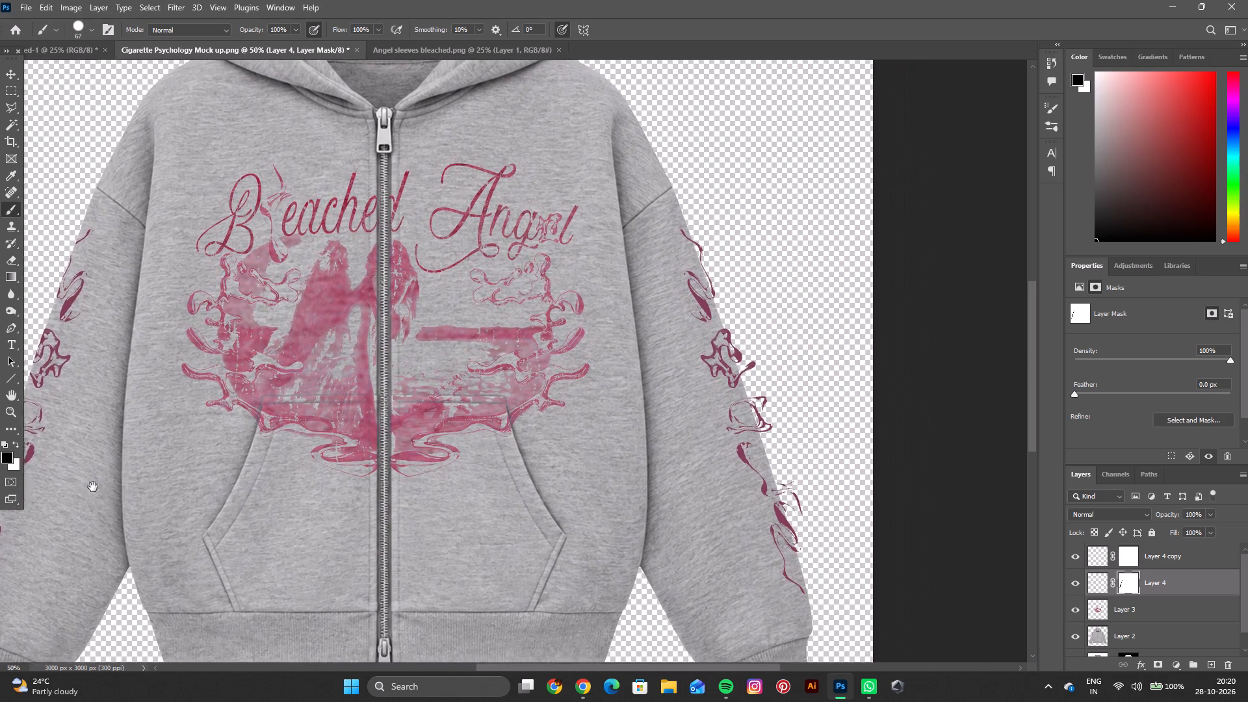
{"action": "left_click_drag", "start_coordinate": [93, 487], "coordinate": [23, 432]}
{"action": "left_click", "coordinate": [1196, 562]}
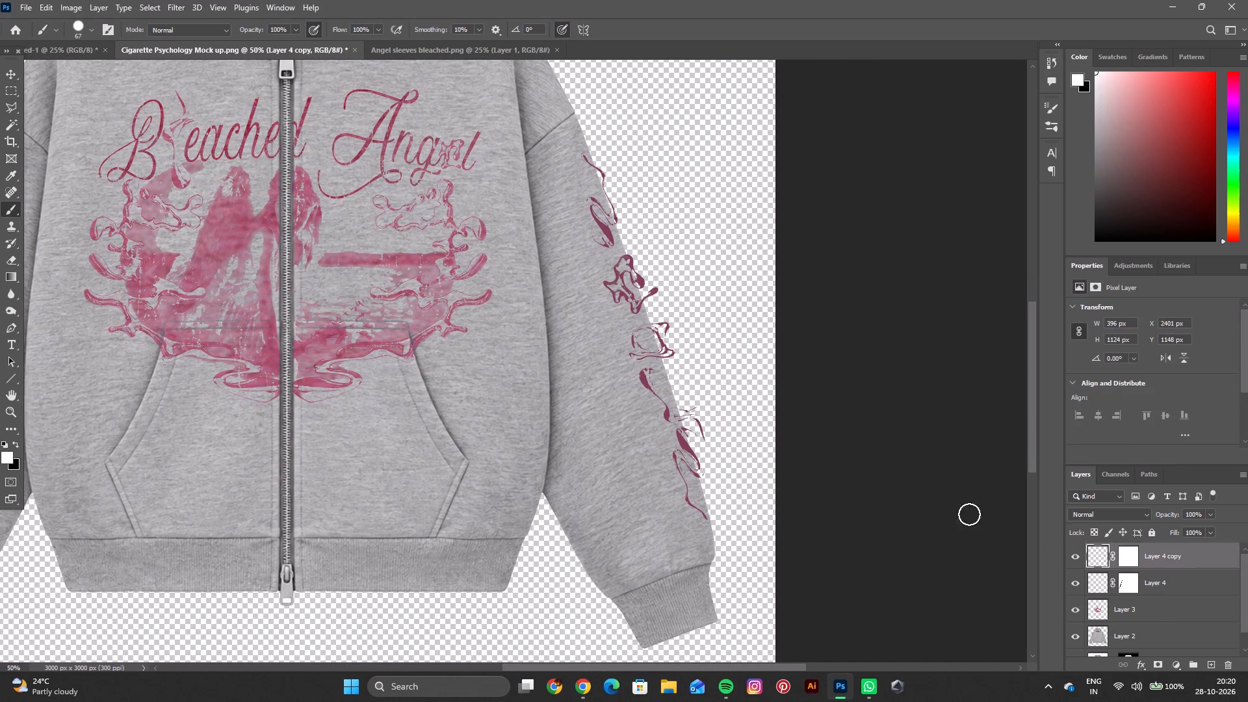
{"action": "left_click", "coordinate": [8, 109]}
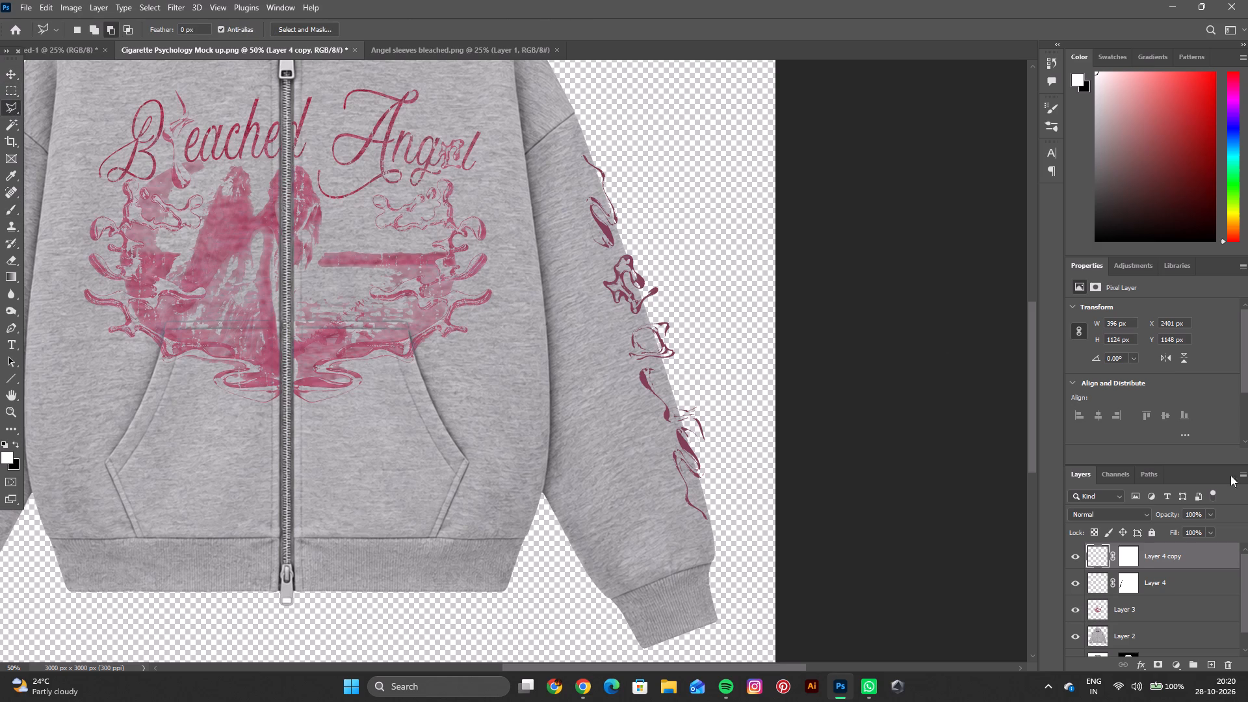
{"action": "left_click", "coordinate": [1138, 554]}
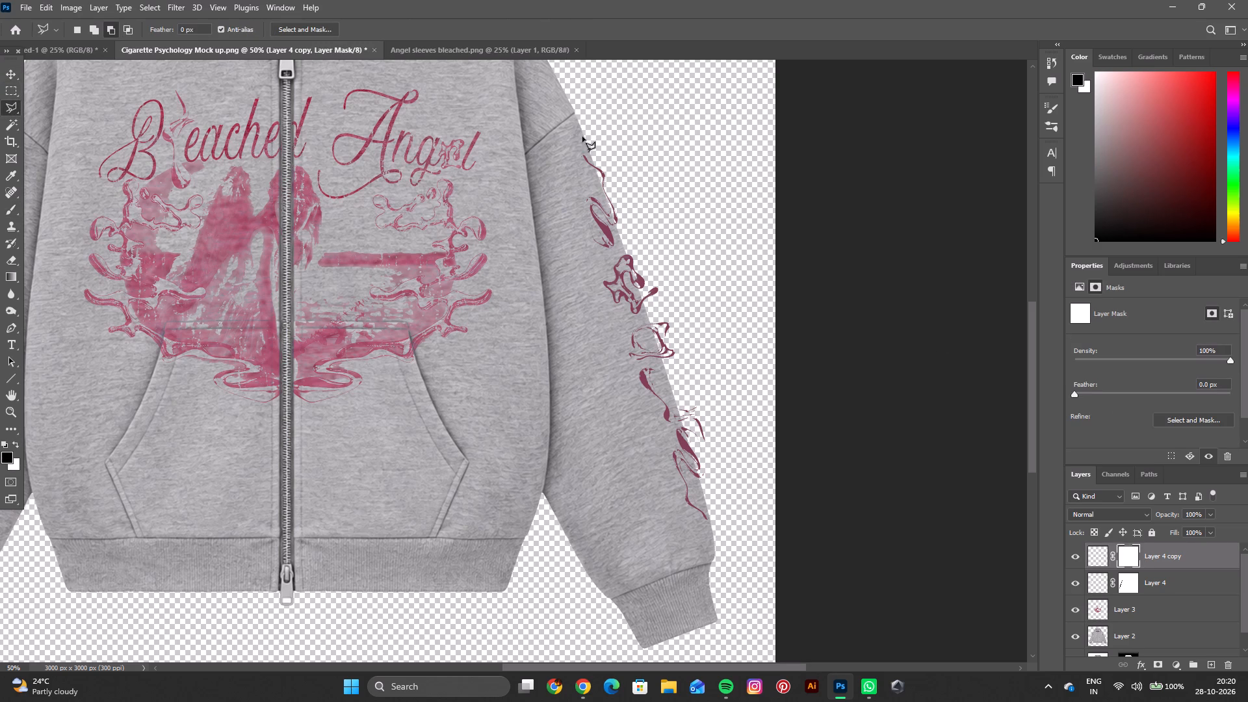
{"action": "left_click", "coordinate": [582, 136]}
{"action": "left_click", "coordinate": [600, 178]}
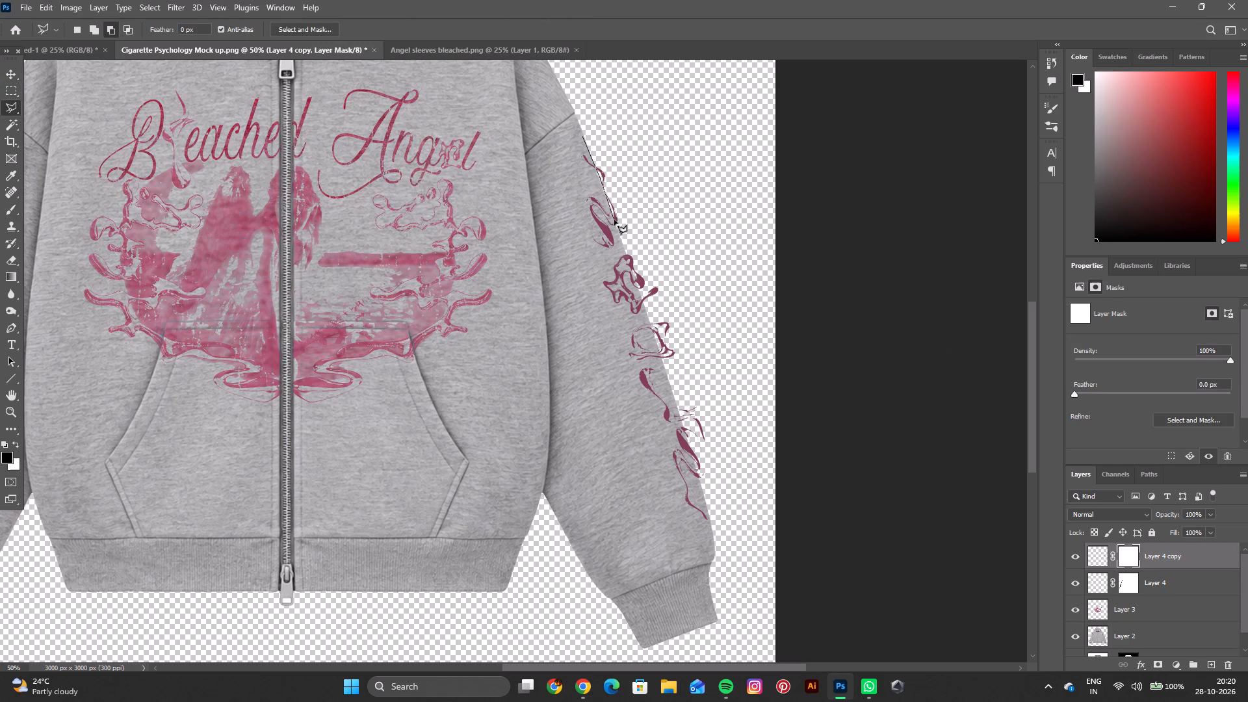
{"action": "left_click", "coordinate": [616, 226]}
{"action": "left_click", "coordinate": [627, 255]}
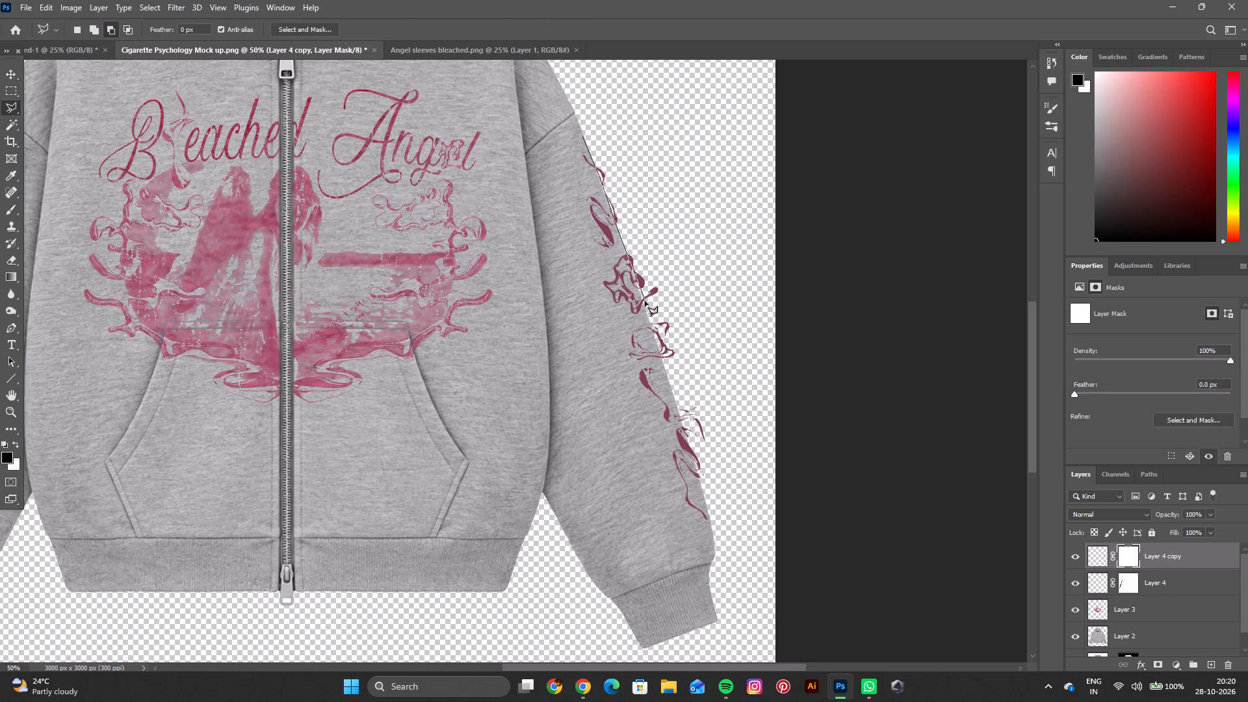
{"action": "left_click", "coordinate": [643, 305]}
{"action": "left_click", "coordinate": [656, 340]}
{"action": "left_click", "coordinate": [667, 374]}
{"action": "left_click", "coordinate": [679, 411]}
{"action": "left_click", "coordinate": [692, 452]}
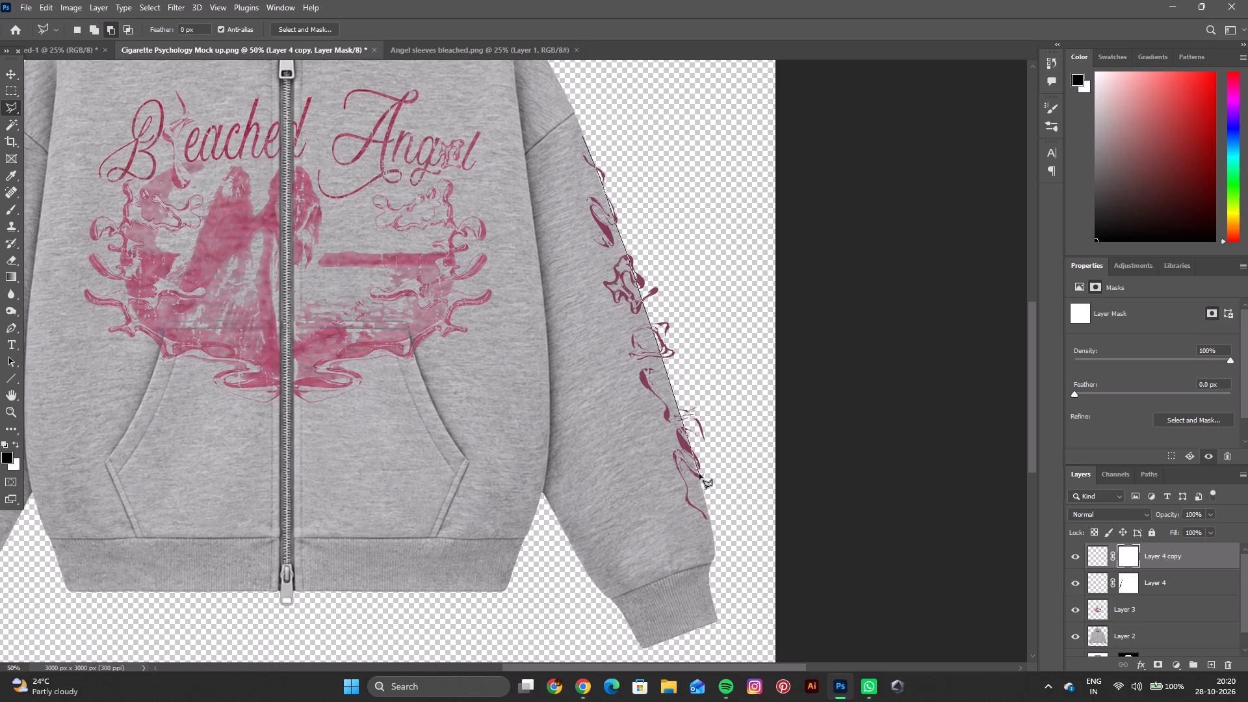
{"action": "left_click", "coordinate": [700, 481]}
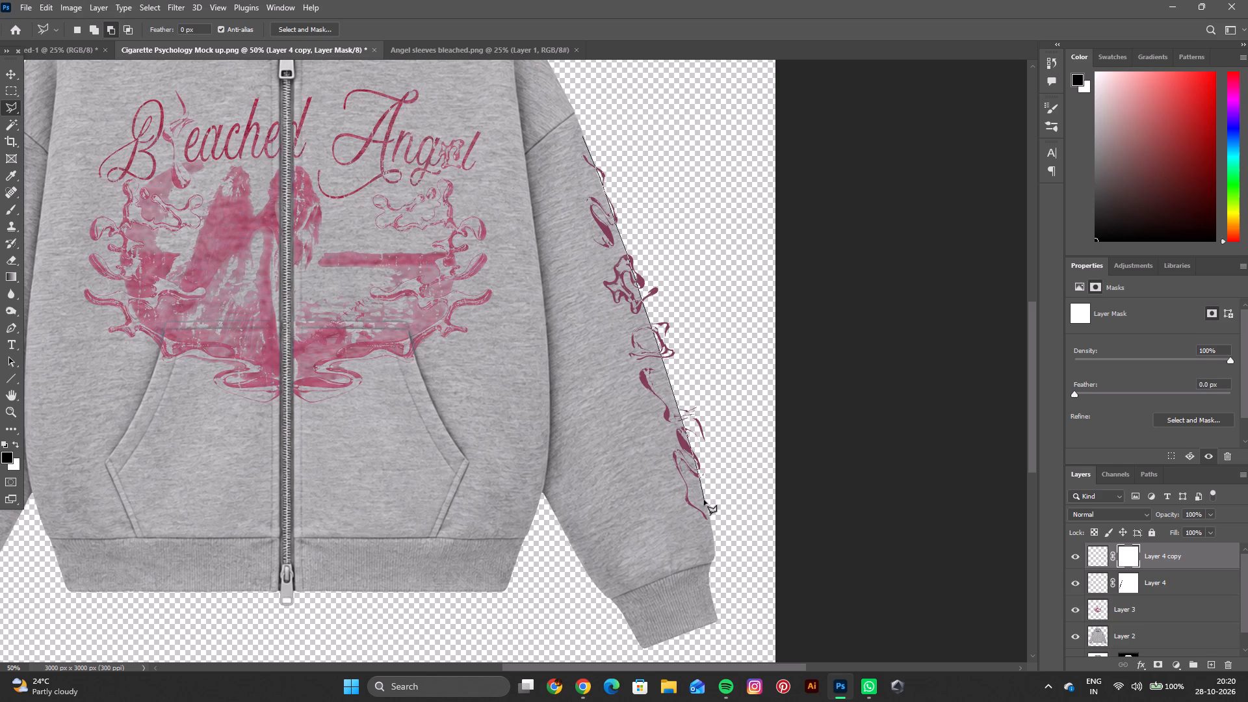
{"action": "left_click", "coordinate": [705, 501]}
{"action": "left_click", "coordinate": [747, 459]}
{"action": "left_click_drag", "start_coordinate": [747, 304], "coordinate": [746, 296]}
{"action": "left_click", "coordinate": [684, 142]}
{"action": "left_click", "coordinate": [583, 136]}
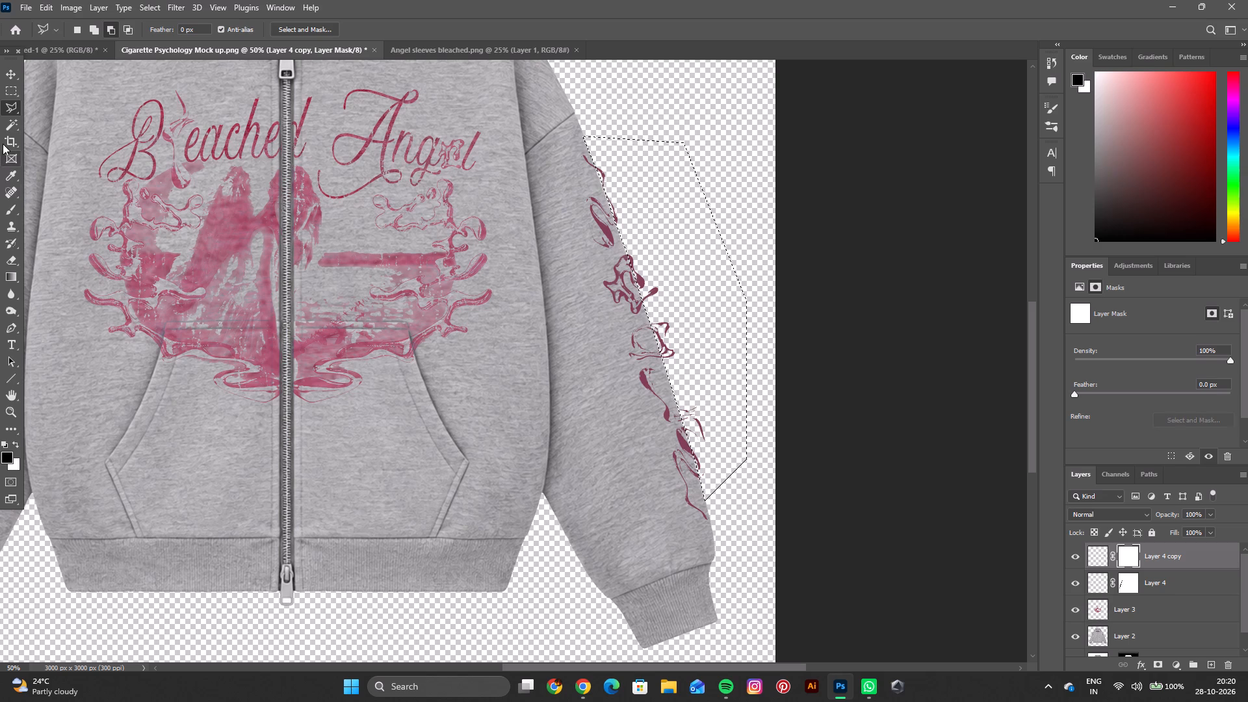
{"action": "left_click", "coordinate": [18, 211]}
{"action": "left_click_drag", "start_coordinate": [620, 162], "coordinate": [567, 150]}
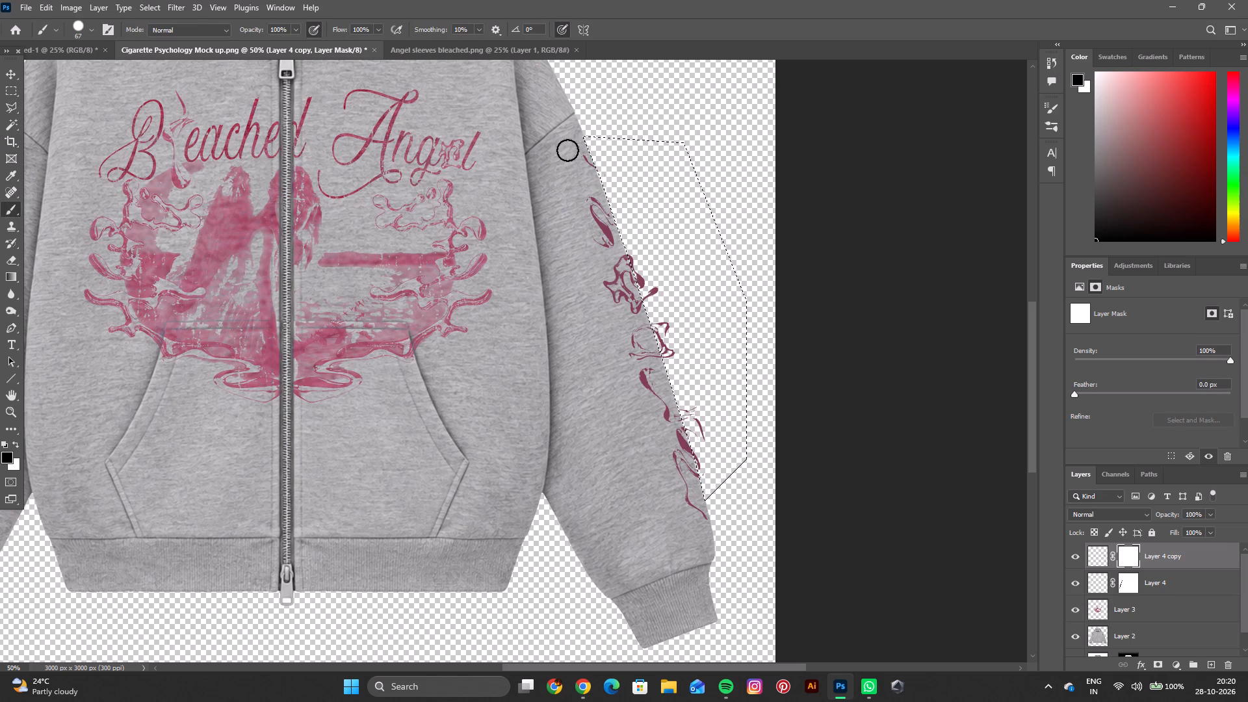
{"action": "left_click_drag", "start_coordinate": [567, 150], "coordinate": [664, 307]}
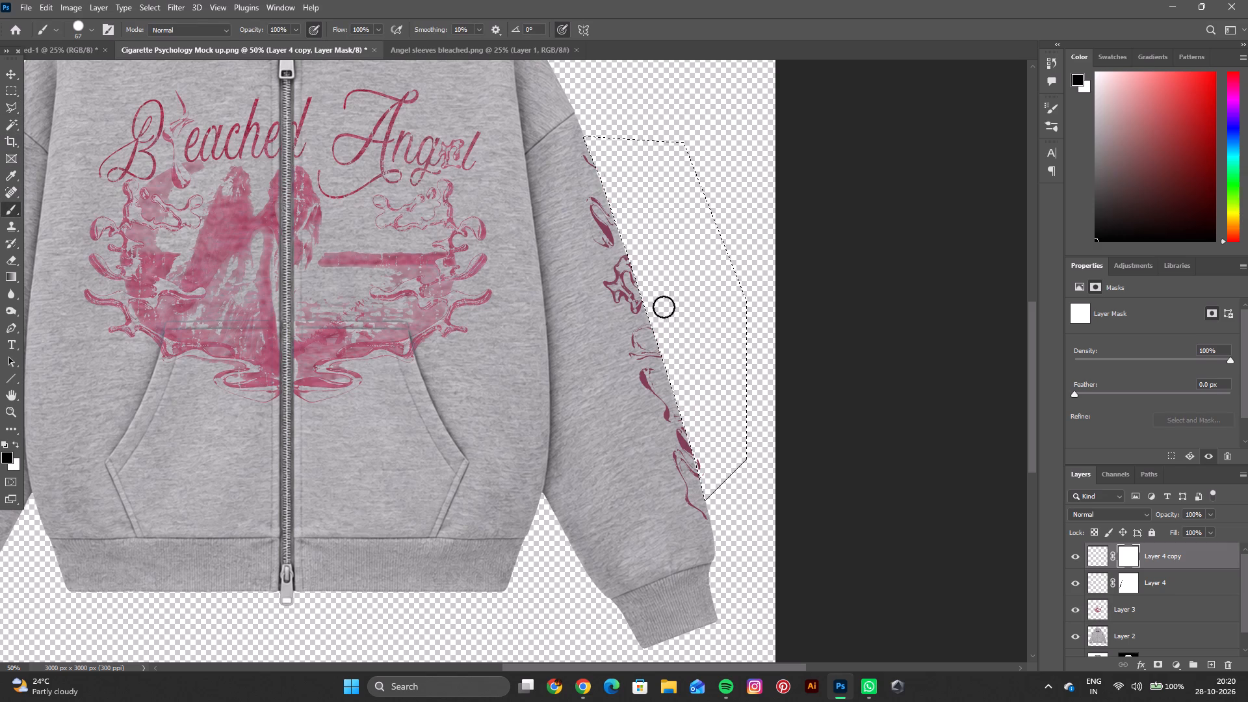
{"action": "left_click_drag", "start_coordinate": [664, 307], "coordinate": [599, 149]}
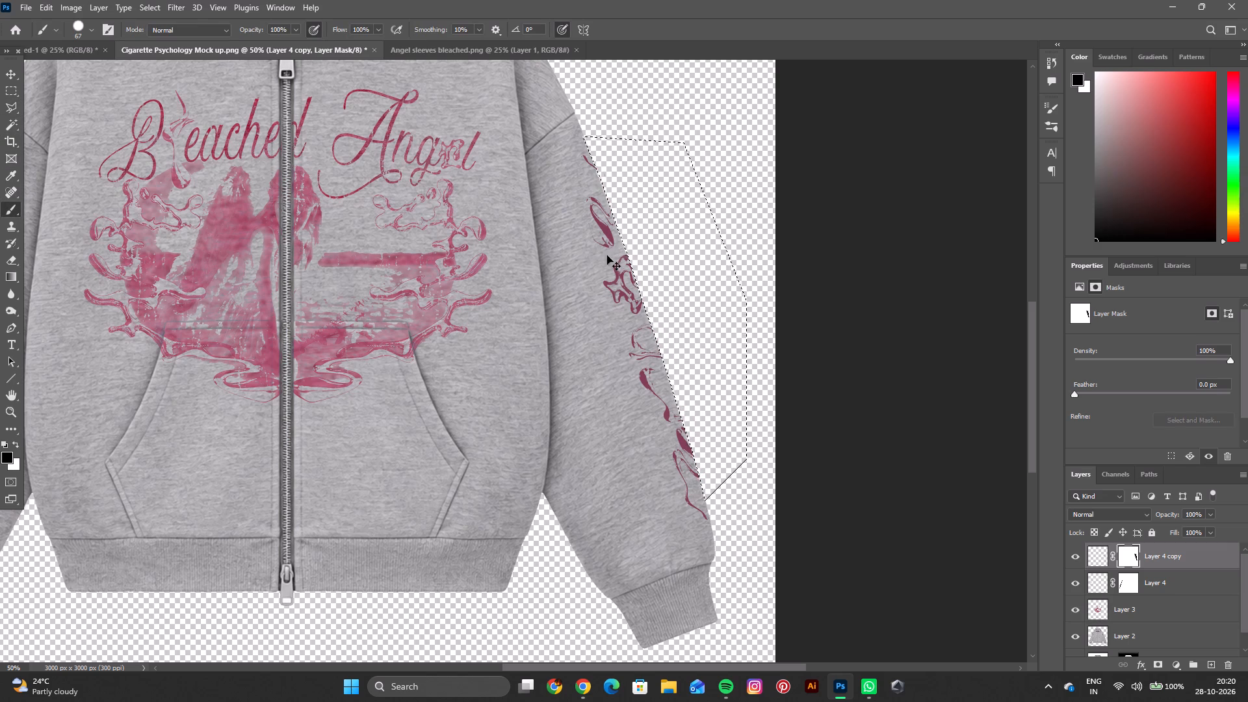
{"action": "key", "text": "ctrl+d"}
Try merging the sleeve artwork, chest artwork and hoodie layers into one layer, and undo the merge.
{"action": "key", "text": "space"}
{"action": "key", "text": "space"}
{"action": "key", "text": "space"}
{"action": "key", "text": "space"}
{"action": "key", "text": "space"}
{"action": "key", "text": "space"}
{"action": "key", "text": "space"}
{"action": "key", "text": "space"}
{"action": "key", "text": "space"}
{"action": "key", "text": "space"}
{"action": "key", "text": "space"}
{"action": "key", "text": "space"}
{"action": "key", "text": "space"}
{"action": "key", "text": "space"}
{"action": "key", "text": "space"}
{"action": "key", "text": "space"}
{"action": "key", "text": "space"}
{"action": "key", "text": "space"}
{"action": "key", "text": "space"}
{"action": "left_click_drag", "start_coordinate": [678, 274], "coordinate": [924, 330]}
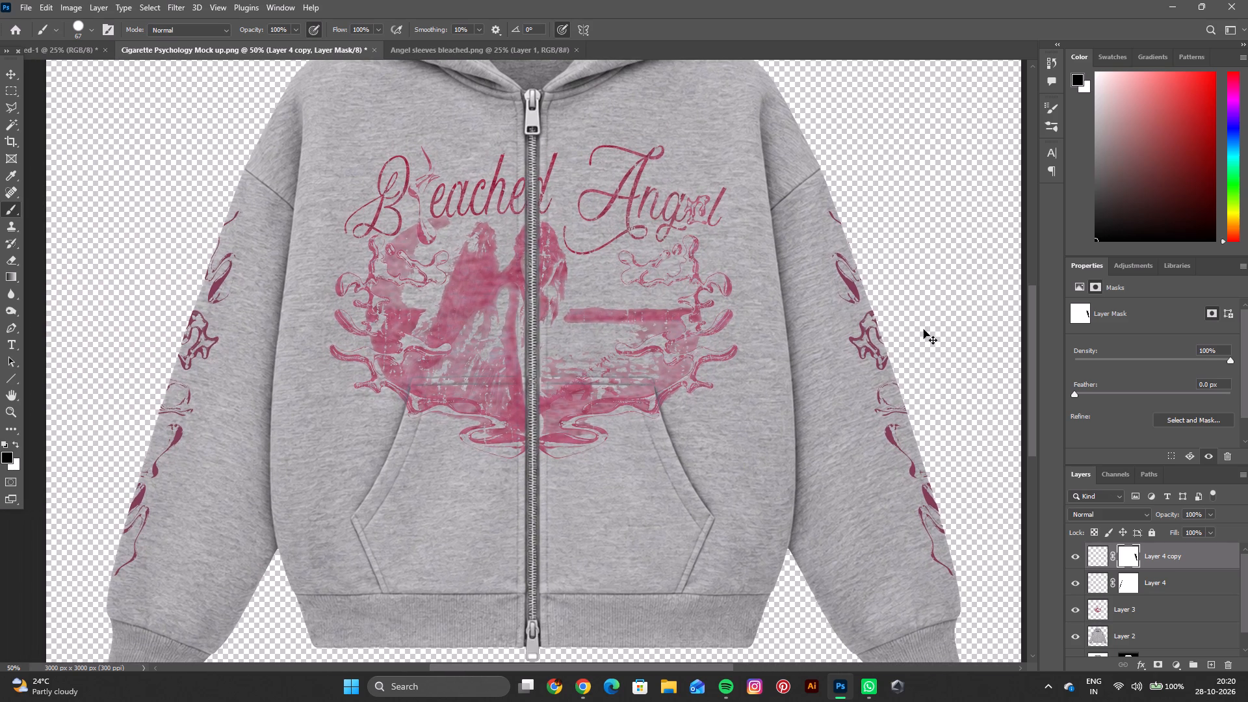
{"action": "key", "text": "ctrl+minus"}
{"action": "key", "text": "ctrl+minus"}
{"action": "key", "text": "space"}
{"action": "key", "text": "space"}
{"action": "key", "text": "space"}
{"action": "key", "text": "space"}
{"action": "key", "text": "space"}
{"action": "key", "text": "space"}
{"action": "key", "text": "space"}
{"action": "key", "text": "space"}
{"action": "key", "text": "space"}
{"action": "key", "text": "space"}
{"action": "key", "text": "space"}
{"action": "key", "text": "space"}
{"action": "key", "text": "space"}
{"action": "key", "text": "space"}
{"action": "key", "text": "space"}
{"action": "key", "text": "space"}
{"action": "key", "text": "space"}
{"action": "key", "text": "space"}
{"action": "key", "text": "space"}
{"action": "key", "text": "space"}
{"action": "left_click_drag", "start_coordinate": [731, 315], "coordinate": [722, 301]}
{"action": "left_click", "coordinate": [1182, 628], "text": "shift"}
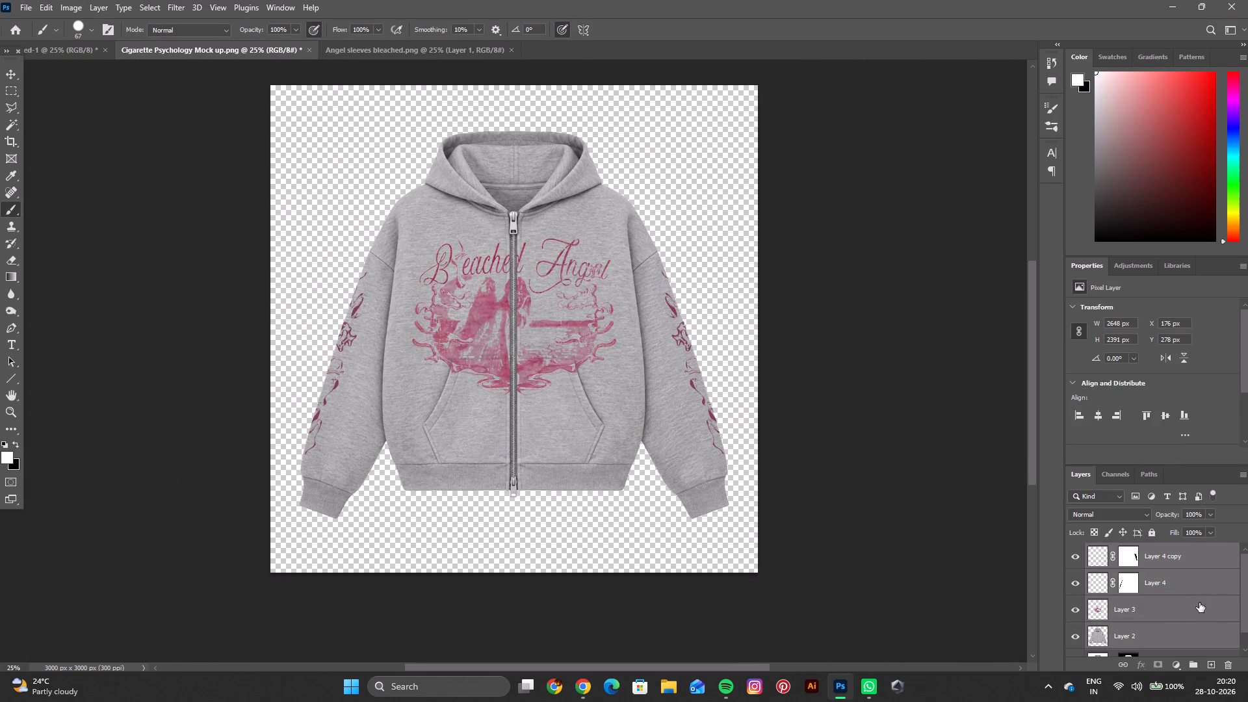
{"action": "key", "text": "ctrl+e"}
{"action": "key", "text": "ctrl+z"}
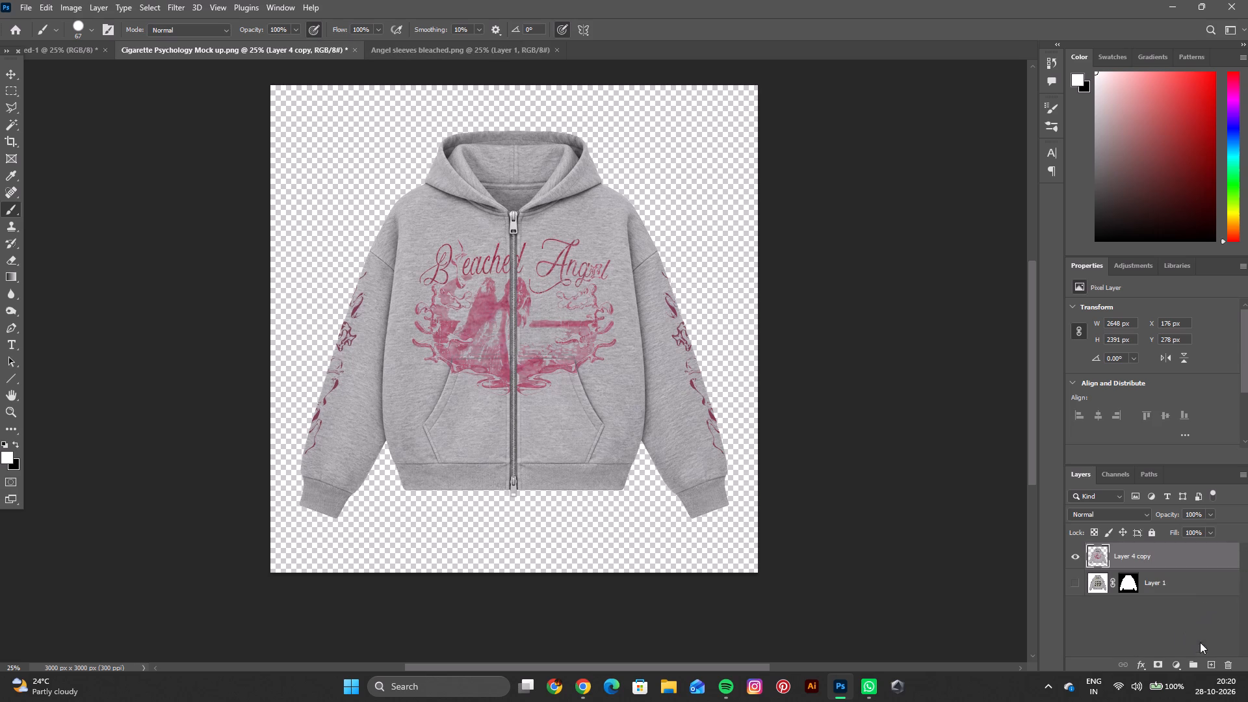
Duplicate the blank hoodie layer, Layer 2, and merge the duplicate with the chest and sleeve artwork layers.
{"action": "left_click", "coordinate": [1182, 634]}
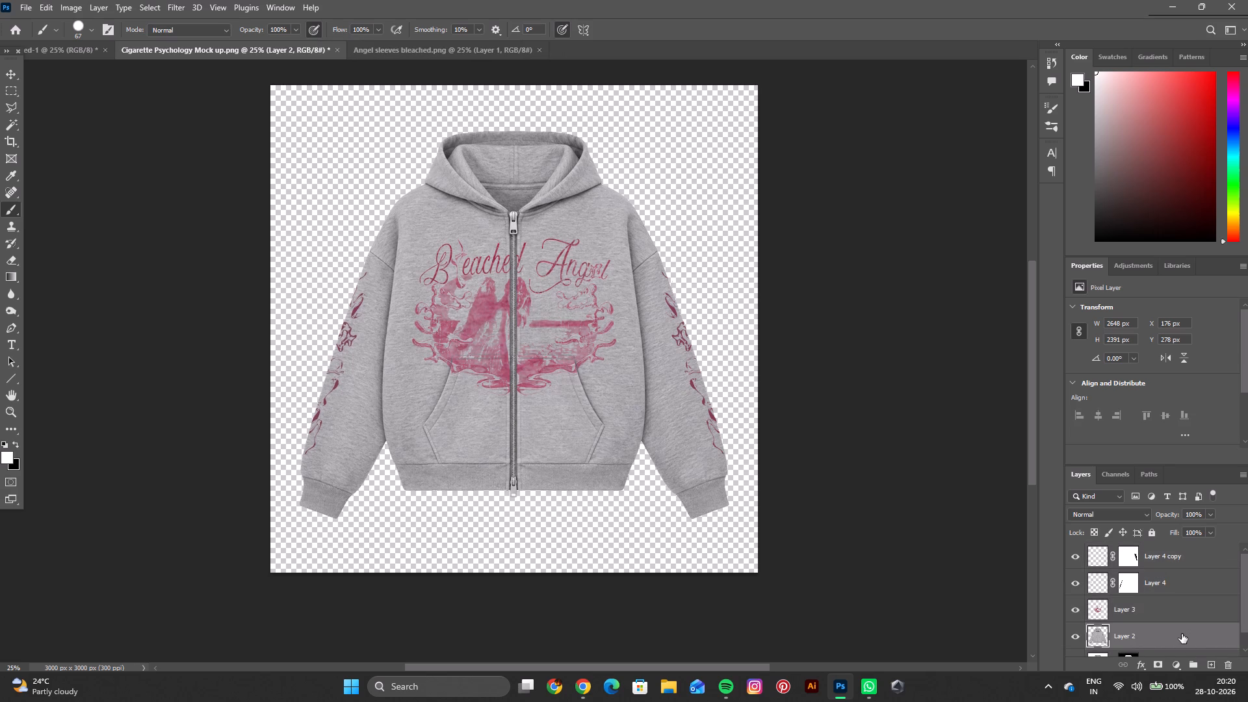
{"action": "key", "text": "ctrl+j"}
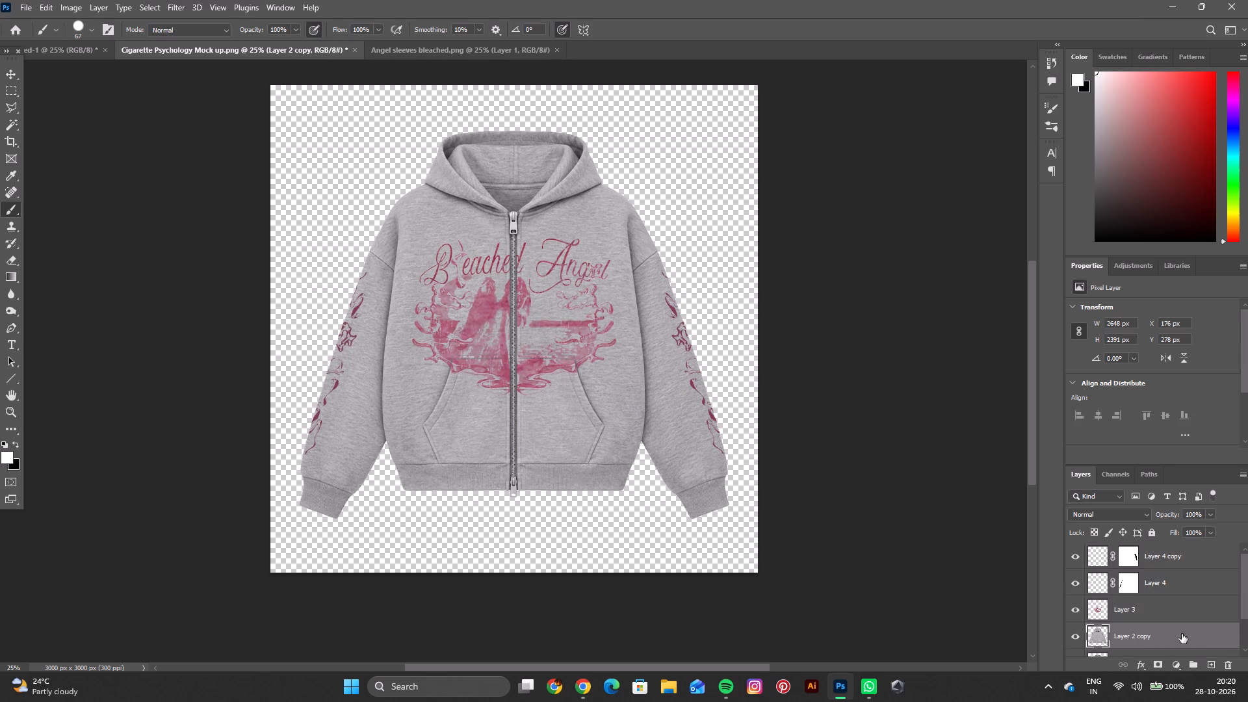
{"action": "left_click", "coordinate": [1182, 559], "text": "shift"}
{"action": "key", "text": "ctrl+e"}
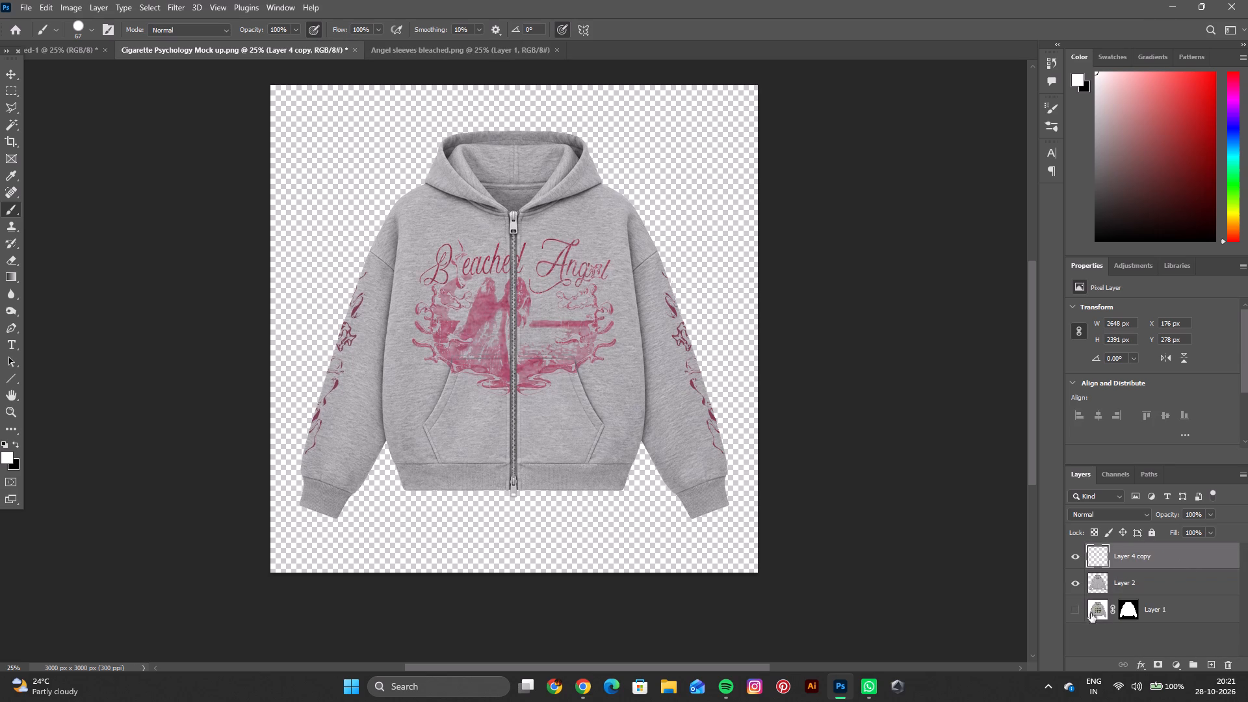
Hide the blank hoodie layer, Layer 2, and copy the merged Bleached Angel hoodie layer.
{"action": "left_click", "coordinate": [1070, 588]}
{"action": "key", "text": "ctrl+c"}
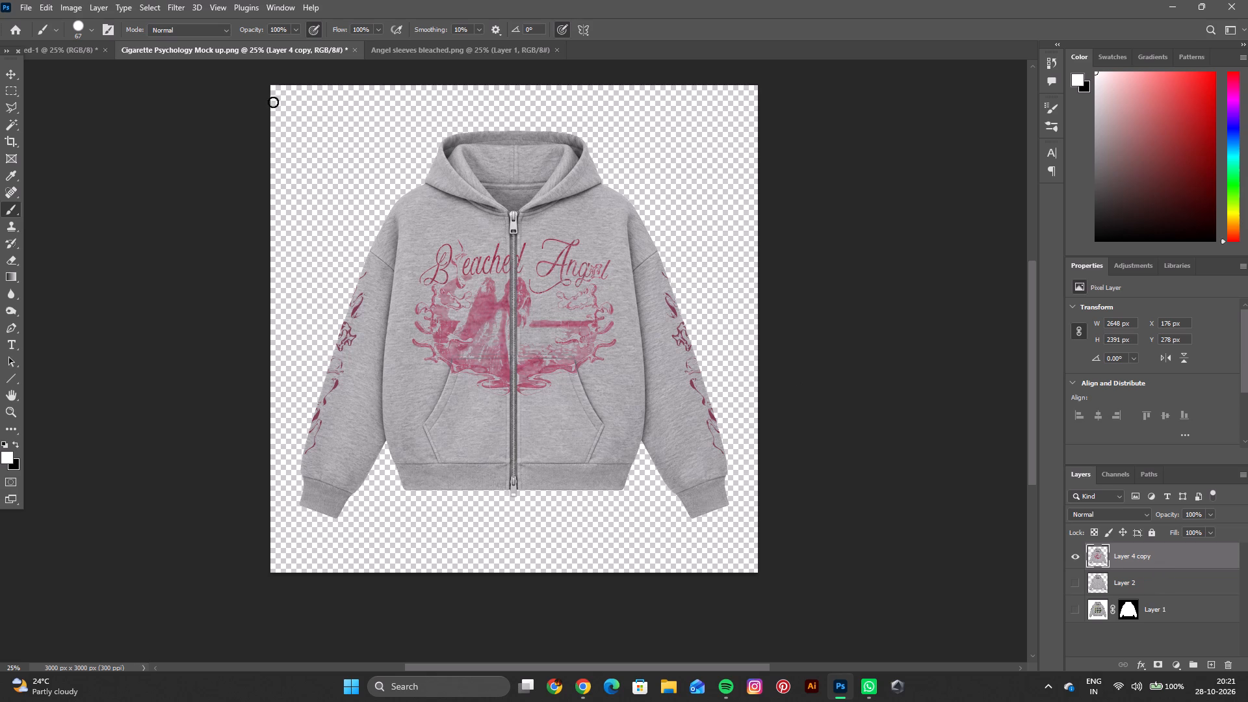
Paste the copied Bleached Angel hoodie into the snowy branch composition and scale it down to about 1104 x 997 px.
{"action": "left_click", "coordinate": [6, 71]}
{"action": "left_click", "coordinate": [61, 47]}
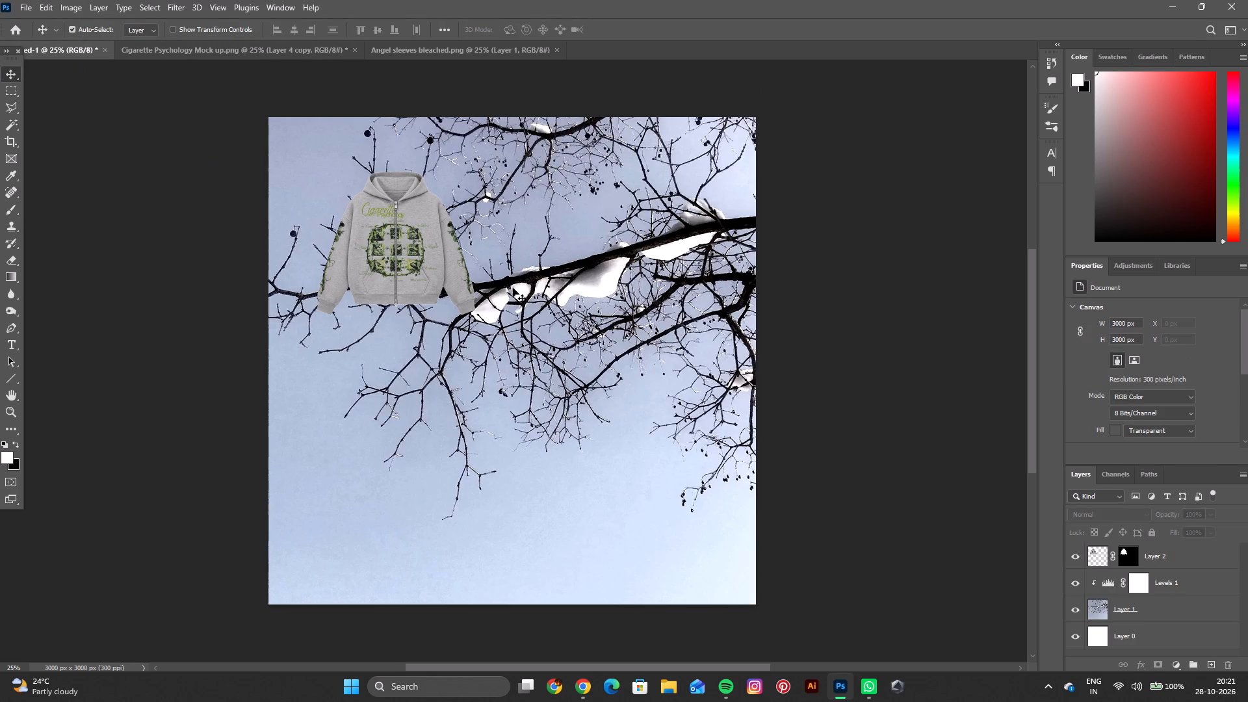
{"action": "key", "text": "ctrl+v"}
{"action": "left_click_drag", "start_coordinate": [518, 335], "coordinate": [554, 307]}
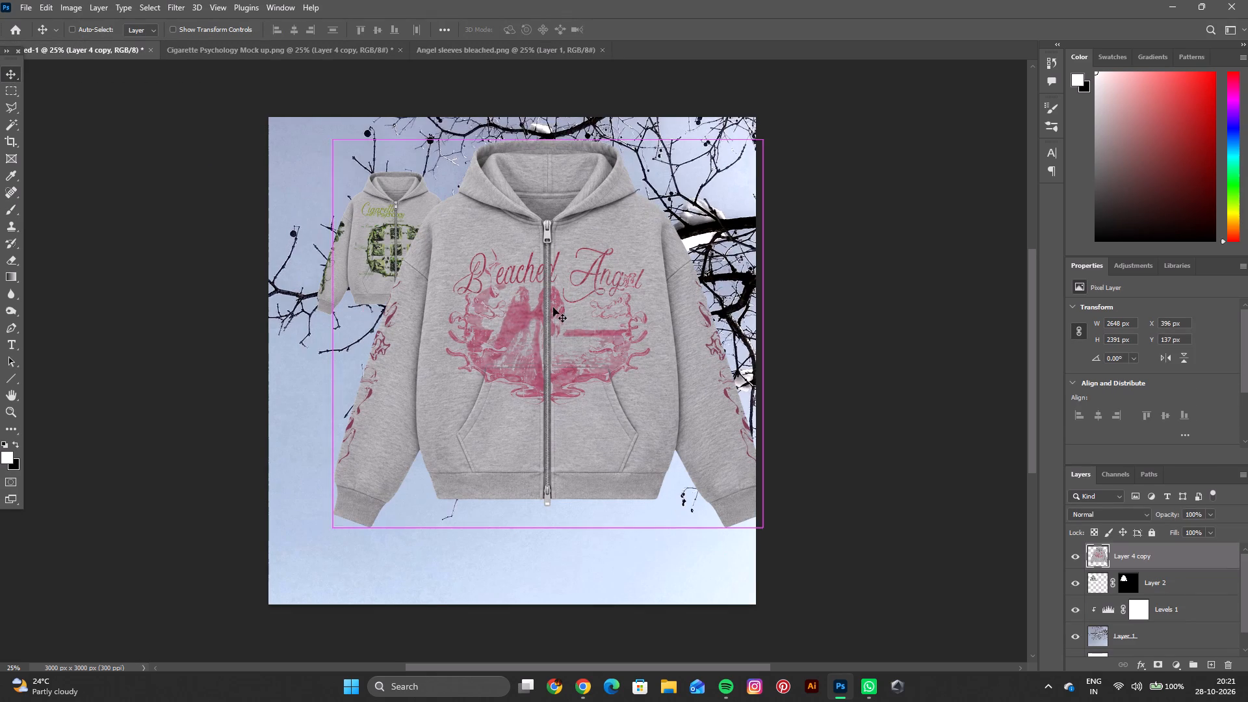
{"action": "key", "text": "ctrl+t"}
{"action": "left_click_drag", "start_coordinate": [762, 335], "coordinate": [542, 352]}
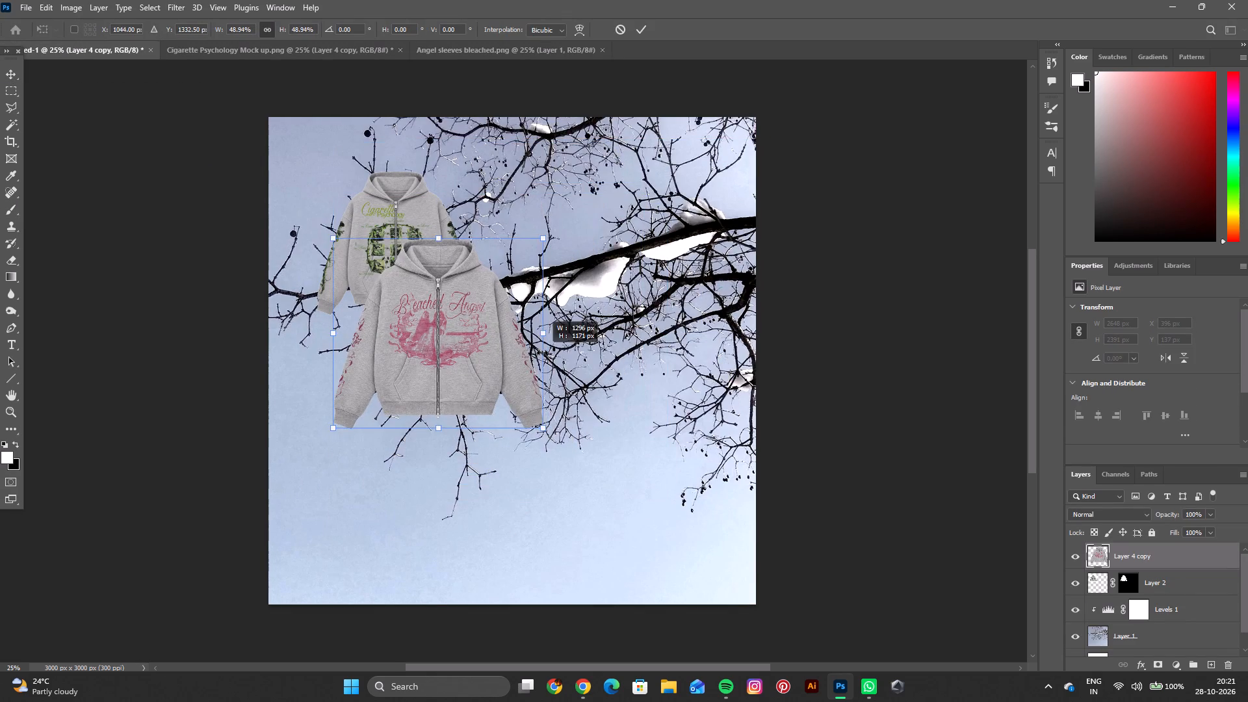
{"action": "left_click_drag", "start_coordinate": [542, 352], "coordinate": [512, 356]}
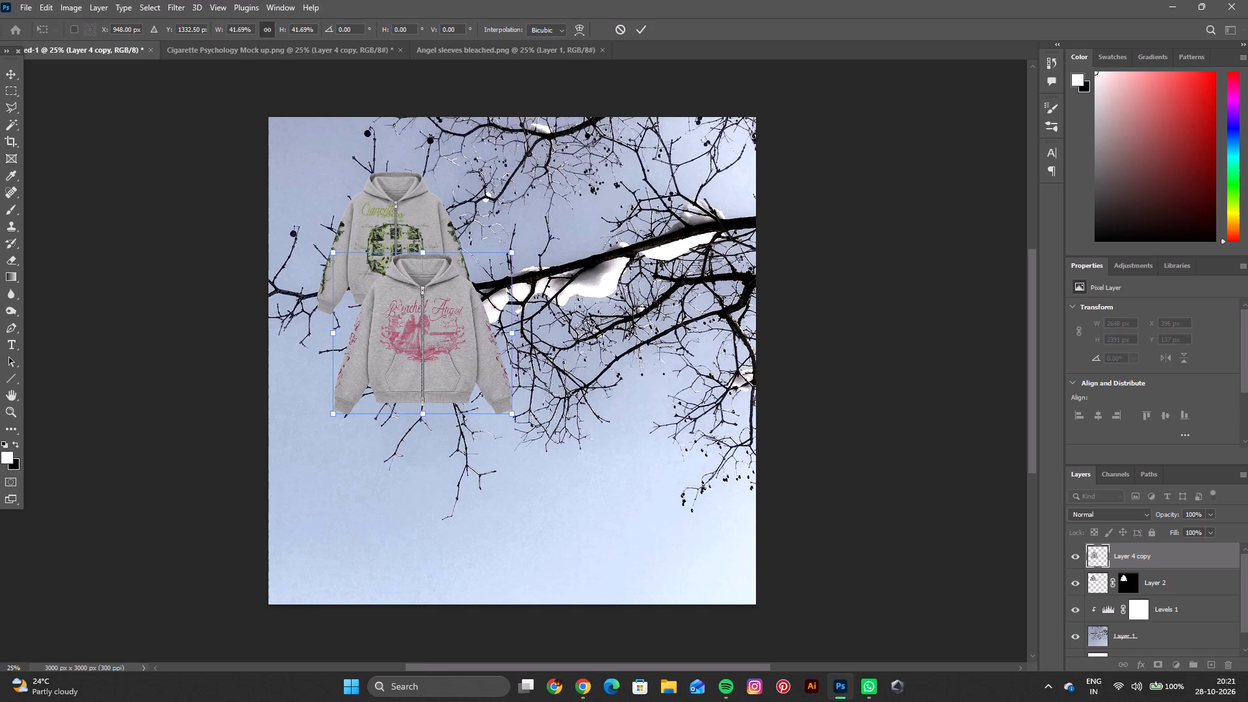
{"action": "left_click", "coordinate": [640, 29]}
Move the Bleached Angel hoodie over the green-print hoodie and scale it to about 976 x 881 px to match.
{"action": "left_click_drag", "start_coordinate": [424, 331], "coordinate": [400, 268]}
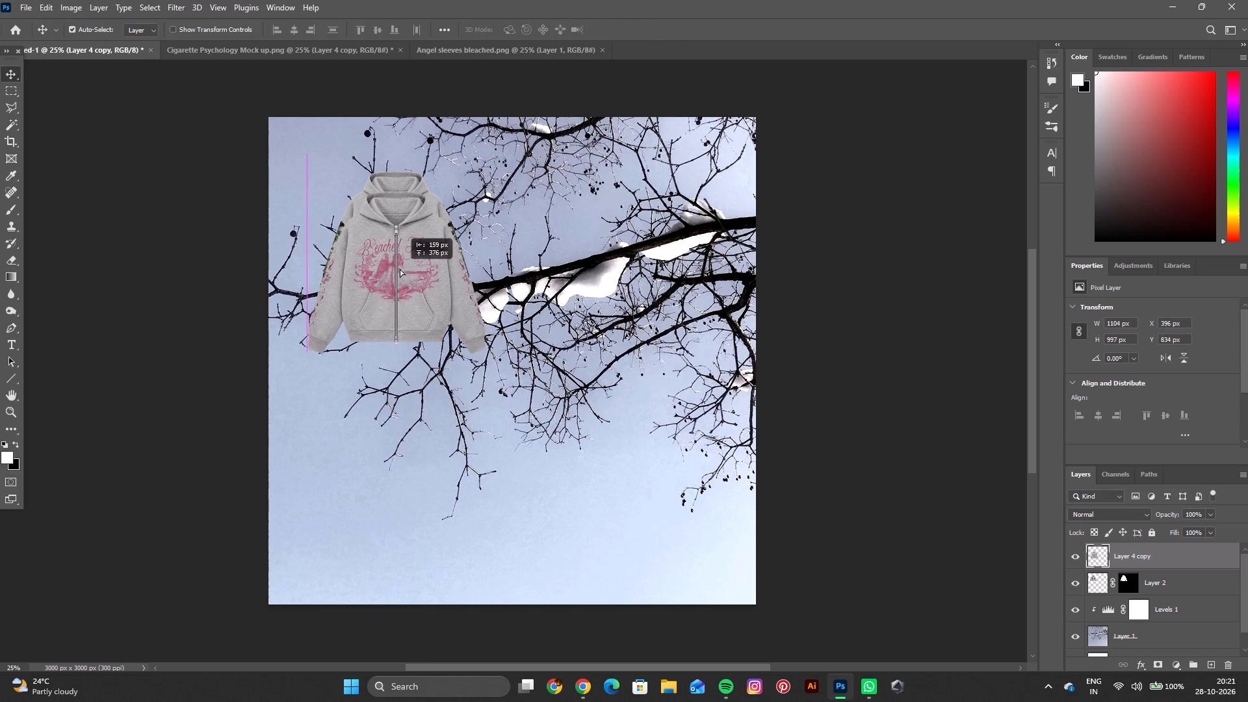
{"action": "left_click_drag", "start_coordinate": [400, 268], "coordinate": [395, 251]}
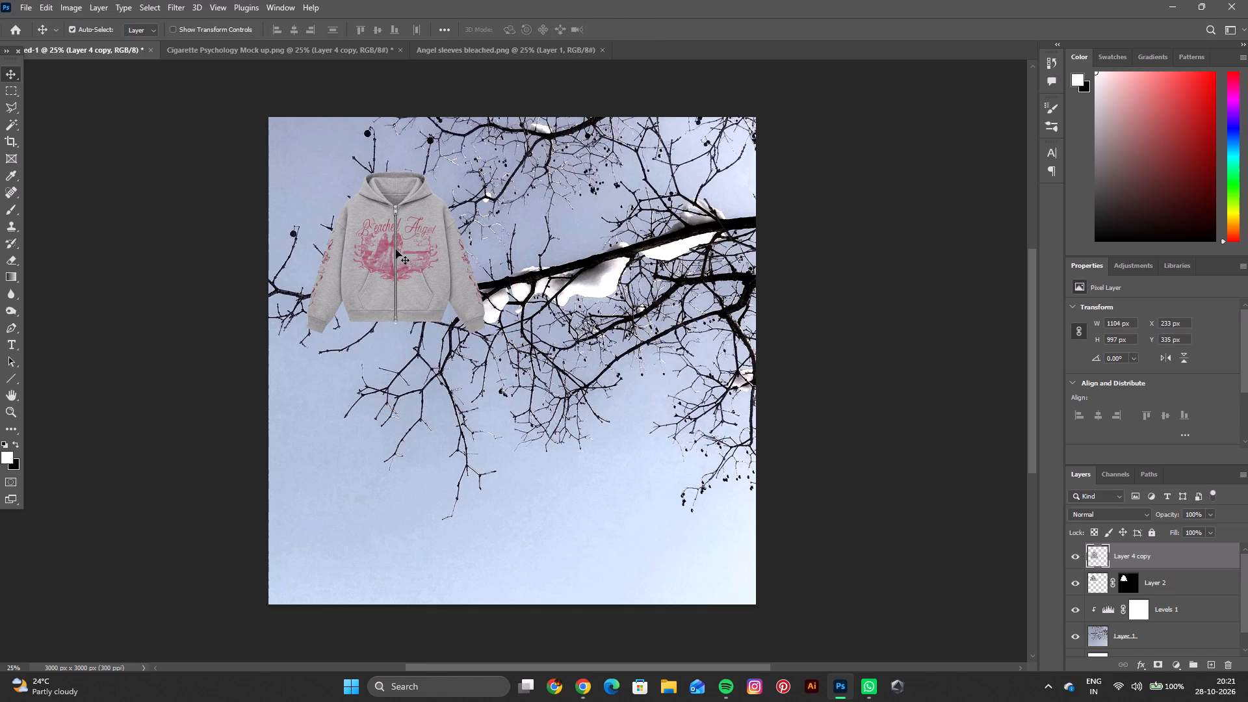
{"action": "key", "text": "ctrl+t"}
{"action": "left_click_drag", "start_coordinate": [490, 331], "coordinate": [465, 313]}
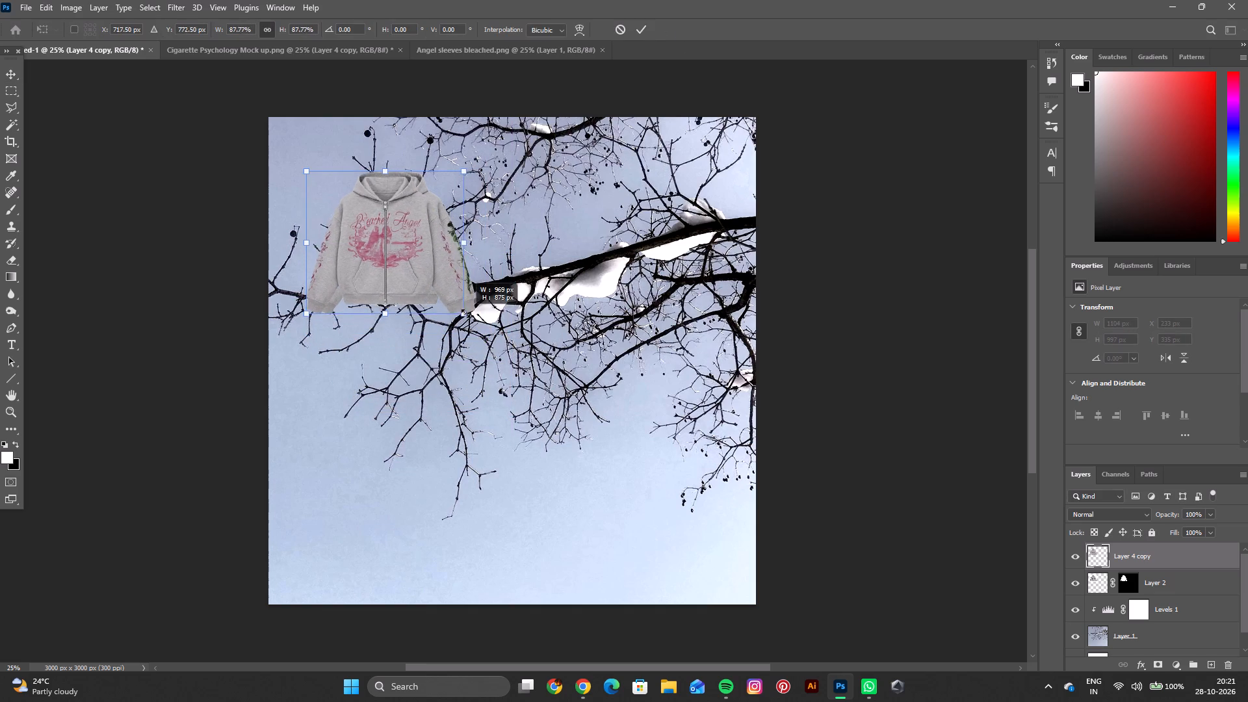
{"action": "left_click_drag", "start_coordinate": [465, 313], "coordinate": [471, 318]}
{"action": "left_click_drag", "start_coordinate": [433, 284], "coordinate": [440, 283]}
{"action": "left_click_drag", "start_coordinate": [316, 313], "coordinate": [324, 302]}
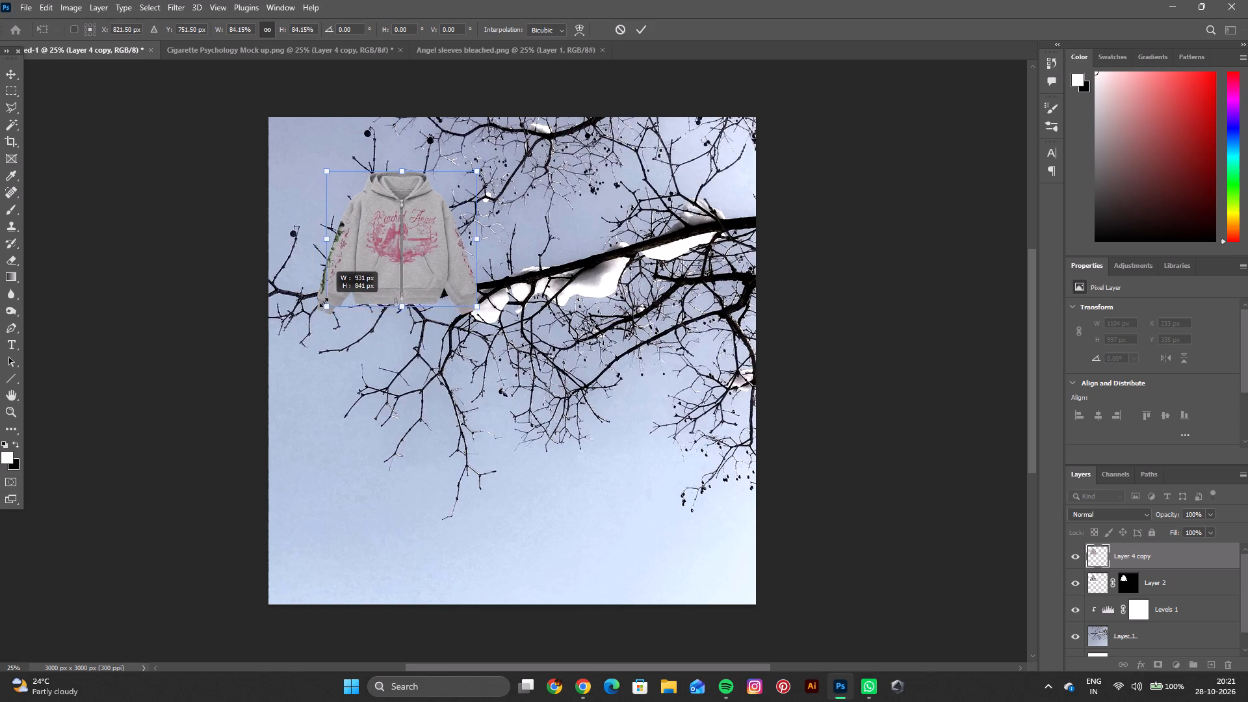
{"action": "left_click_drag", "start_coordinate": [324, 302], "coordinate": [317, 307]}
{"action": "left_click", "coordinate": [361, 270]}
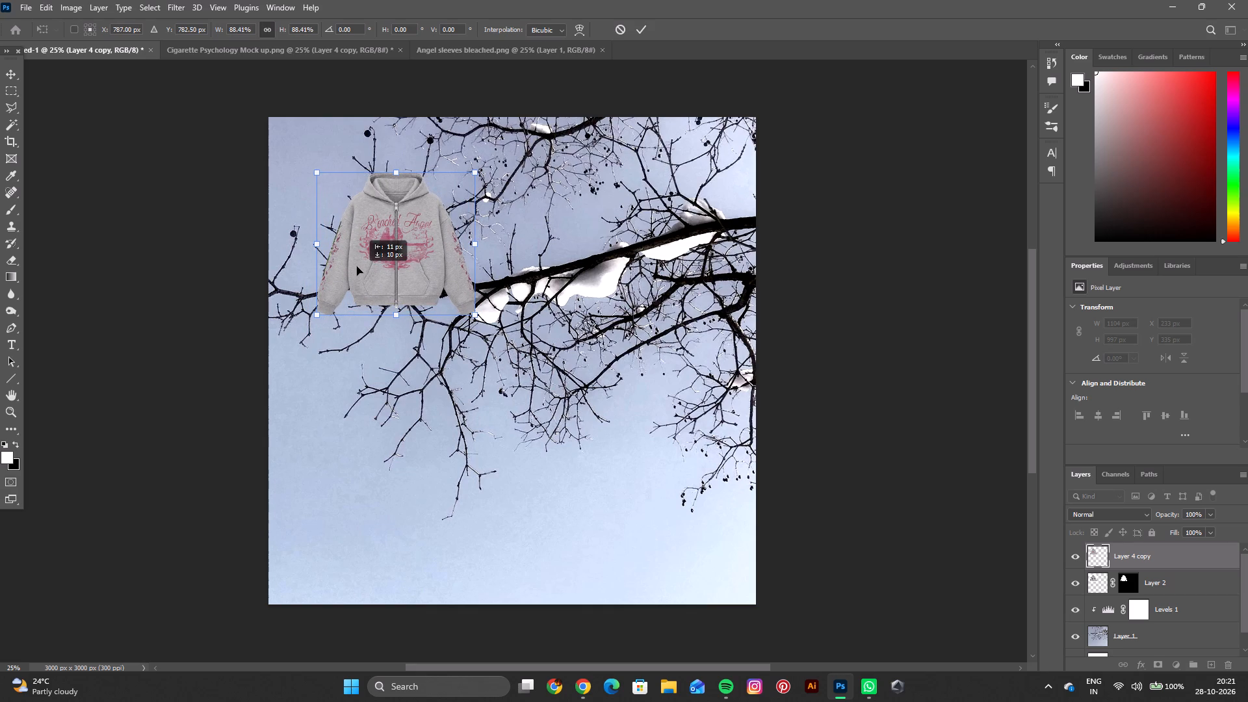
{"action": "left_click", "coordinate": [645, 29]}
Move the Bleached Angel hoodie to the opposite side of the green-print hoodie, at about X 1655 px, Y 308 px.
{"action": "left_click_drag", "start_coordinate": [431, 237], "coordinate": [523, 250]}
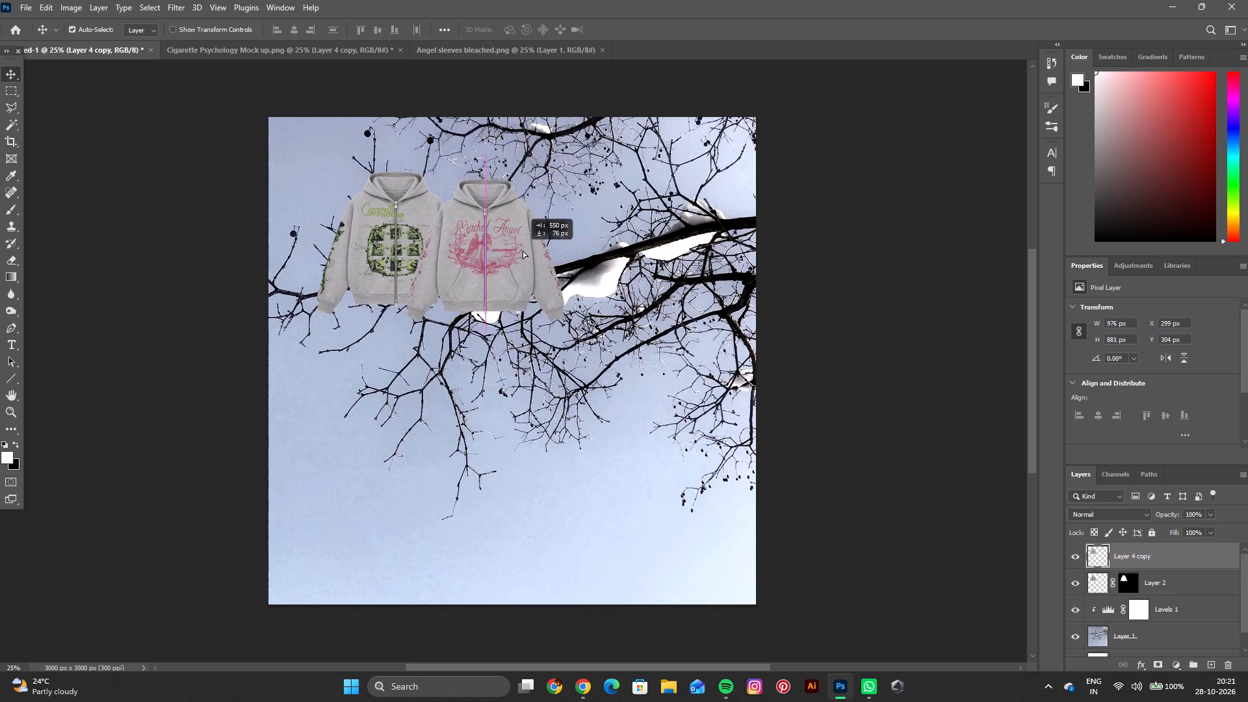
{"action": "left_click_drag", "start_coordinate": [523, 250], "coordinate": [696, 244]}
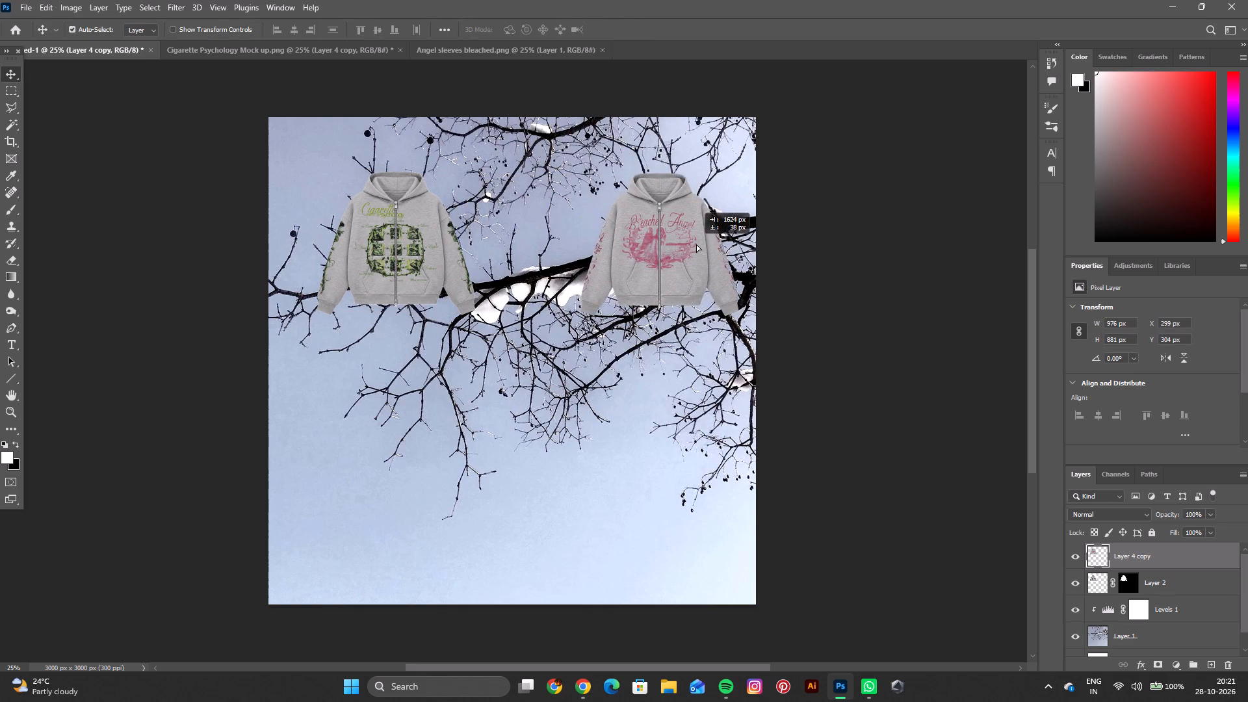
{"action": "left_click_drag", "start_coordinate": [696, 244], "coordinate": [654, 243]}
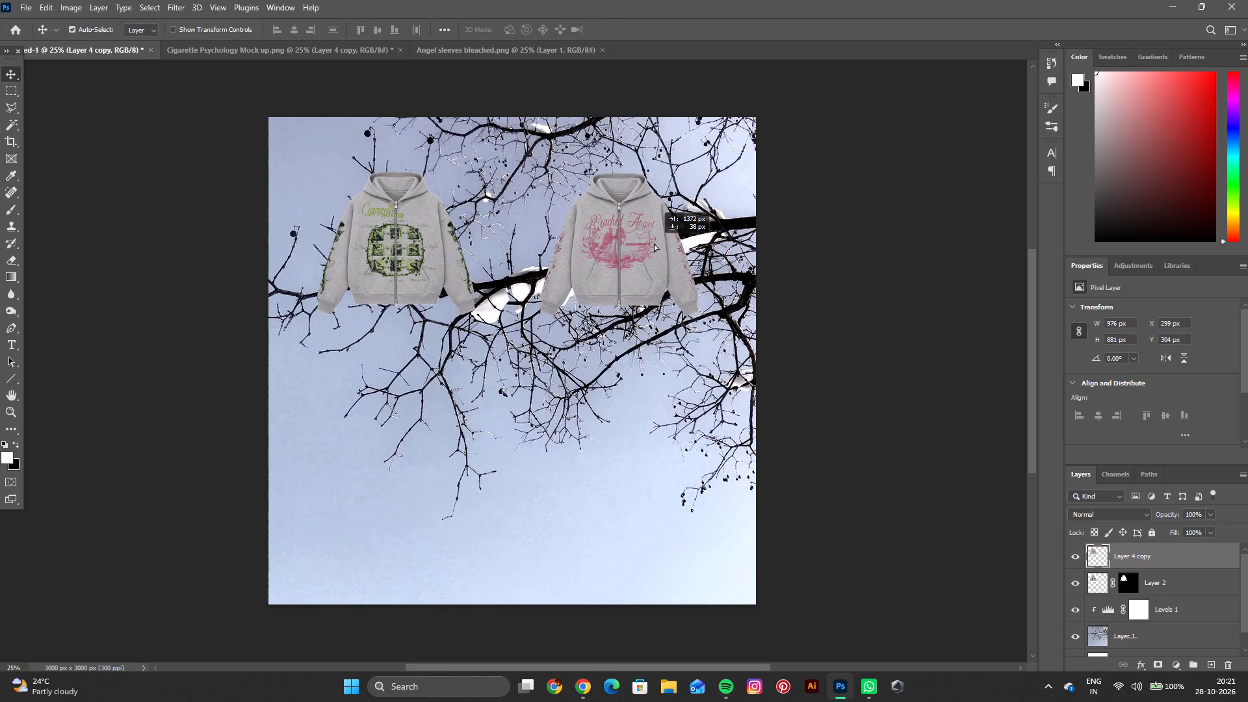
{"action": "left_click_drag", "start_coordinate": [654, 243], "coordinate": [651, 239]}
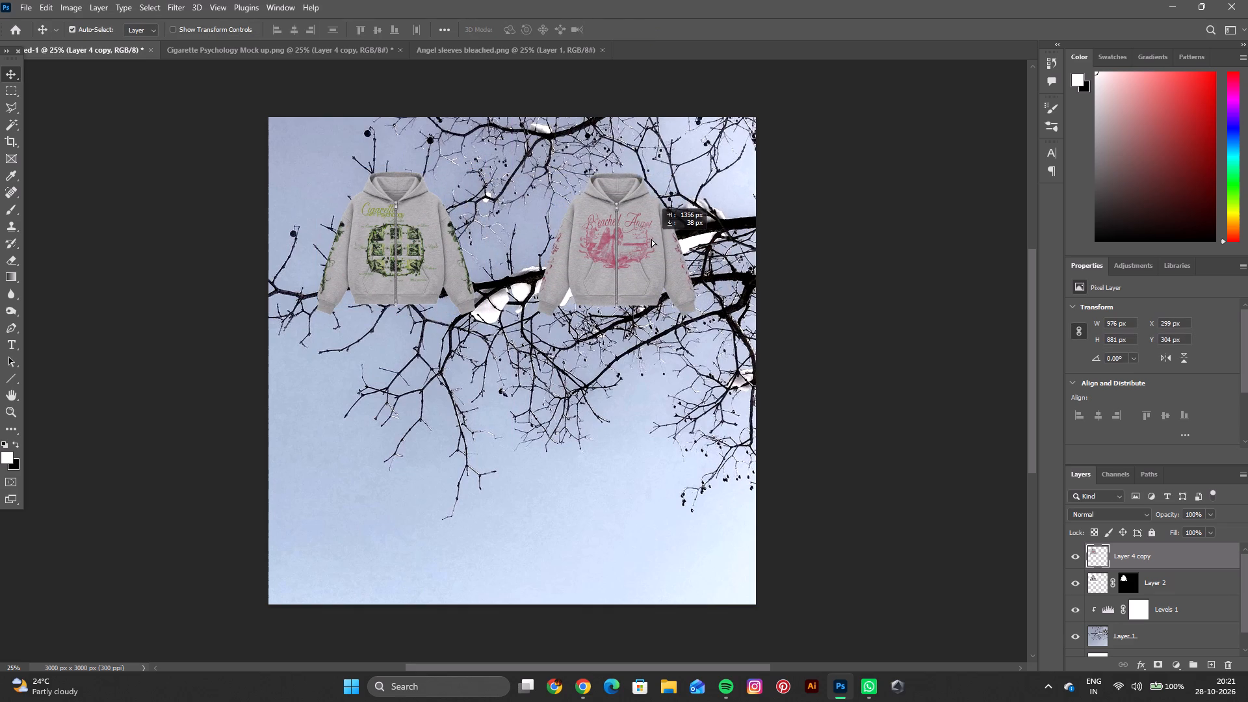
{"action": "left_click_drag", "start_coordinate": [651, 239], "coordinate": [651, 238]}
{"action": "left_click", "coordinate": [651, 239]}
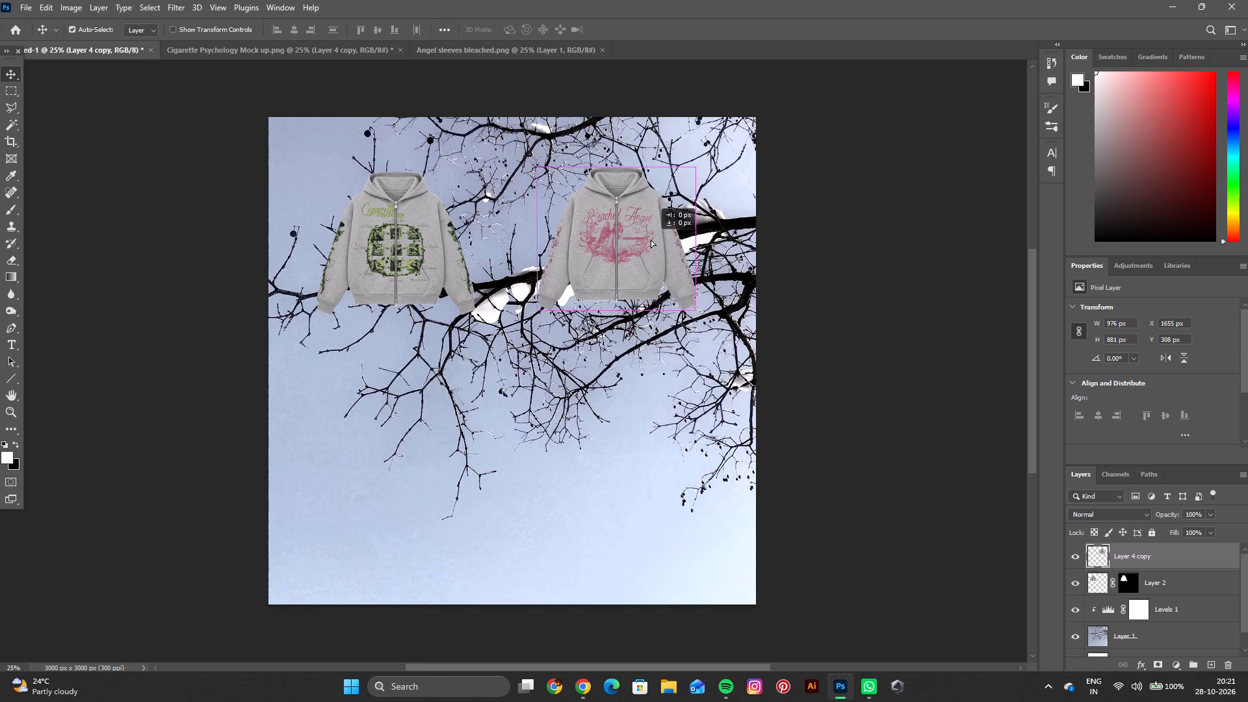
Check the green-print hoodie layer's dimensions and set the Bleached Angel hoodie's width to 1100 px, keeping proportions.
{"action": "scroll", "coordinate": [590, 316], "scroll_direction": "down", "scroll_amount": 3}
{"action": "scroll", "coordinate": [566, 372], "scroll_direction": "up", "scroll_amount": 2}
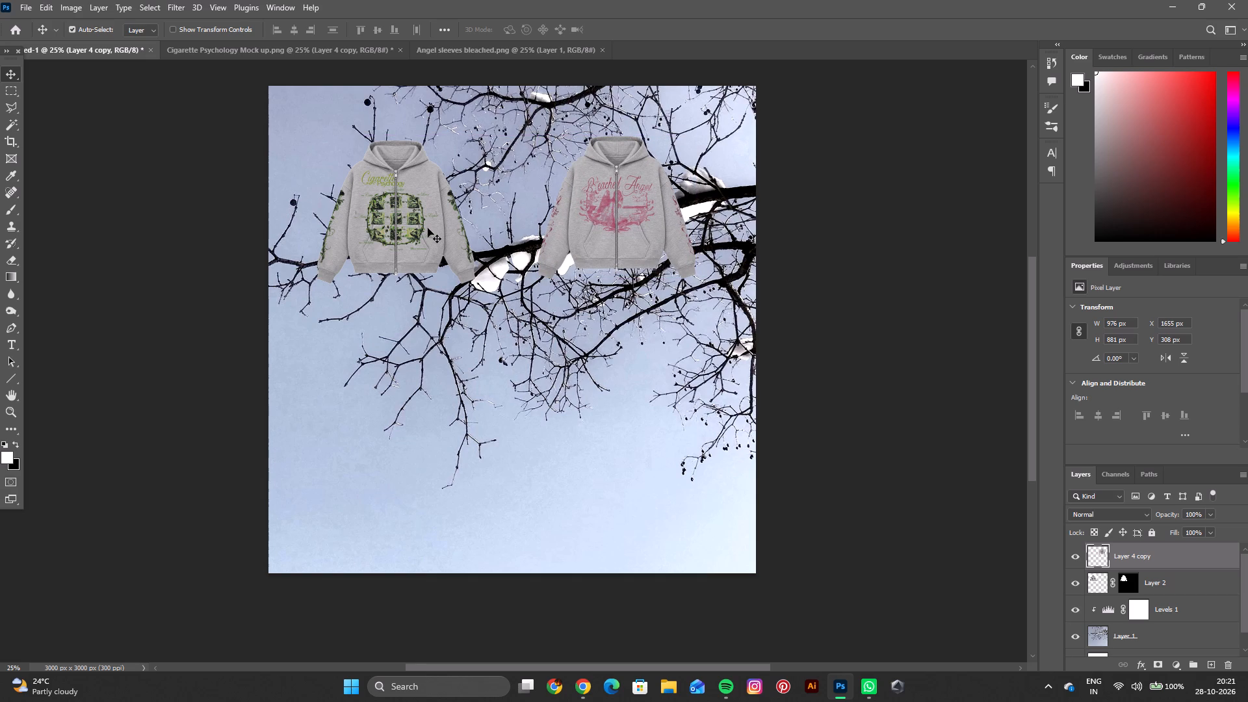
{"action": "left_click", "coordinate": [447, 255]}
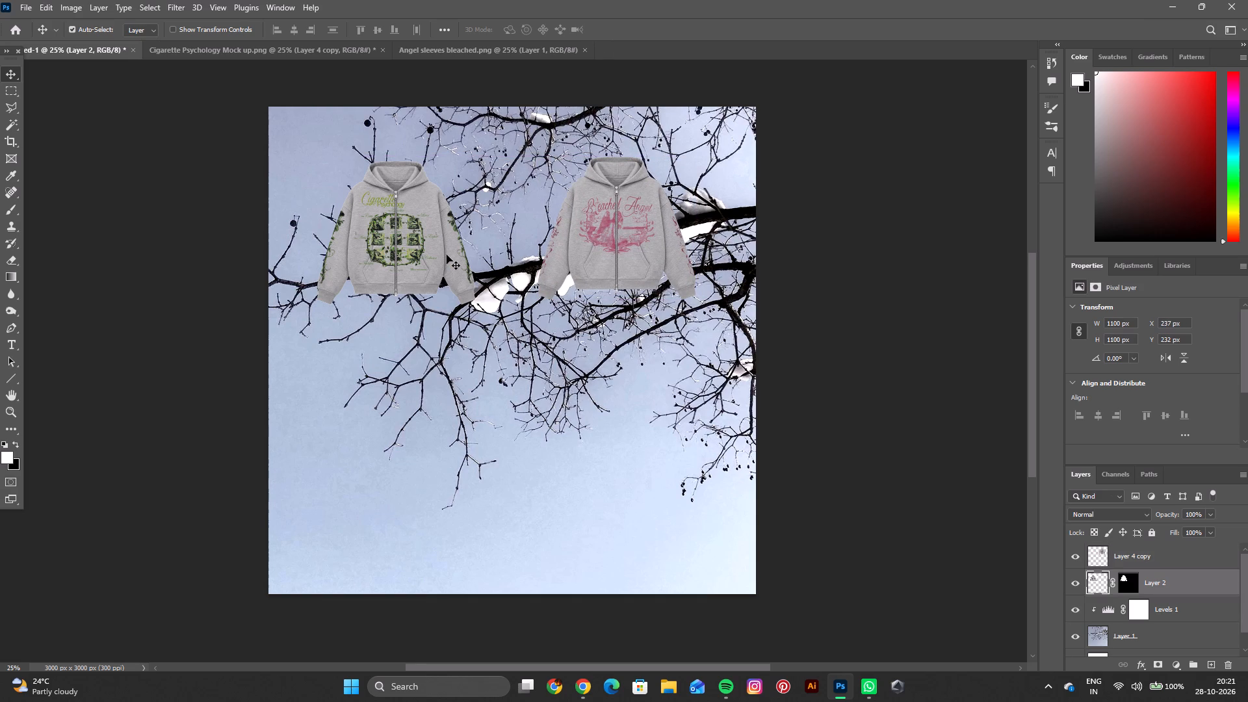
{"action": "left_click", "coordinate": [1113, 557]}
{"action": "double_click", "coordinate": [1118, 320]}
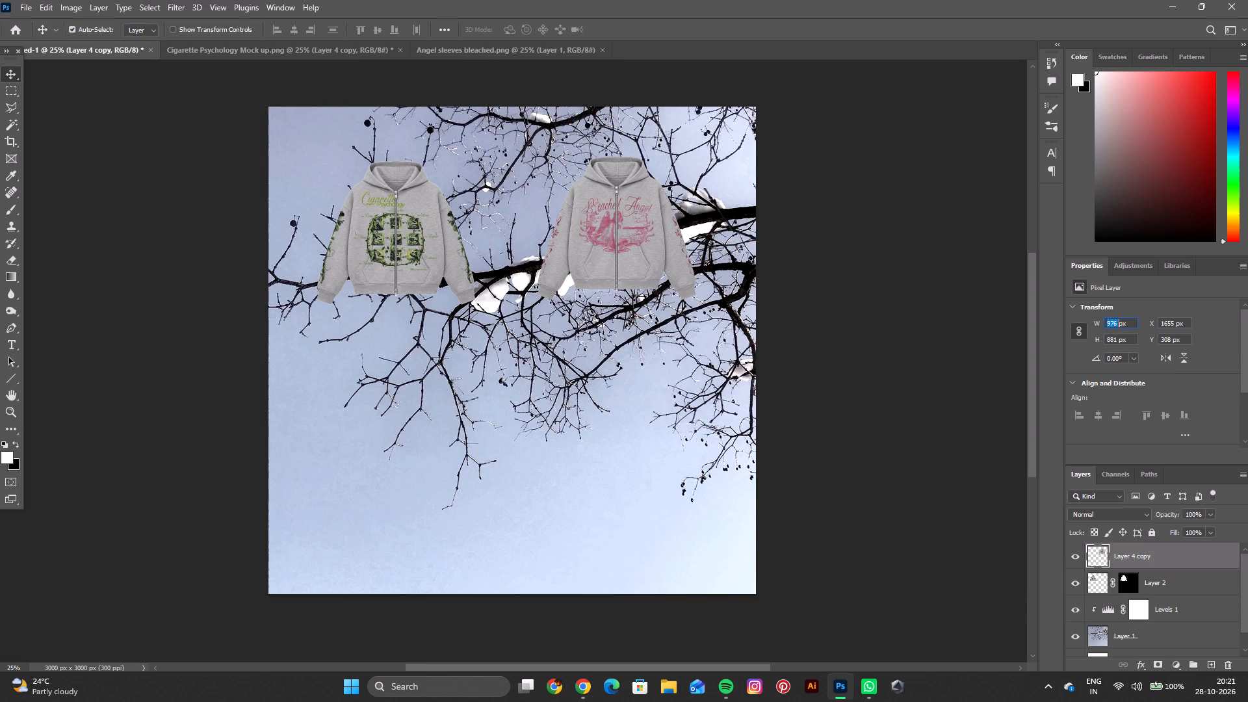
{"action": "key", "text": "BackSpace"}
{"action": "type", "text": "1100"}
{"action": "key", "text": "Return"}
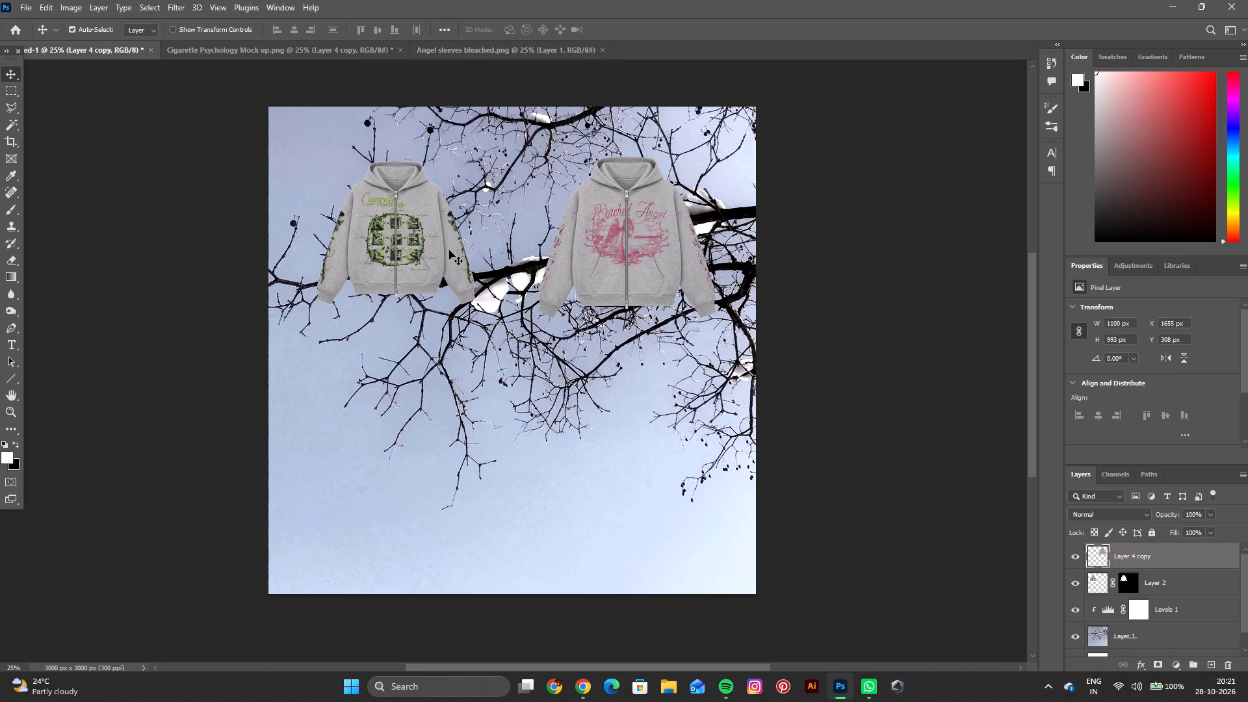
Move the green-print hoodie directly beneath the Bleached Angel hoodie and lower Layer 4 copy's opacity to 36%.
{"action": "left_click", "coordinate": [449, 250]}
{"action": "left_click_drag", "start_coordinate": [449, 250], "coordinate": [520, 257]}
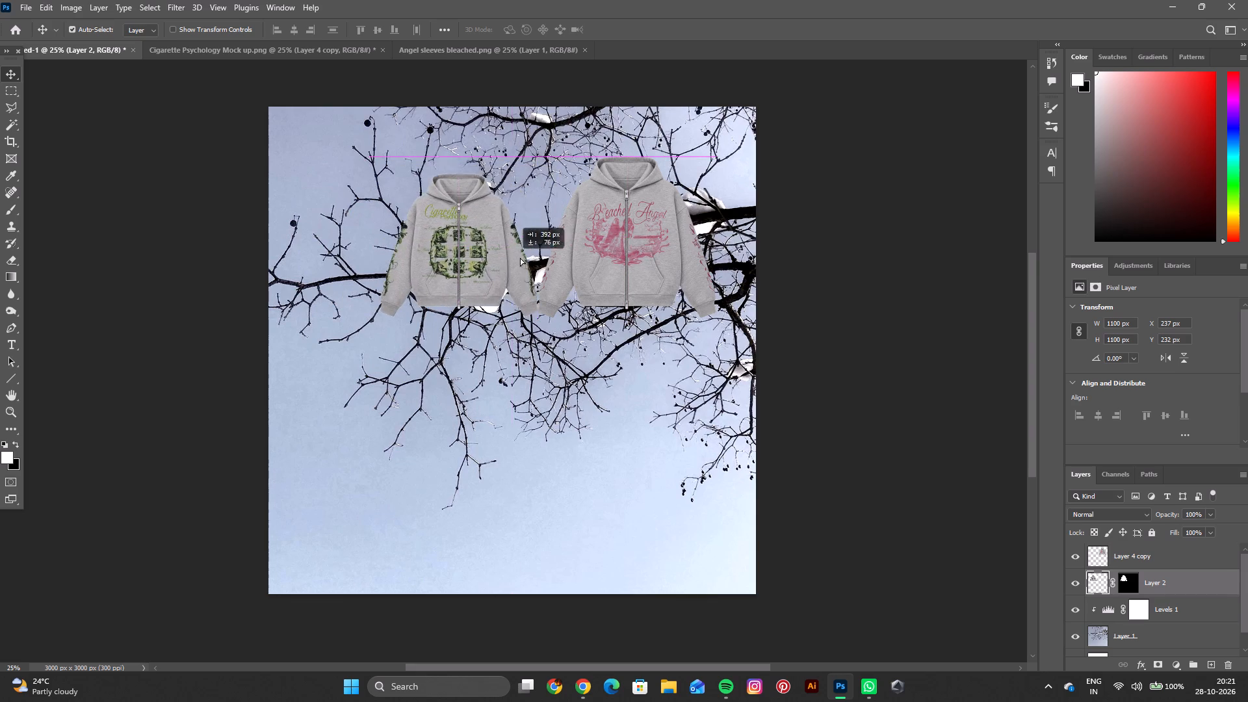
{"action": "left_click_drag", "start_coordinate": [520, 257], "coordinate": [677, 251]}
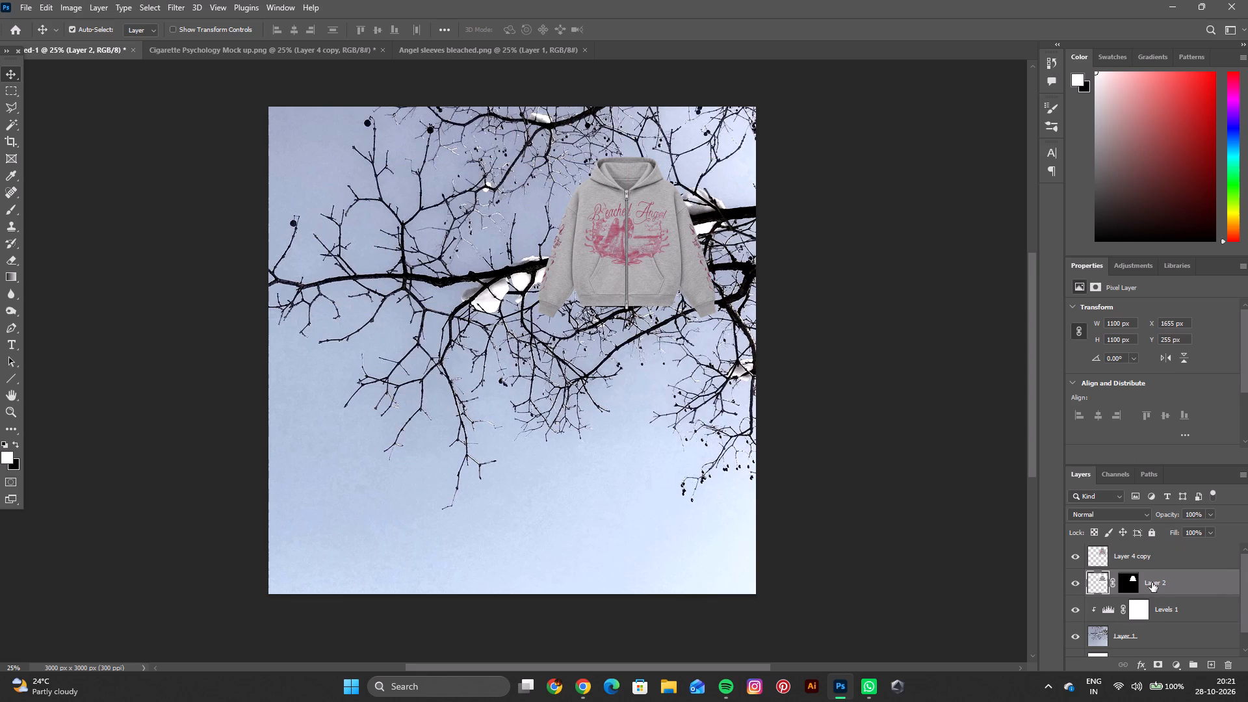
{"action": "left_click", "coordinate": [1160, 554]}
{"action": "left_click", "coordinate": [1214, 517]}
{"action": "left_click", "coordinate": [1173, 528]}
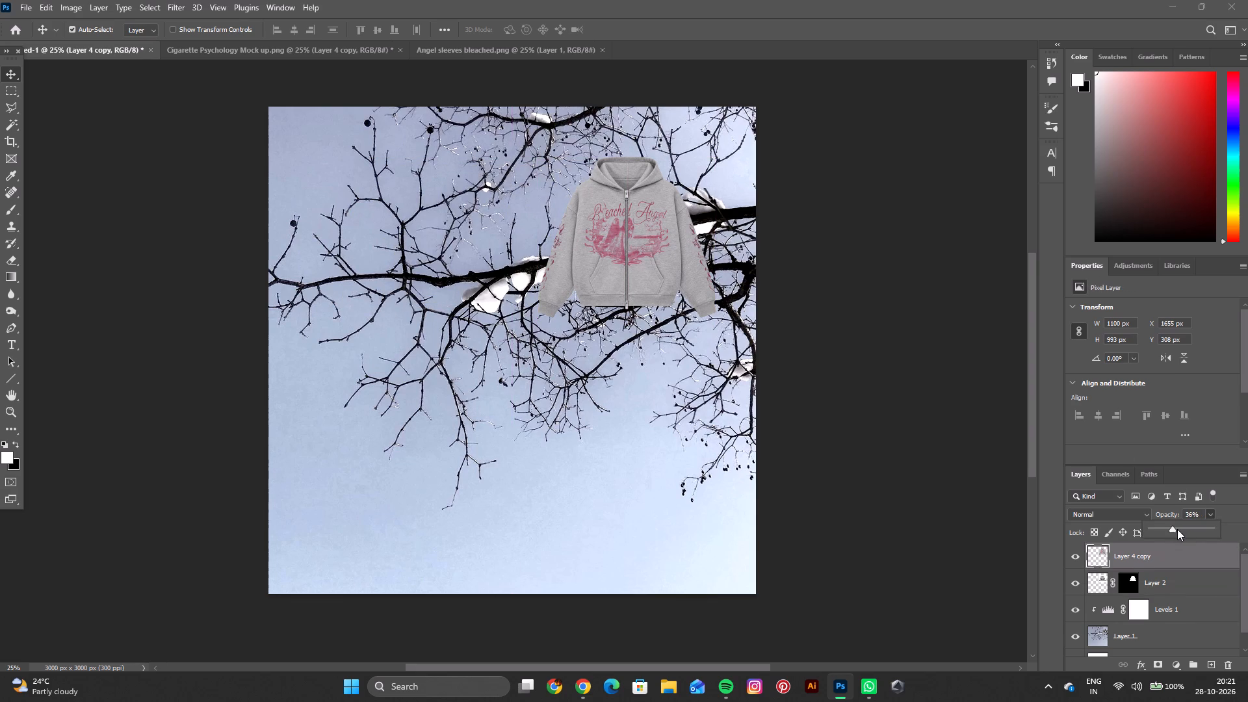
Scale the green-print hoodie, Layer 2, up to about 1210 x 1210 px so its outline matches the overlaid hoodie.
{"action": "left_click", "coordinate": [1182, 585]}
{"action": "key", "text": "ctrl+t"}
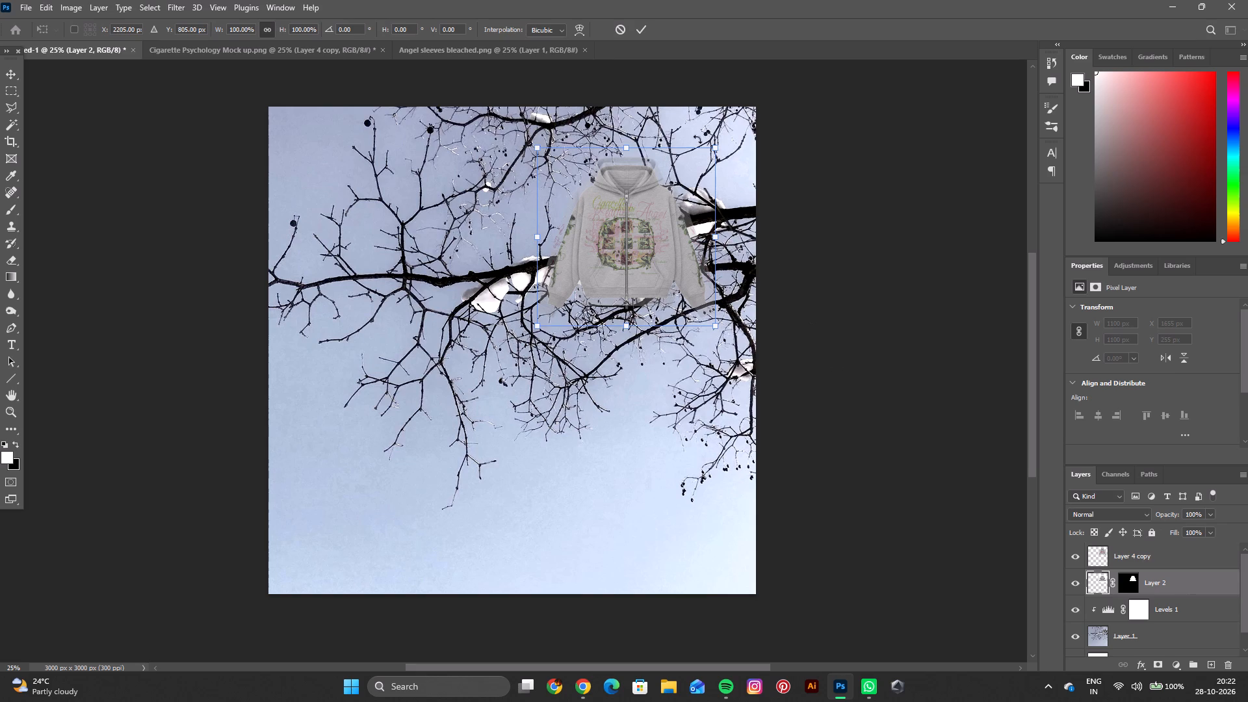
{"action": "left_click_drag", "start_coordinate": [718, 147], "coordinate": [720, 136]}
{"action": "left_click", "coordinate": [708, 173]}
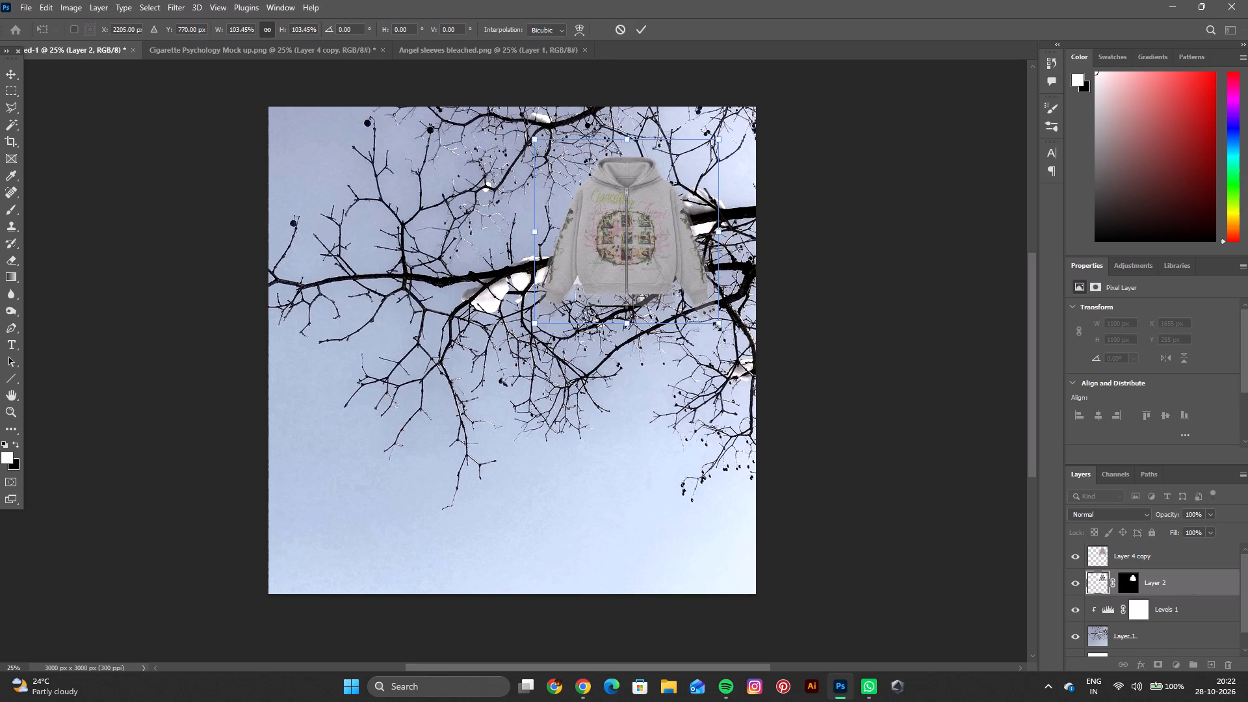
{"action": "left_click_drag", "start_coordinate": [717, 326], "coordinate": [727, 338]}
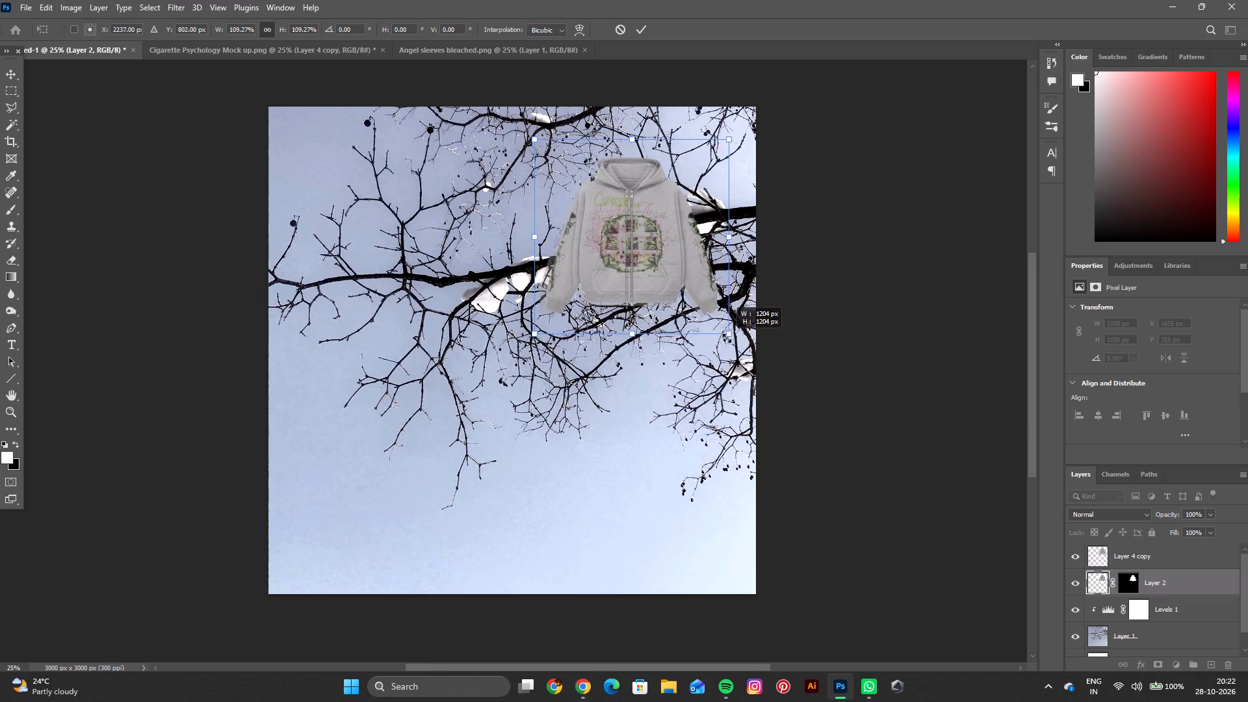
{"action": "left_click_drag", "start_coordinate": [727, 338], "coordinate": [716, 326]}
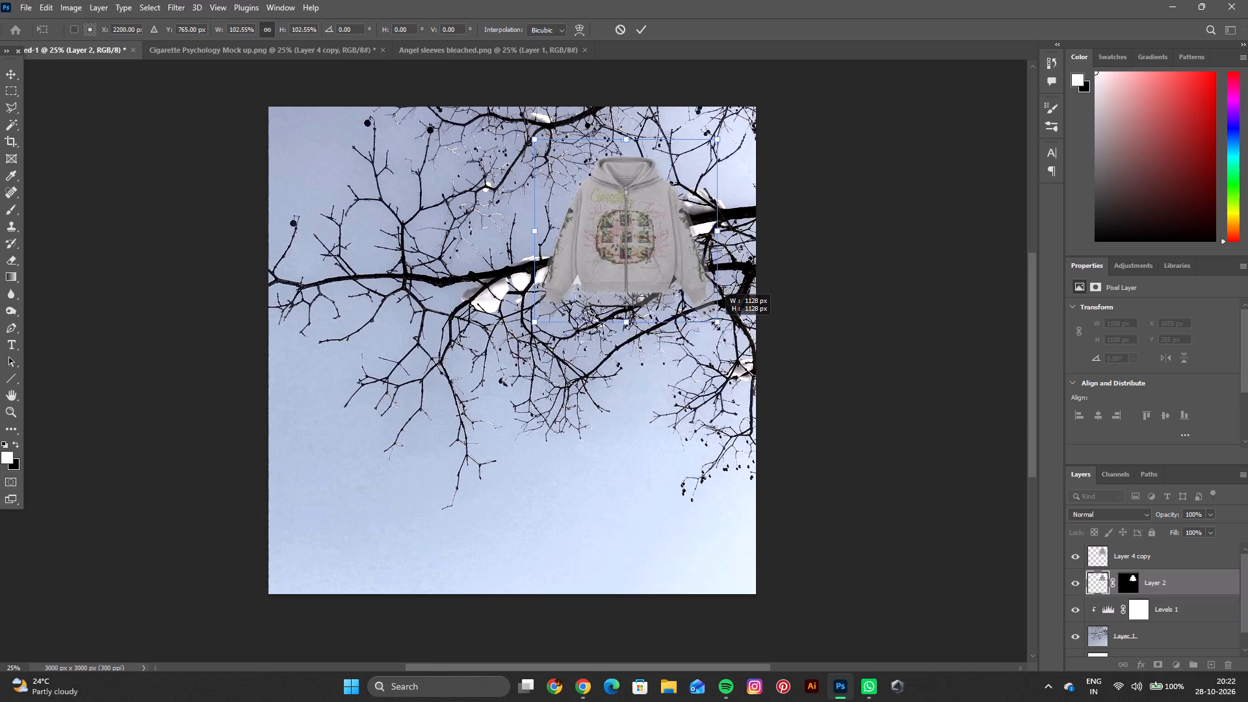
{"action": "left_click_drag", "start_coordinate": [716, 326], "coordinate": [721, 333]}
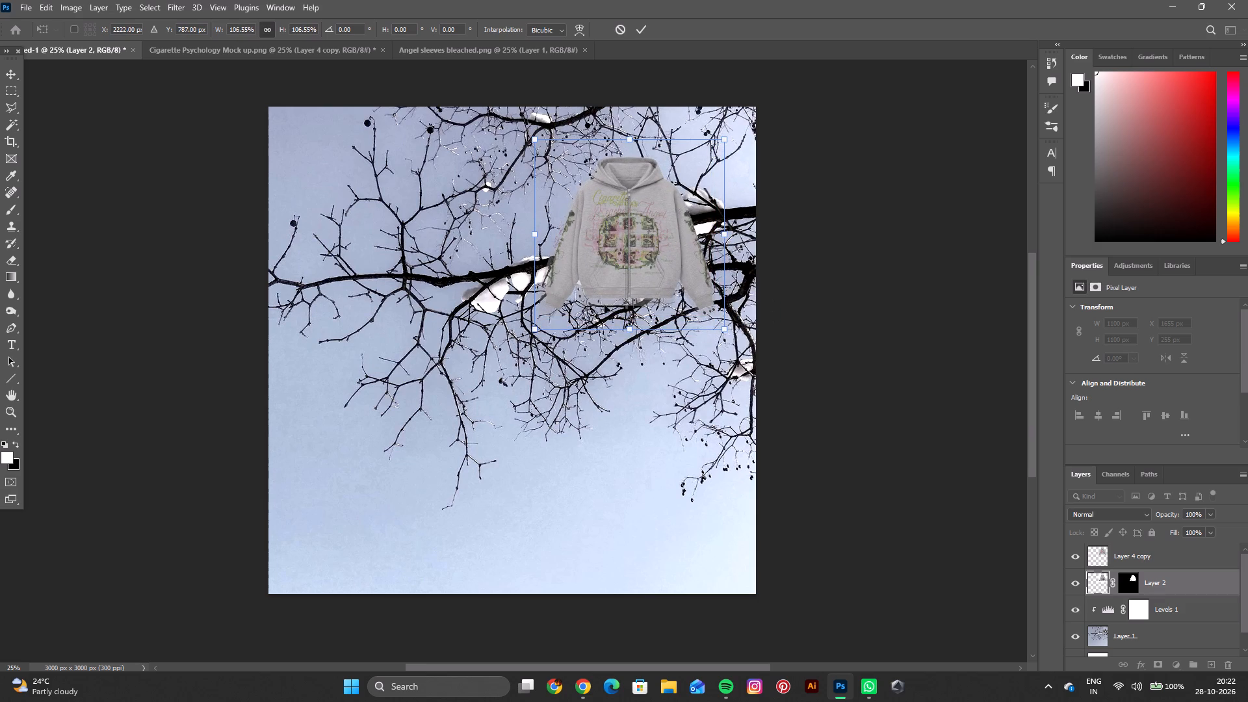
{"action": "left_click_drag", "start_coordinate": [535, 331], "coordinate": [528, 335]}
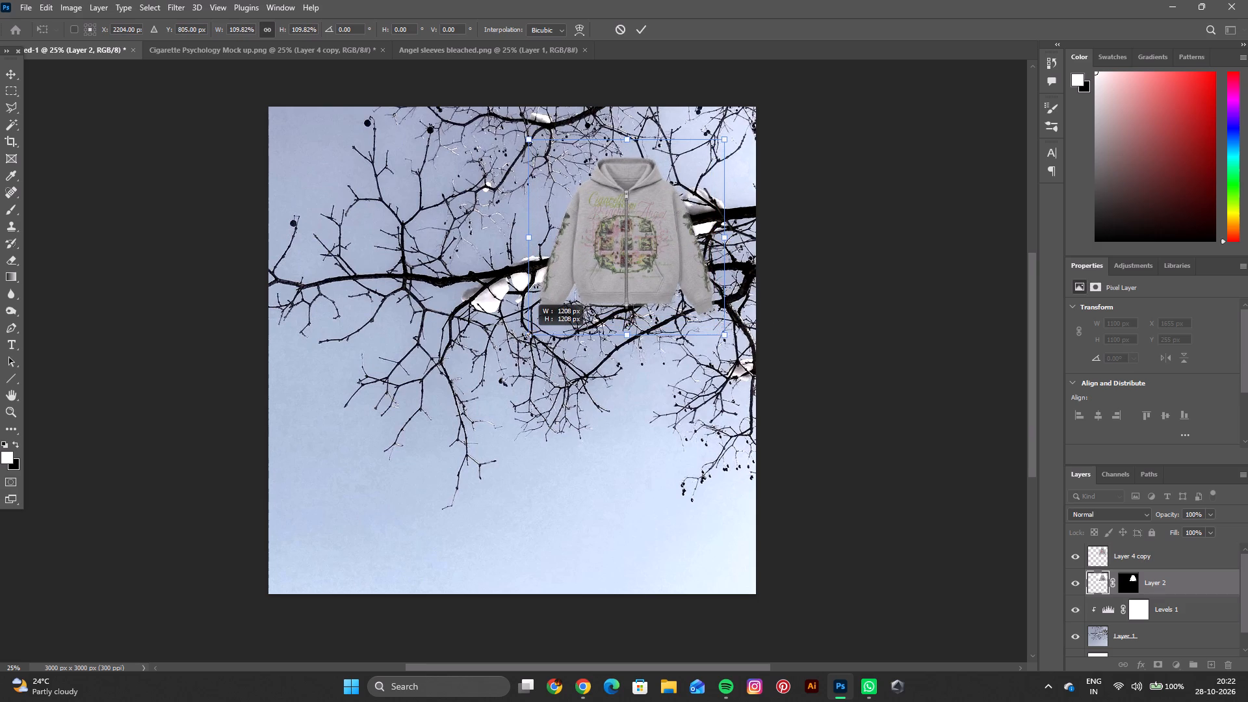
{"action": "left_click_drag", "start_coordinate": [528, 335], "coordinate": [525, 333]}
{"action": "left_click", "coordinate": [646, 33]}
Move the faded Bleached Angel hoodie beside the green-print one, at about X 498 px, Y 310 px, and restore 100% opacity.
{"action": "left_click_drag", "start_coordinate": [654, 271], "coordinate": [468, 270]}
{"action": "left_click", "coordinate": [1190, 583]}
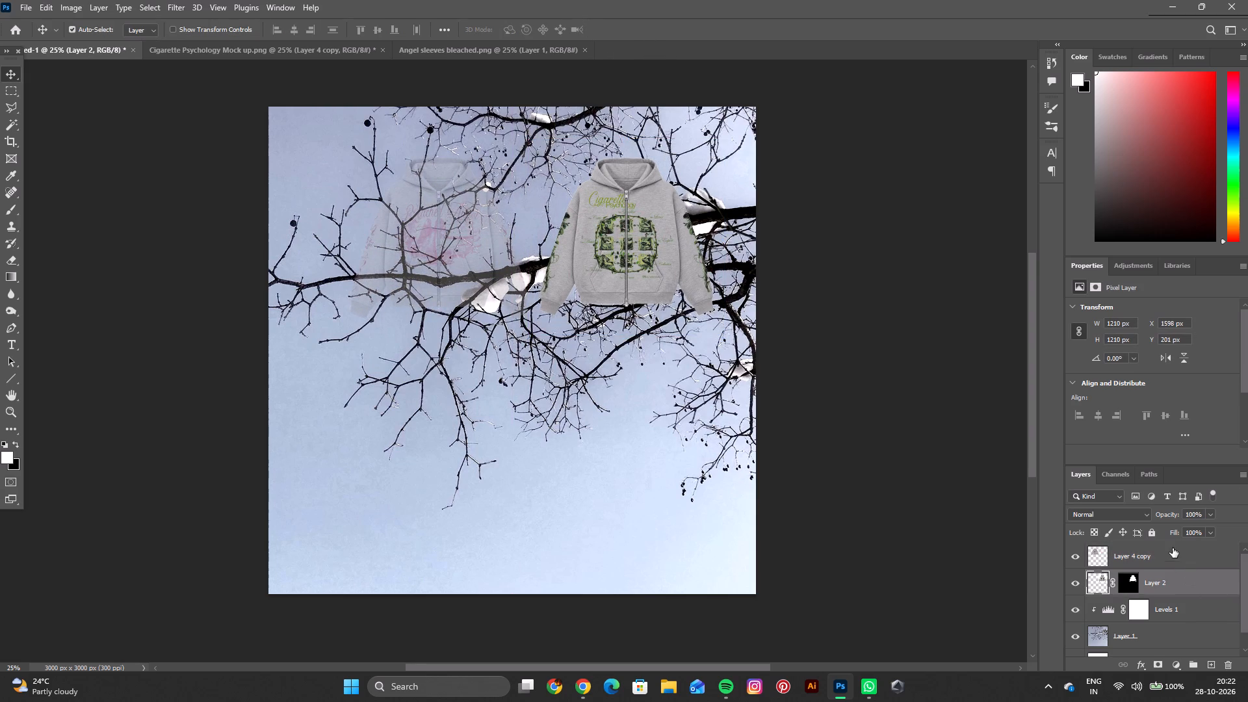
{"action": "left_click", "coordinate": [1187, 569]}
{"action": "left_click", "coordinate": [1214, 515]}
{"action": "left_click_drag", "start_coordinate": [1212, 534], "coordinate": [1247, 530]}
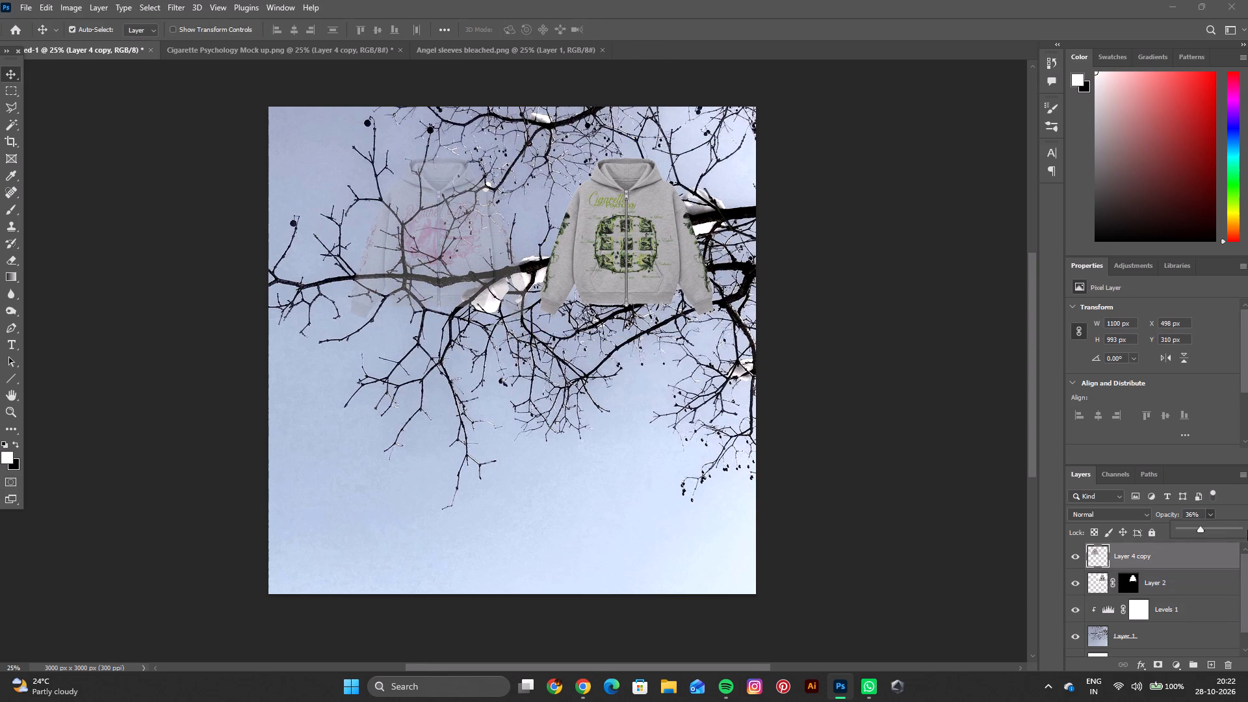
{"action": "left_click_drag", "start_coordinate": [1247, 530], "coordinate": [1247, 529]}
{"action": "left_click_drag", "start_coordinate": [1223, 528], "coordinate": [1247, 528]}
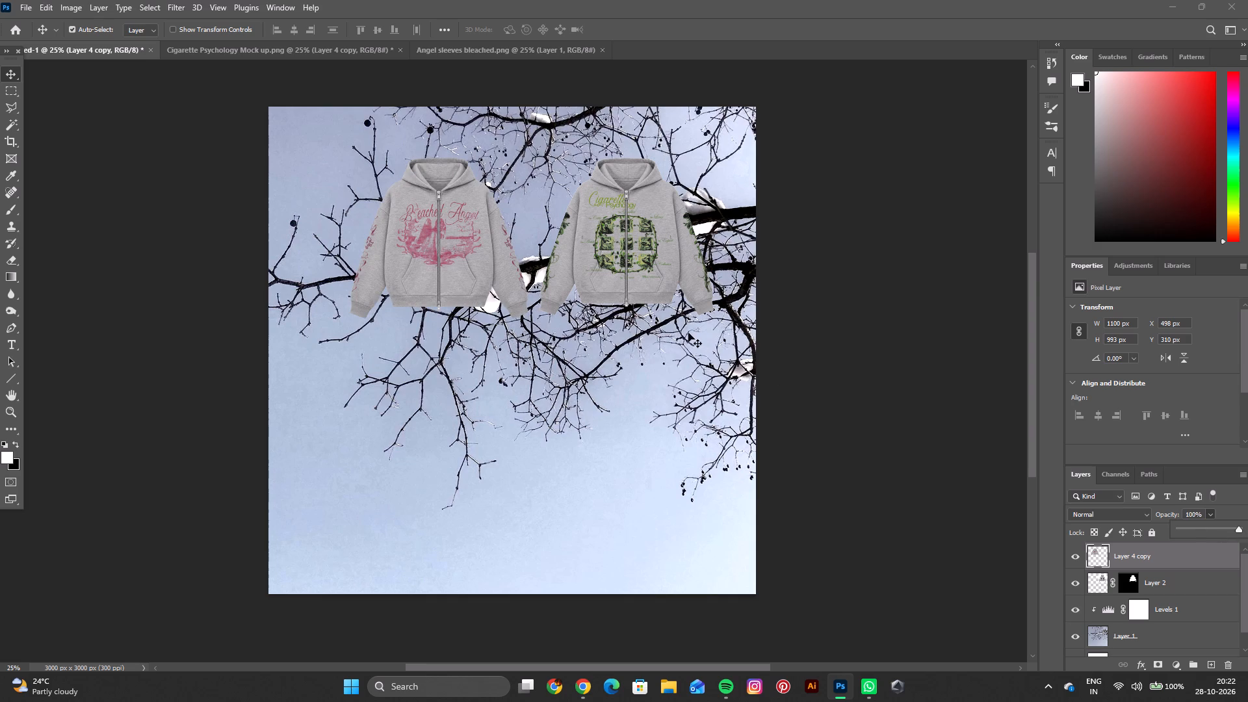
Scale the Bleached Angel hoodie down slightly to about 1077 x 972 px.
{"action": "left_click", "coordinate": [472, 278]}
{"action": "key", "text": "ctrl+t"}
{"action": "left_click", "coordinate": [530, 320]}
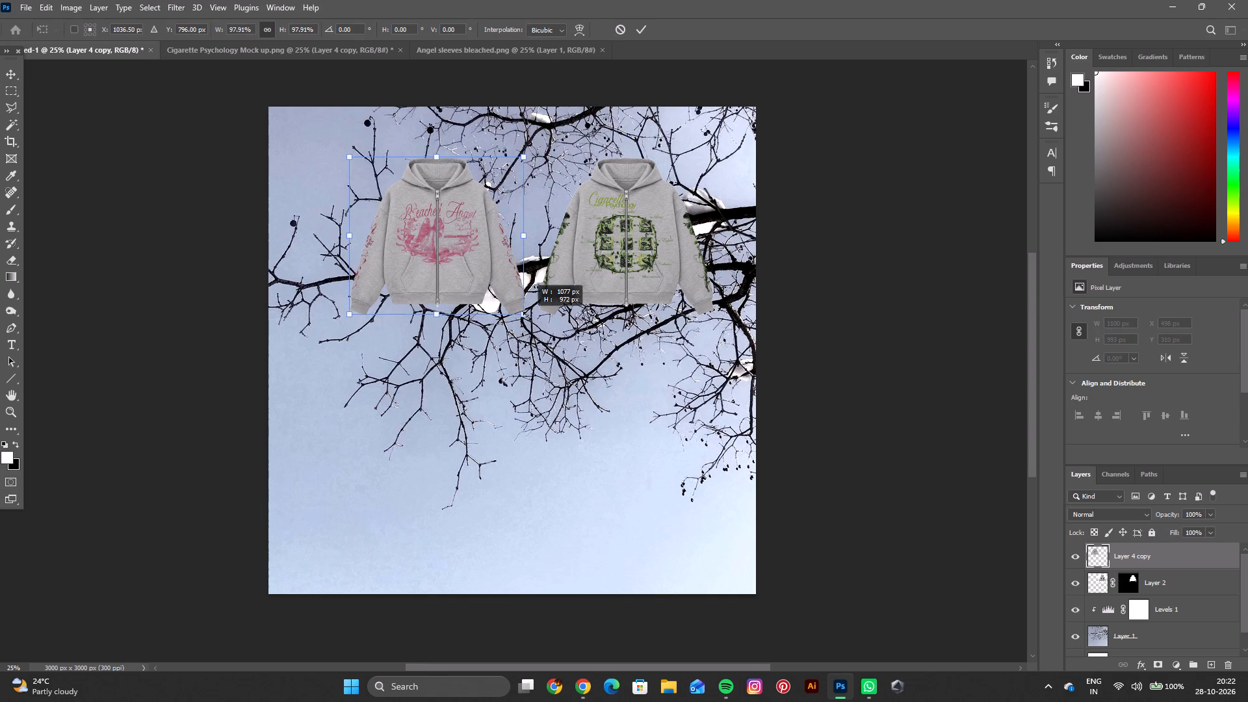
{"action": "left_click", "coordinate": [636, 33]}
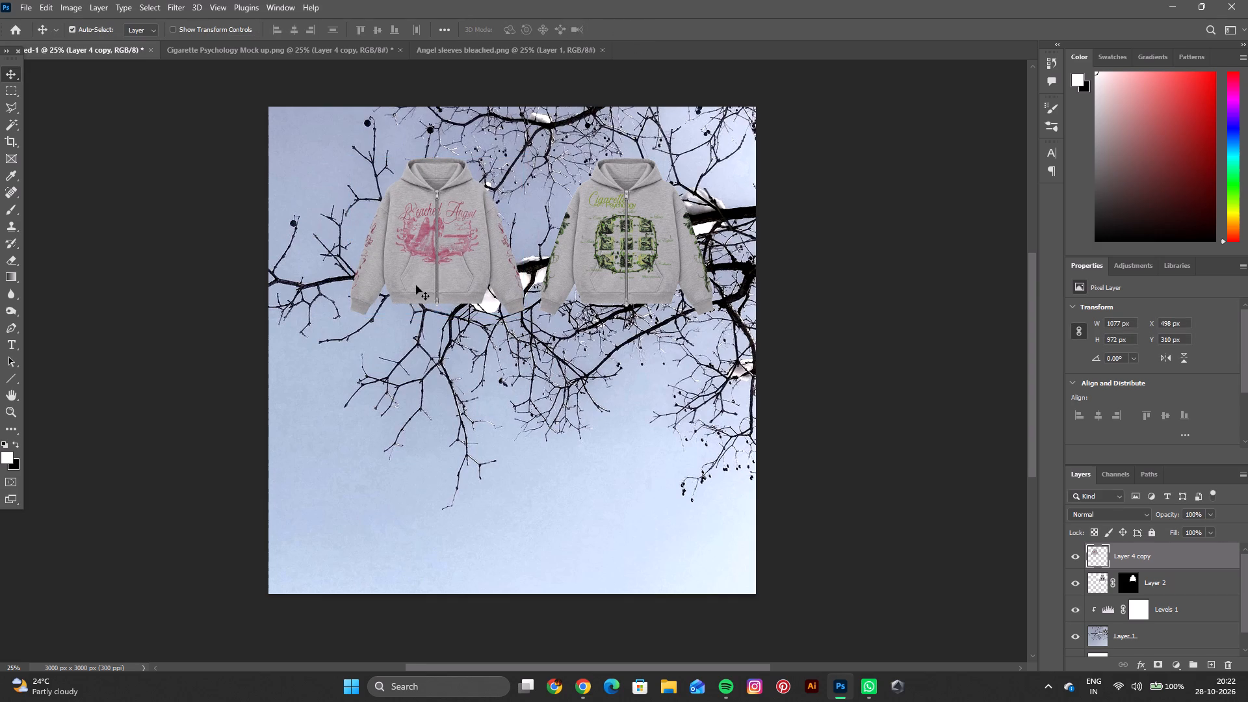
Space the hoodies apart, with the Bleached Angel one at about X 222 px, Y 320 px and the green-print one at about X 1654 px, Y 201 px.
{"action": "left_click_drag", "start_coordinate": [446, 272], "coordinate": [414, 275]}
{"action": "left_click_drag", "start_coordinate": [640, 254], "coordinate": [649, 254]}
{"action": "left_click_drag", "start_coordinate": [444, 252], "coordinate": [443, 252]}
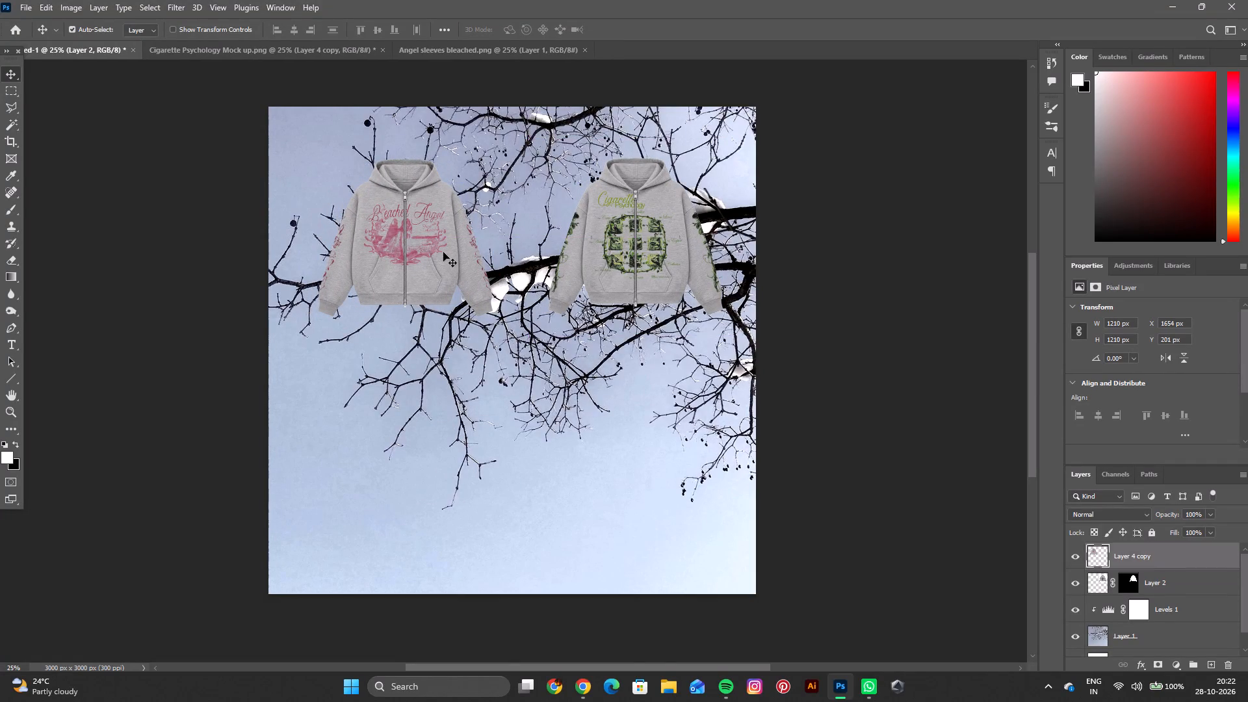
{"action": "left_click_drag", "start_coordinate": [443, 252], "coordinate": [431, 252]}
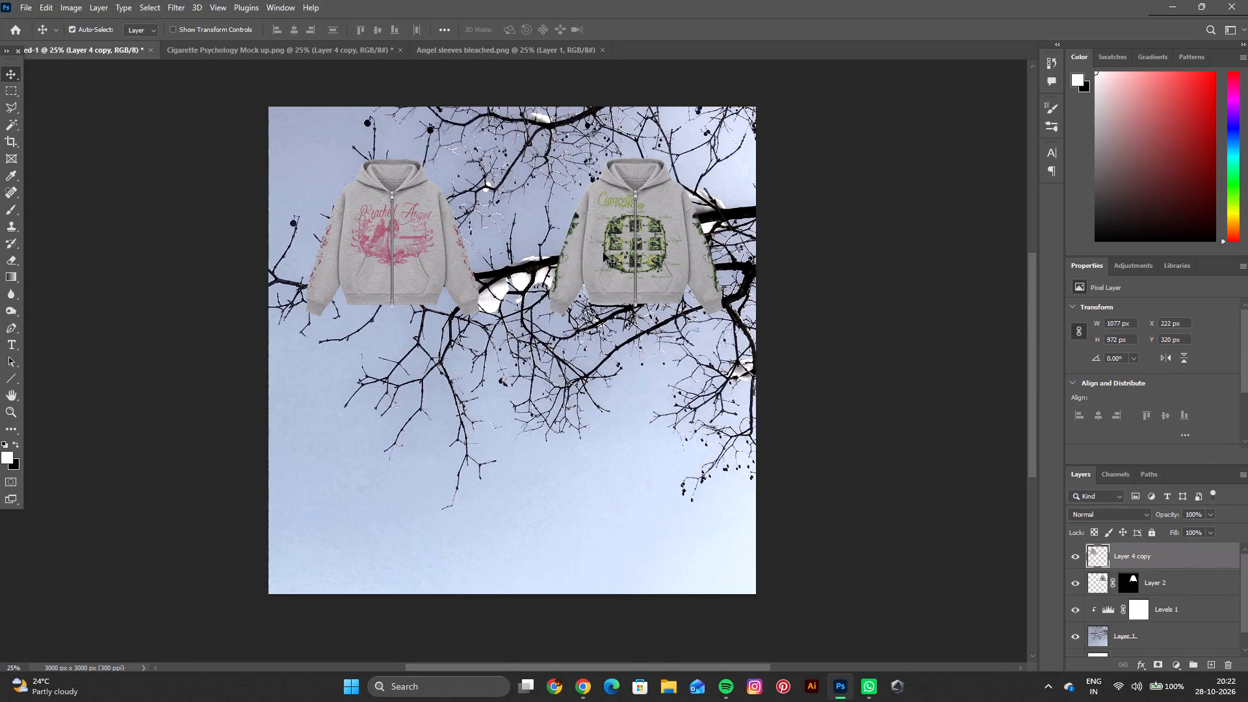
{"action": "left_click", "coordinate": [605, 253]}
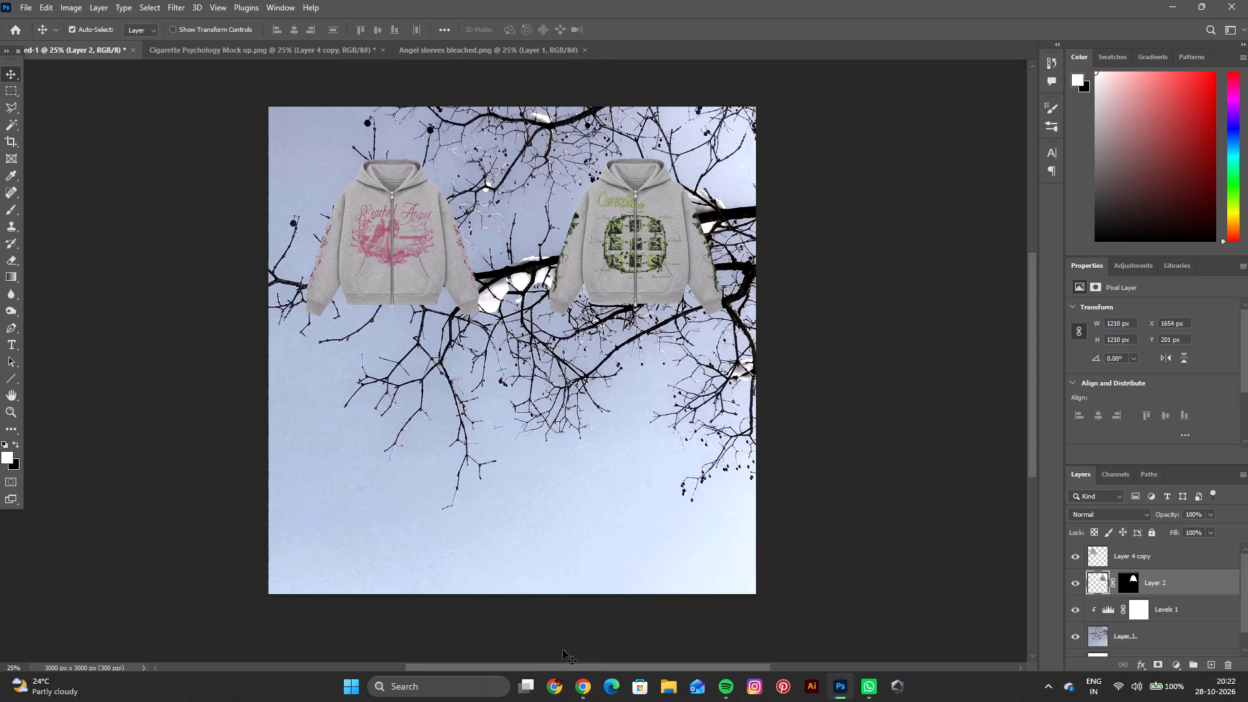
Switch to the Unitee site in Chrome and start a new product from the Black Boxy Dual Zipper Hoodie.
{"action": "left_click", "coordinate": [573, 686]}
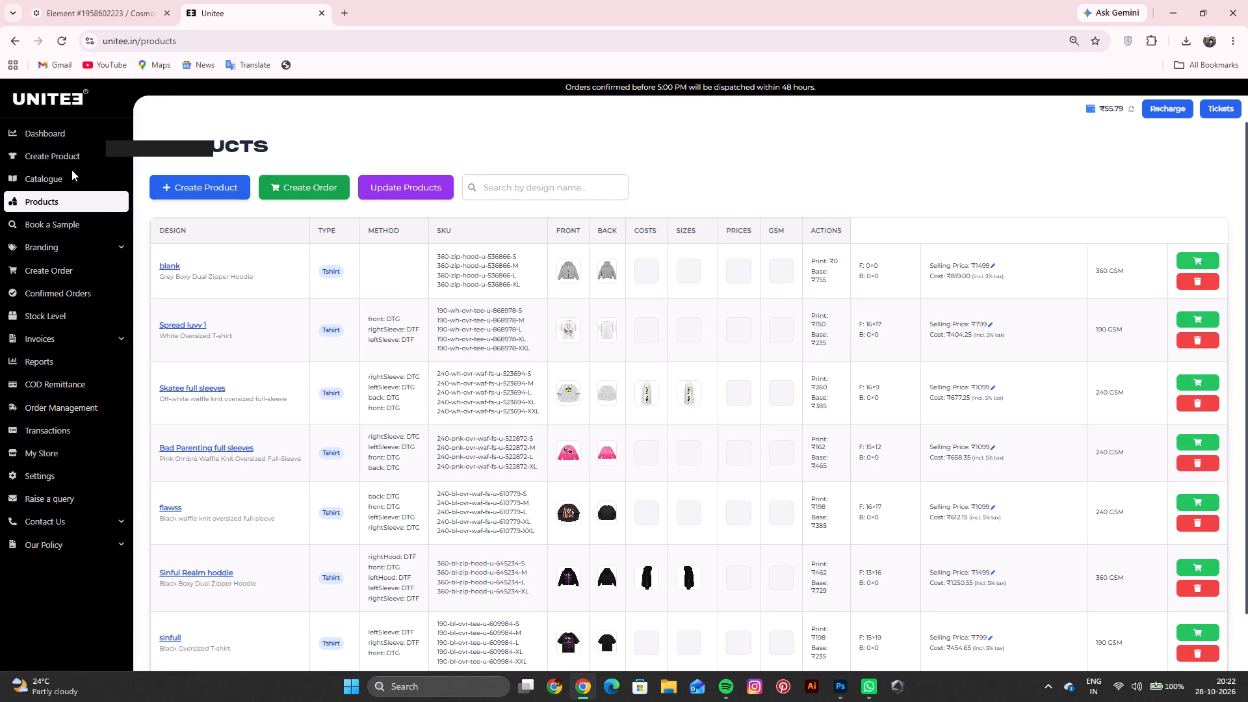
{"action": "left_click", "coordinate": [66, 156]}
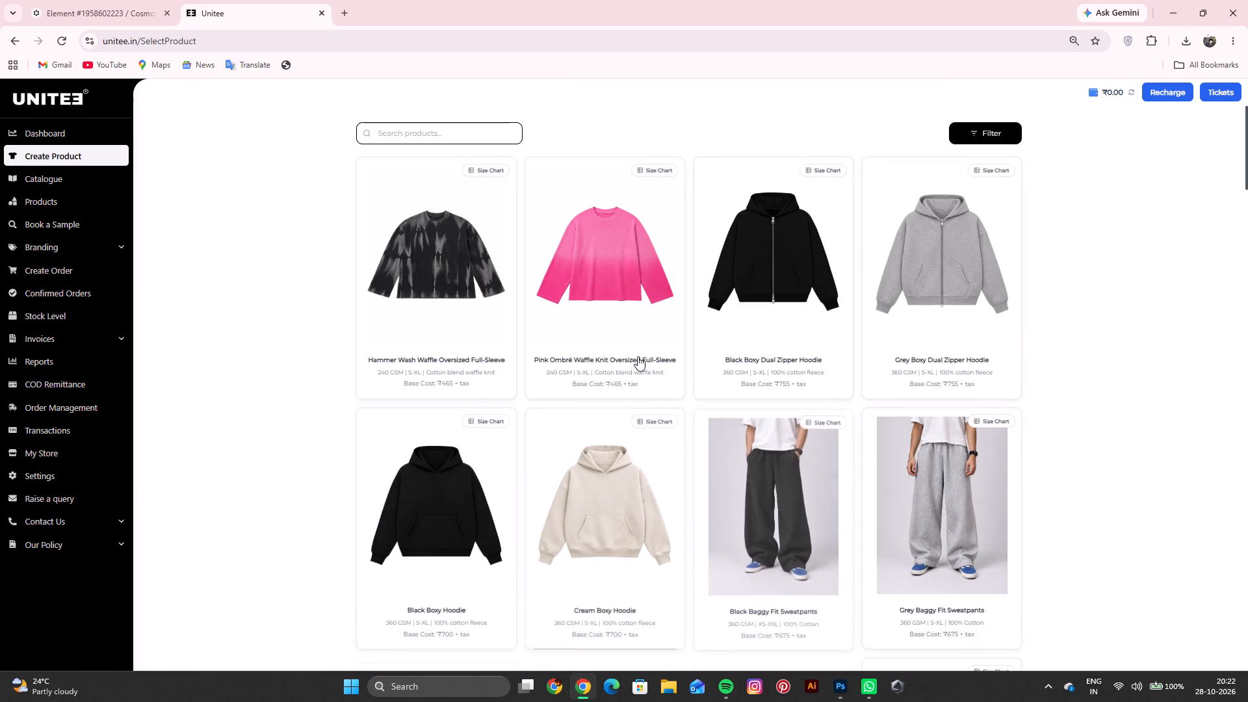
{"action": "left_click", "coordinate": [781, 398]}
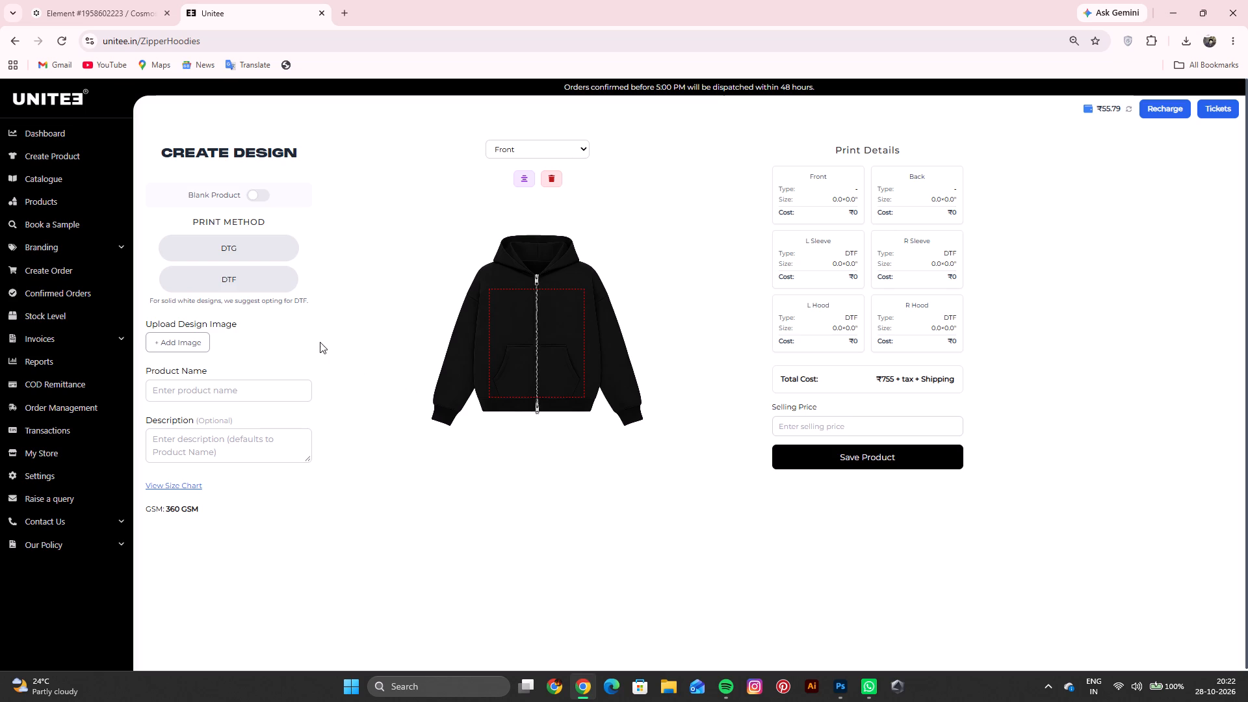
Set the hoodie up as a blank product named Blank with a selling price of 1499, and save it.
{"action": "left_click", "coordinate": [256, 201]}
{"action": "left_click", "coordinate": [214, 290]}
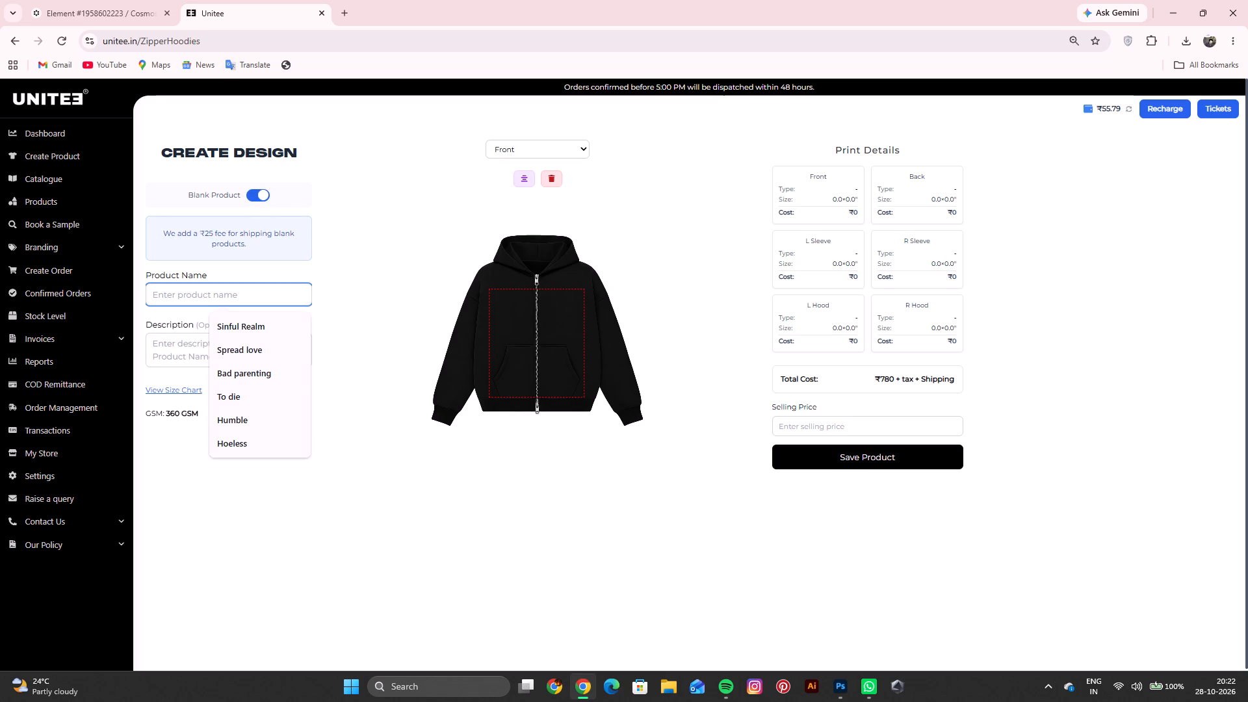
{"action": "type", "text": "Bla"}
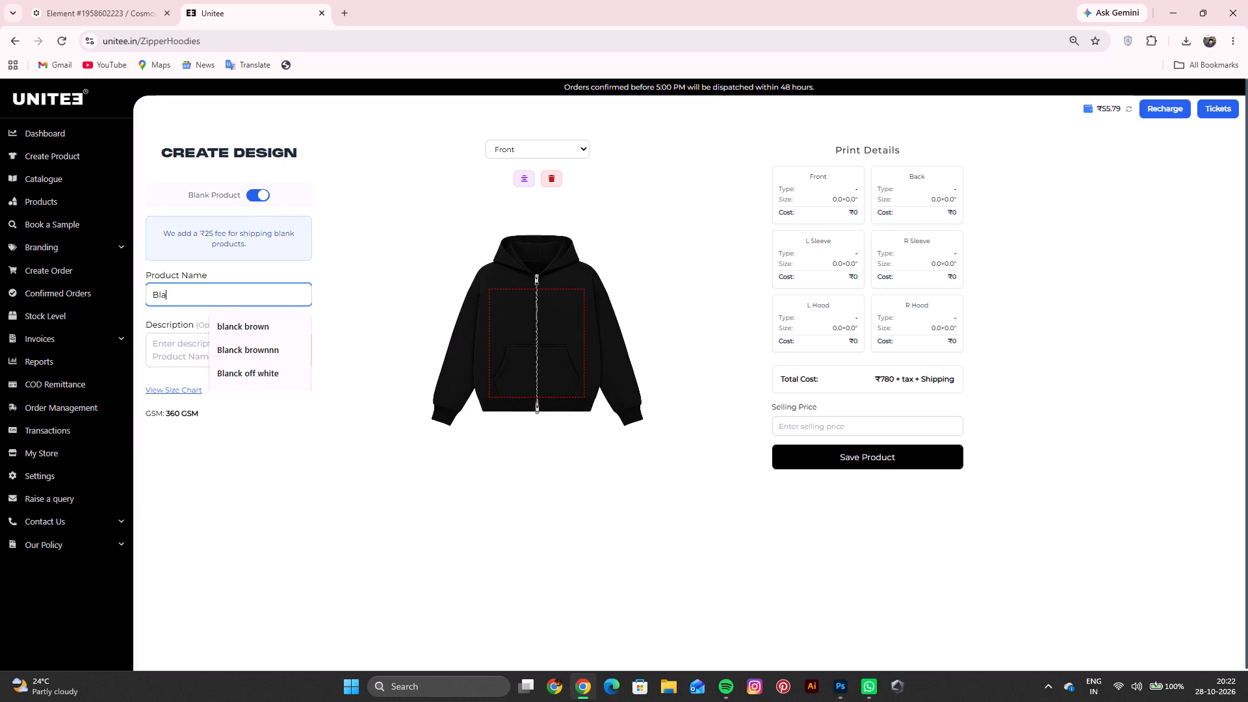
{"action": "type", "text": "nck"}
{"action": "key", "text": "BackSpace"}
{"action": "key", "text": "BackSpace"}
{"action": "key", "text": "k"}
{"action": "left_click", "coordinate": [798, 428]}
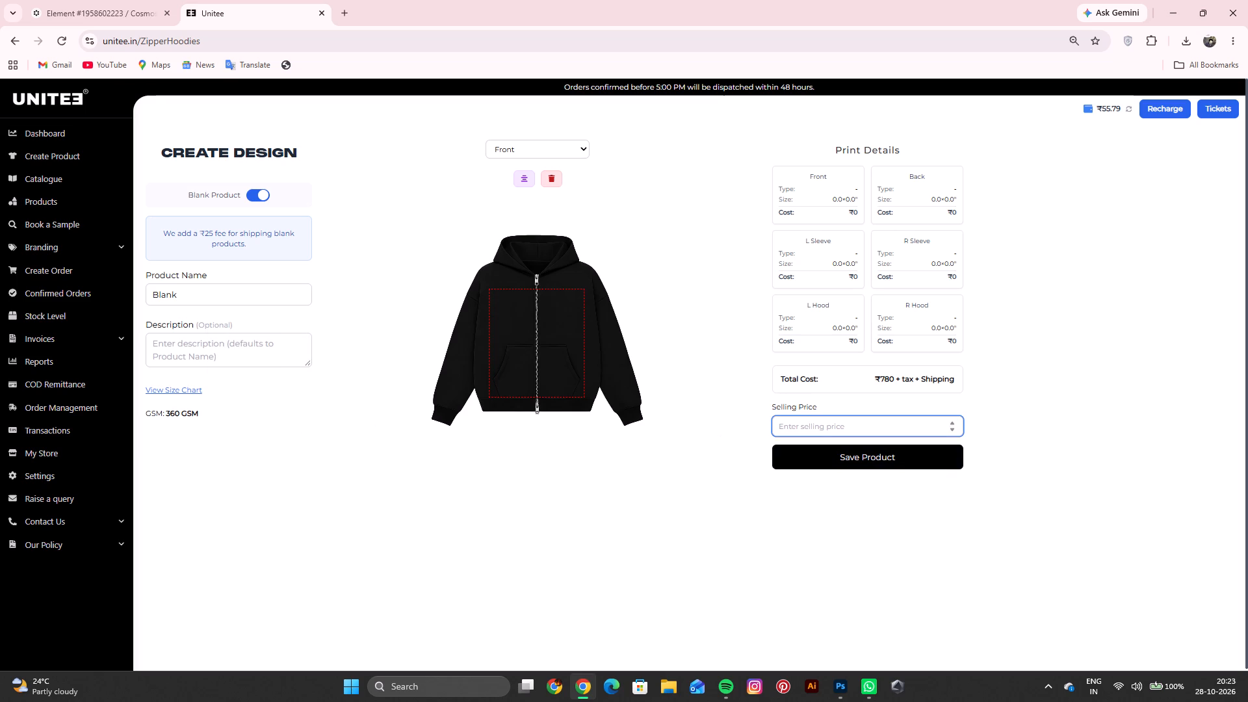
{"action": "type", "text": "146"}
{"action": "key", "text": "BackSpace"}
{"action": "type", "text": "99"}
{"action": "left_click", "coordinate": [857, 453]}
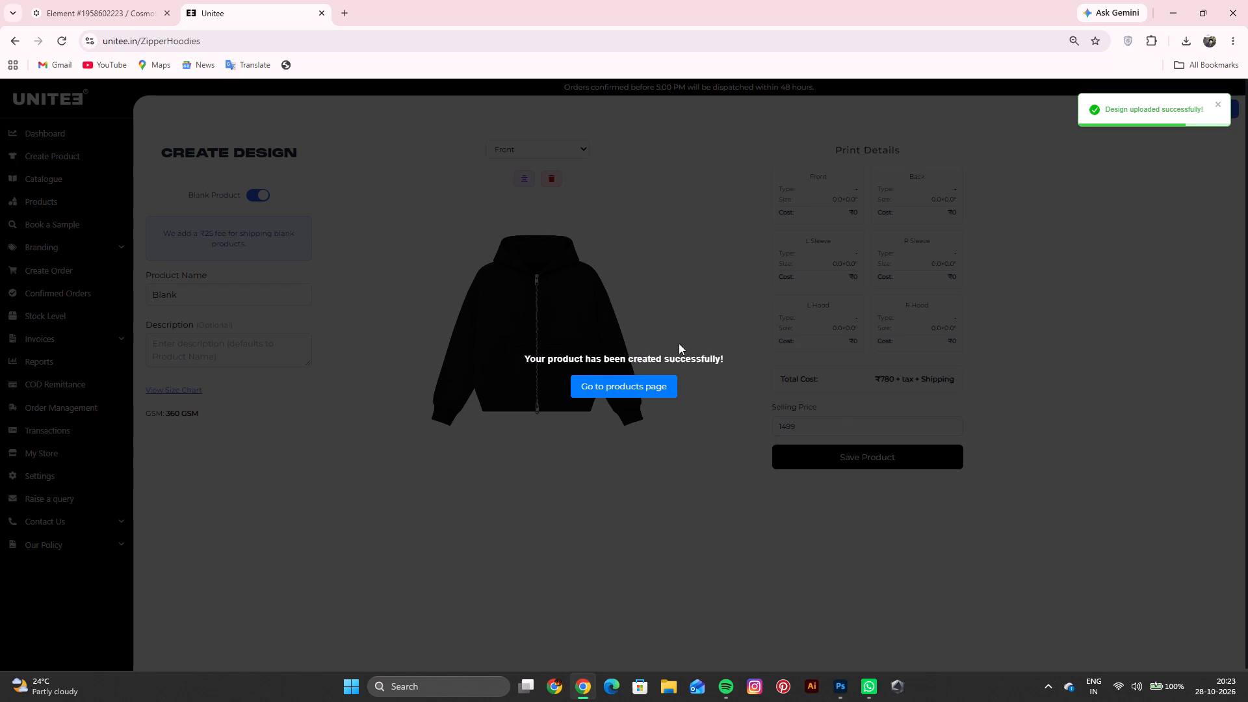
From the products page, copy the front image of the new black Blank hoodie.
{"action": "left_click", "coordinate": [652, 385]}
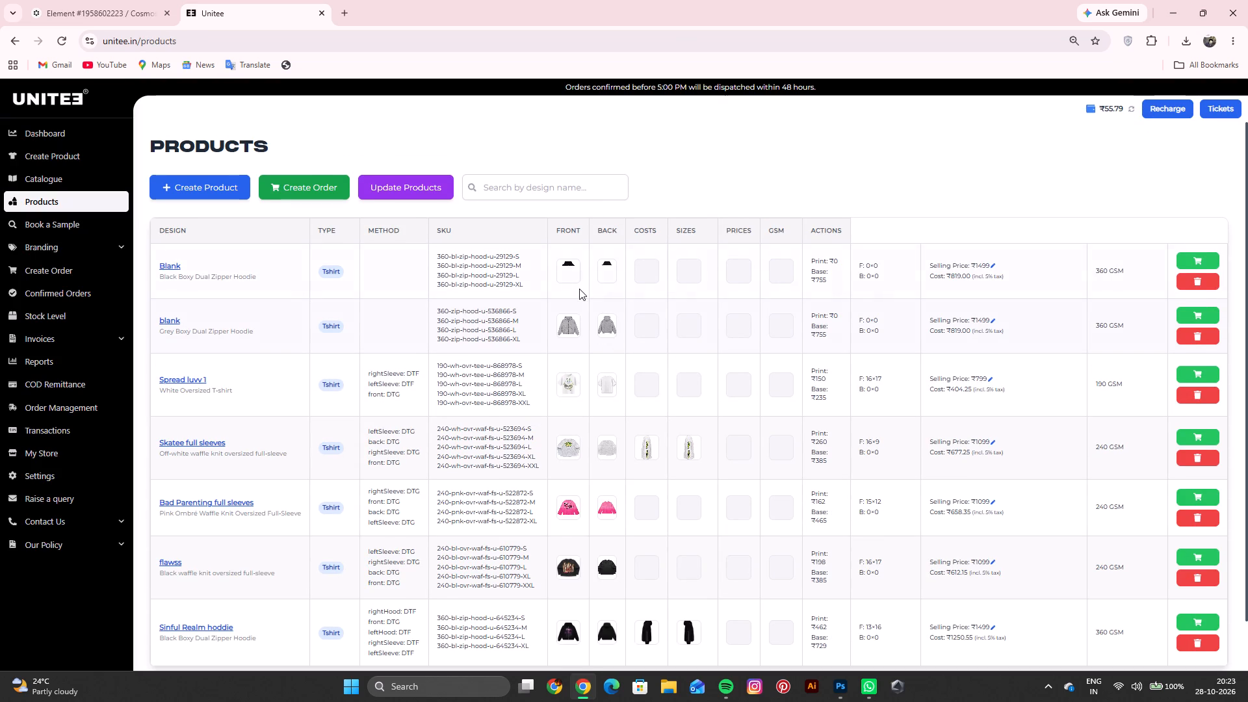
{"action": "left_click", "coordinate": [571, 276]}
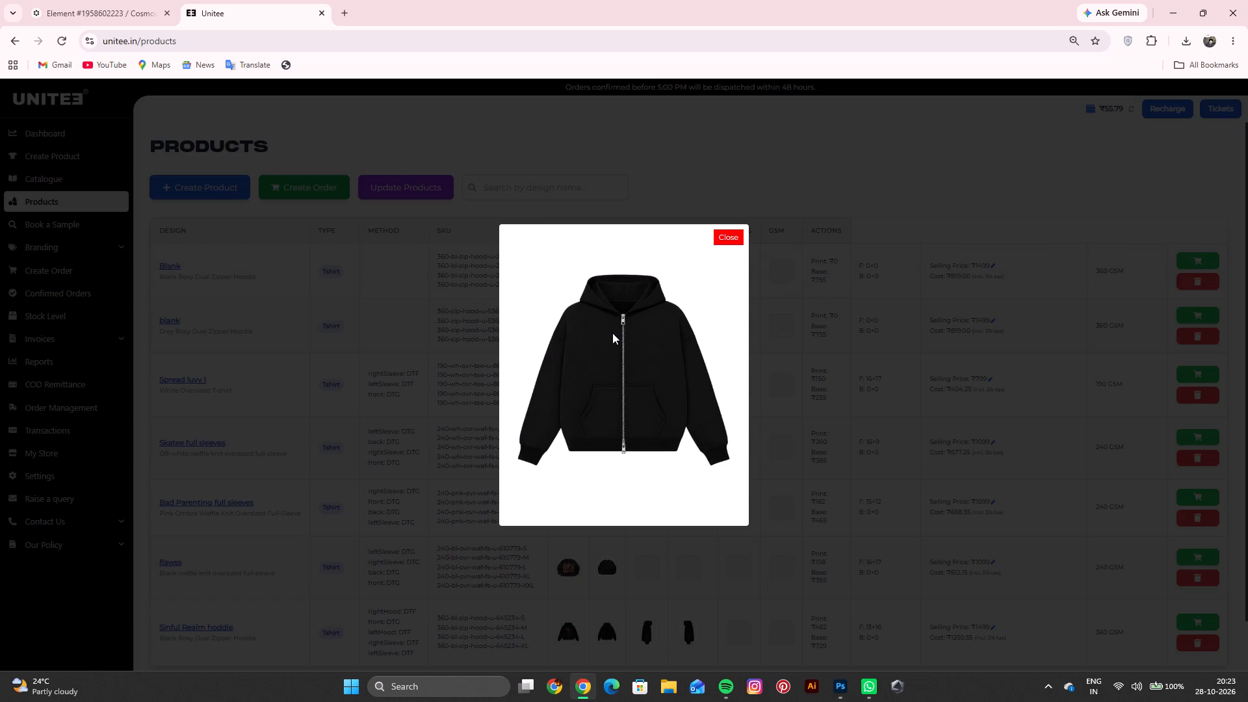
{"action": "right_click", "coordinate": [612, 333]}
{"action": "left_click", "coordinate": [674, 388]}
{"action": "left_click", "coordinate": [906, 354]}
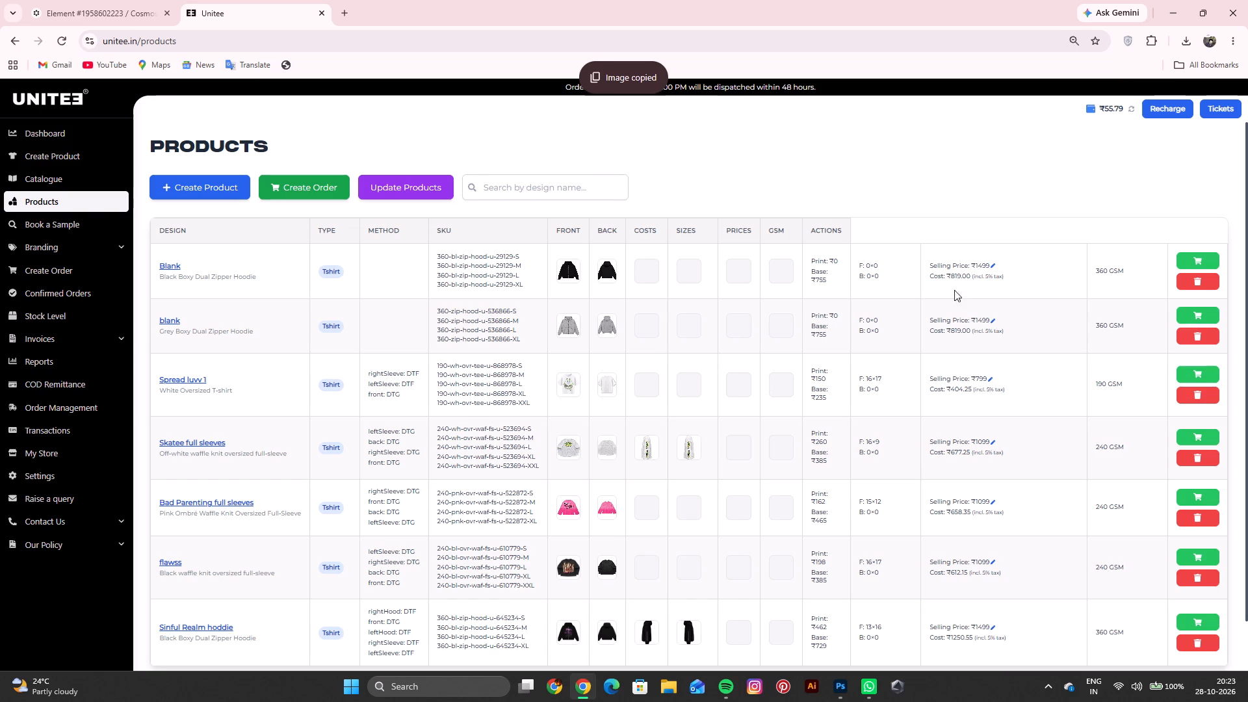
Return to Photoshop and close the Angel sleeves bleached.png document, leaving Cigarette Psychology Mock up.png active.
{"action": "left_click", "coordinate": [1178, 6]}
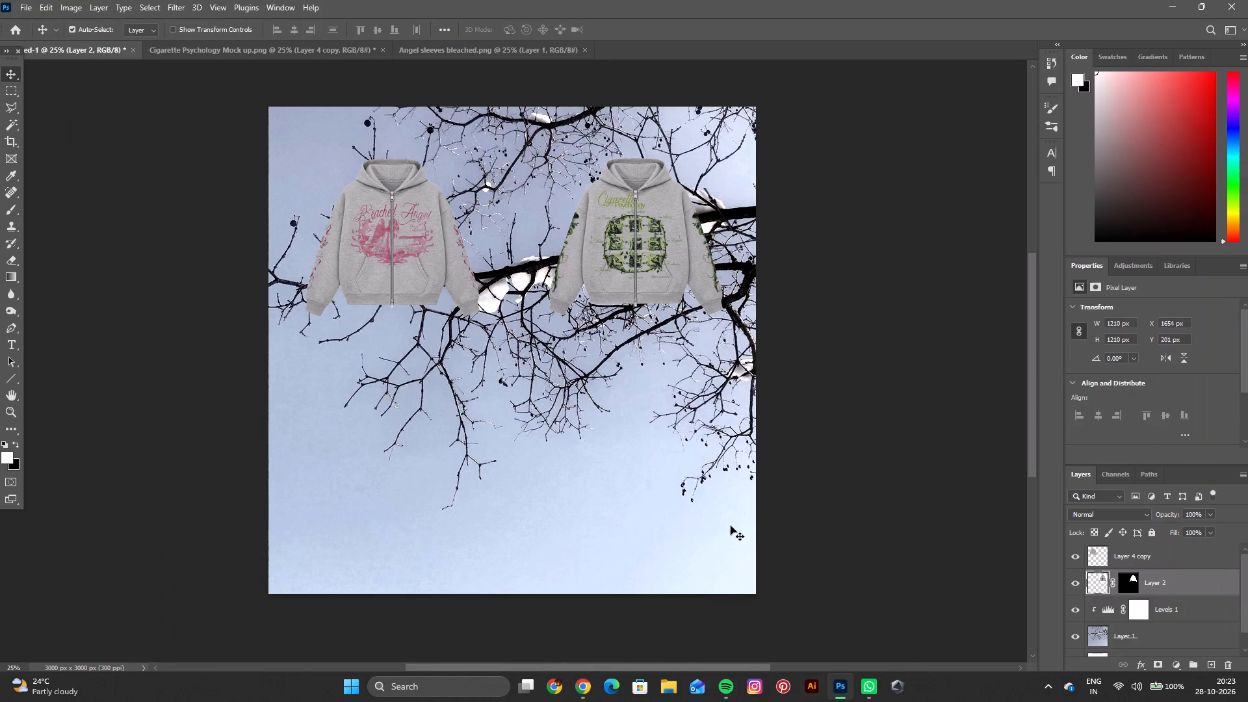
{"action": "left_click", "coordinate": [333, 54]}
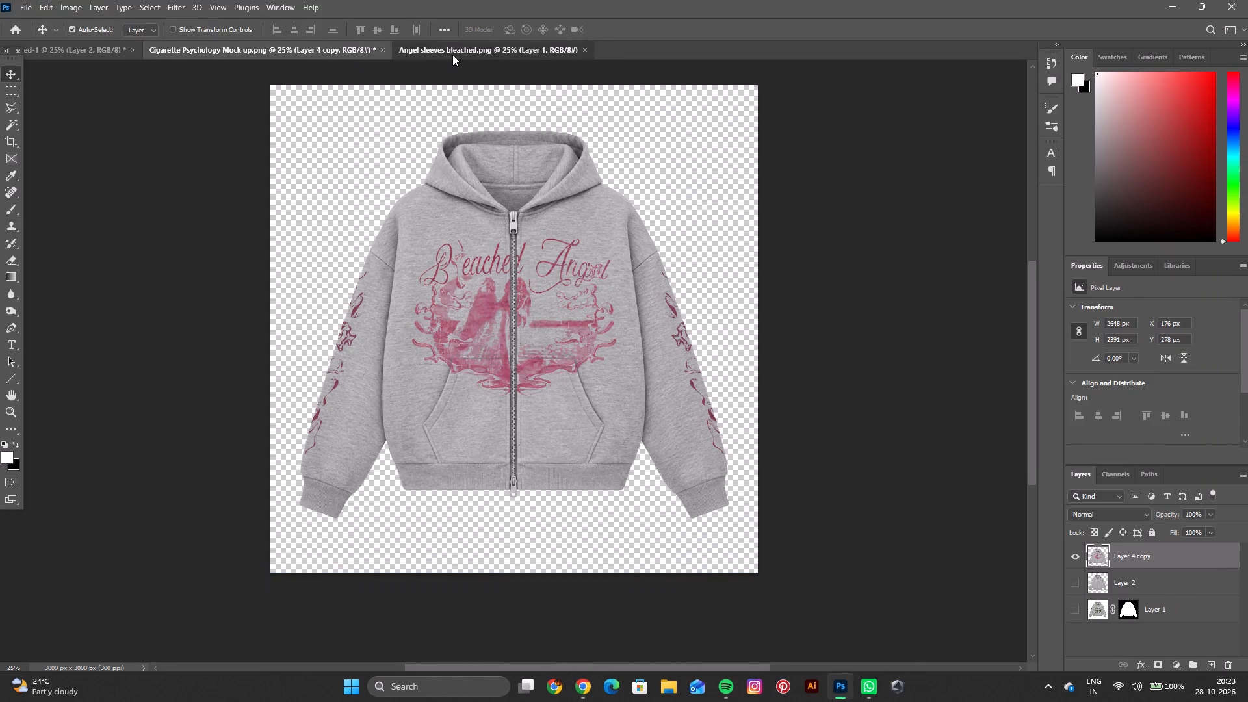
{"action": "left_click", "coordinate": [452, 55]}
{"action": "left_click", "coordinate": [339, 53]}
{"action": "left_click", "coordinate": [585, 51]}
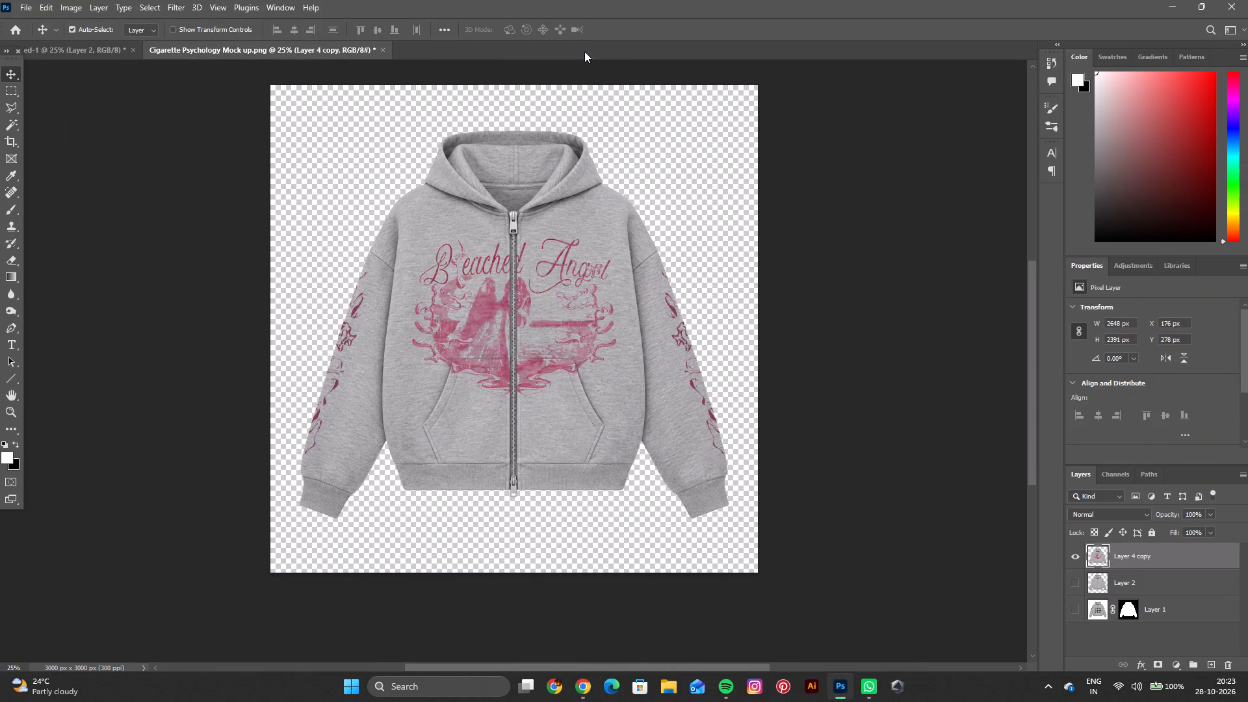
Hide Layer 4 copy, place it below Layer 2, and show the plain grey hoodie on Layer 2.
{"action": "left_click", "coordinate": [1081, 562]}
{"action": "left_click_drag", "start_coordinate": [1182, 558], "coordinate": [1184, 593]}
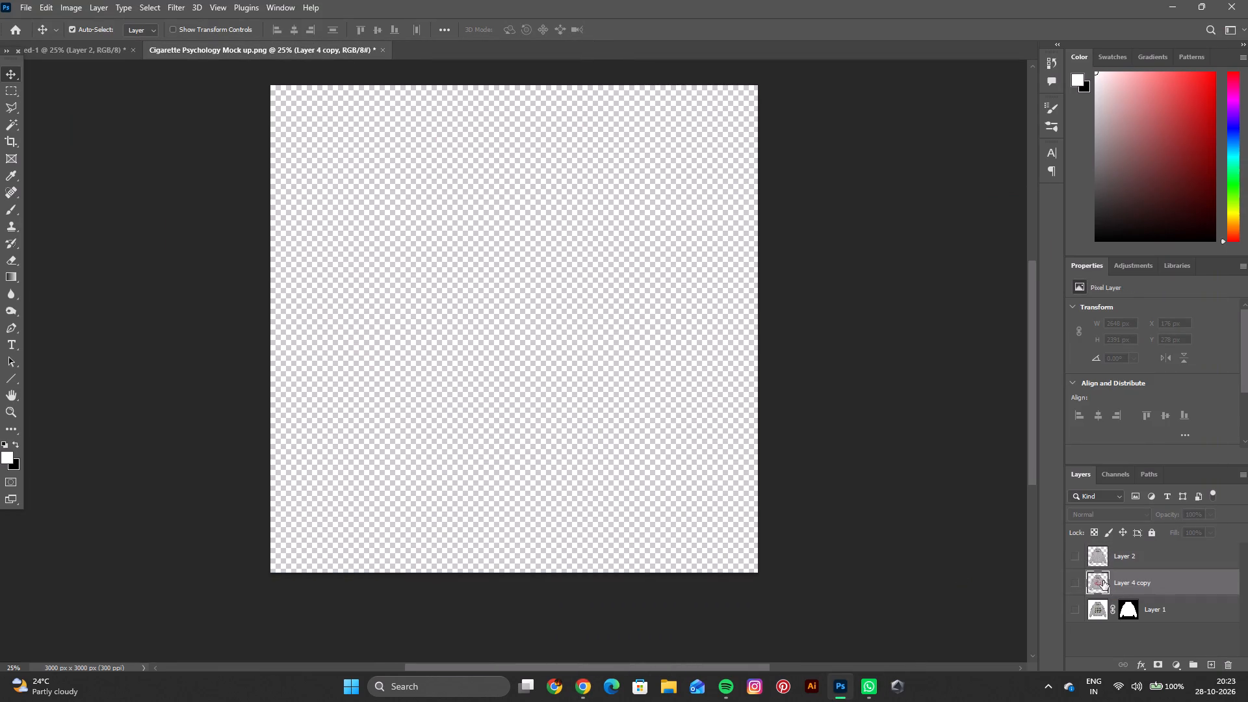
{"action": "left_click", "coordinate": [1079, 562]}
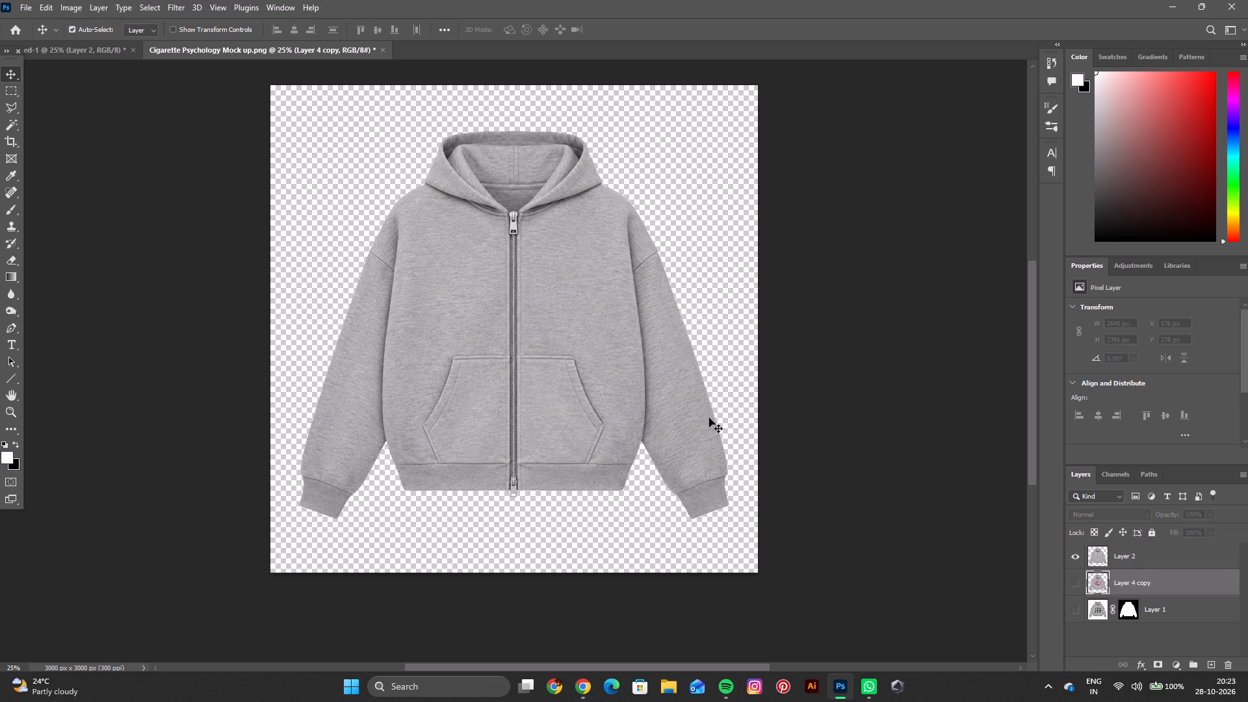
Paste the copied black hoodie image into the mockup and delete its white background using the Magic Wand.
{"action": "key", "text": "ctrl+v"}
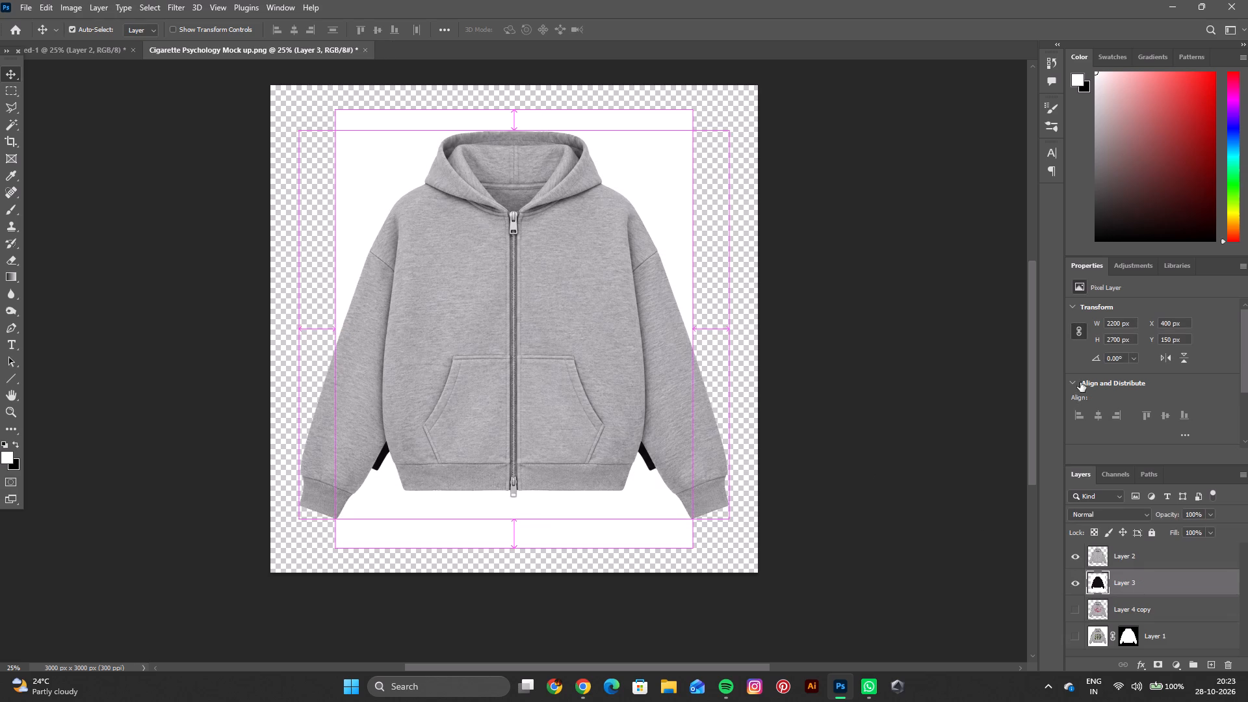
{"action": "scroll", "coordinate": [1157, 411], "scroll_direction": "down", "scroll_amount": 3}
{"action": "left_click", "coordinate": [21, 125]}
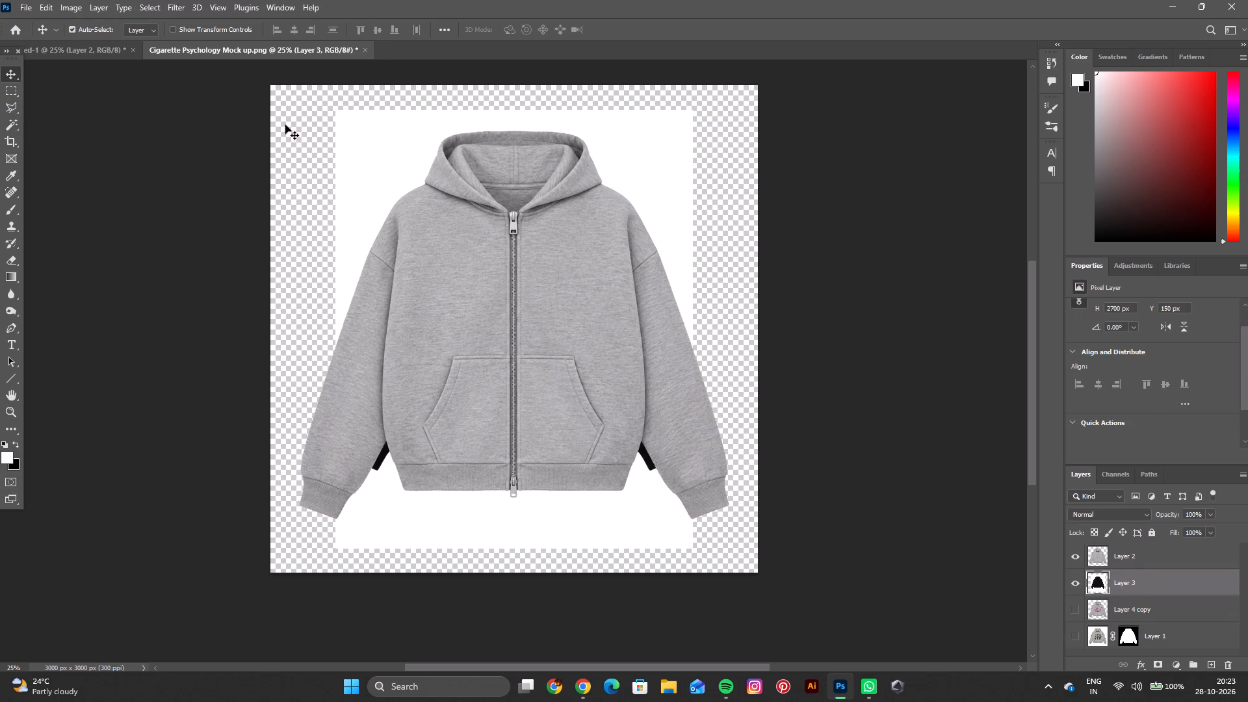
{"action": "left_click", "coordinate": [14, 132]}
{"action": "left_click", "coordinate": [625, 153]}
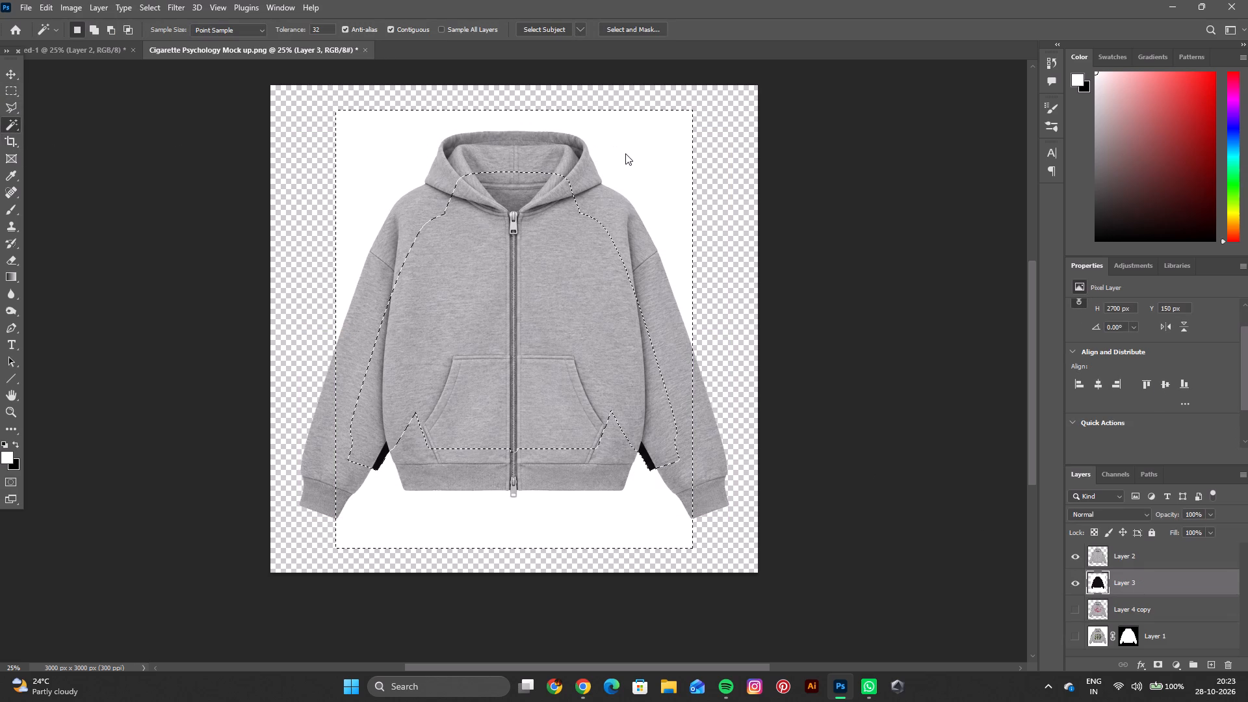
{"action": "key", "text": "Delete"}
{"action": "left_click", "coordinate": [625, 153]}
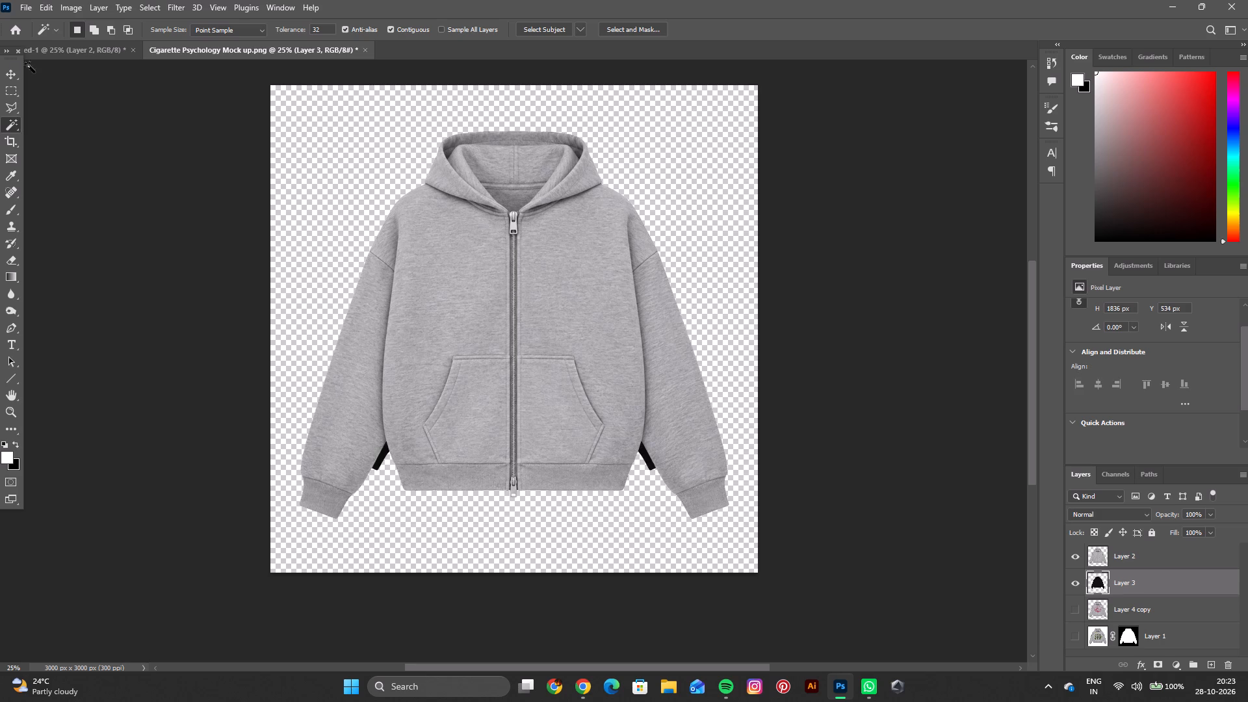
Move the black hoodie, Layer 3, above the grey hoodie's Layer 2 in the layer order.
{"action": "left_click", "coordinate": [12, 66]}
{"action": "left_click_drag", "start_coordinate": [1142, 575], "coordinate": [1137, 548]}
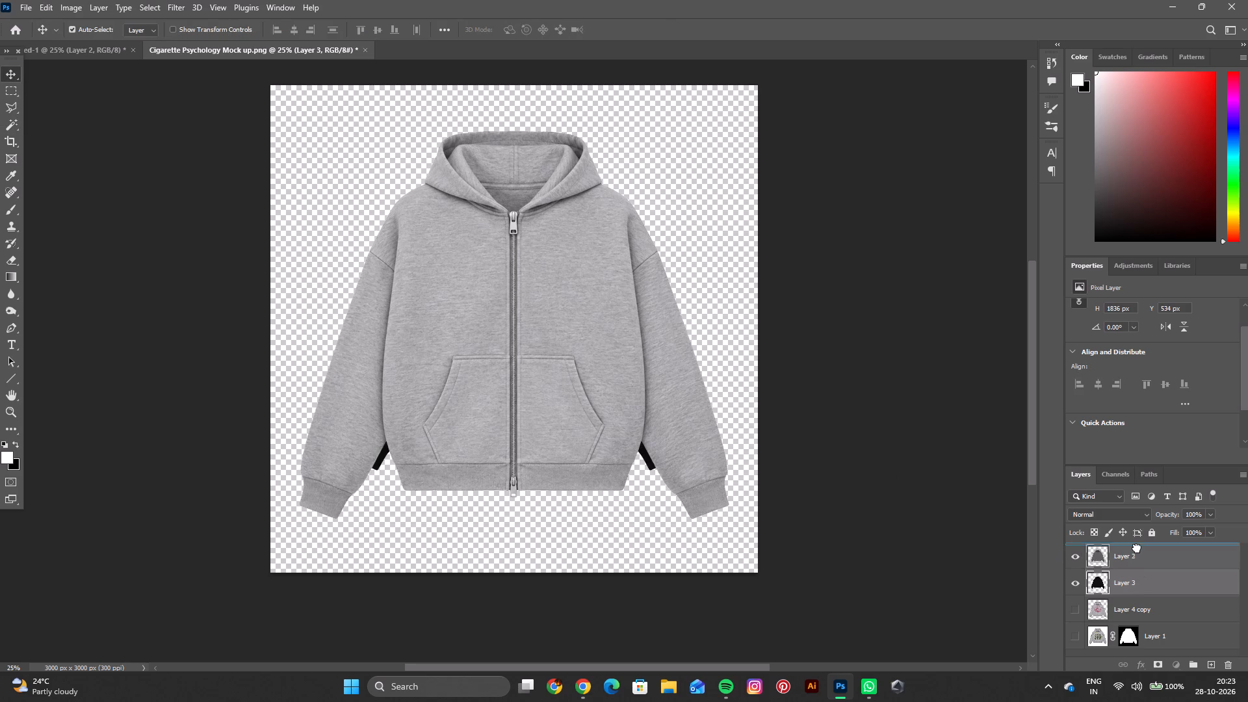
{"action": "left_click_drag", "start_coordinate": [1137, 548], "coordinate": [1137, 549]}
Scale the black hoodie up to about 130%, 2391 px high, so it covers the grey hoodie, and hide Layer 2.
{"action": "left_click", "coordinate": [584, 361]}
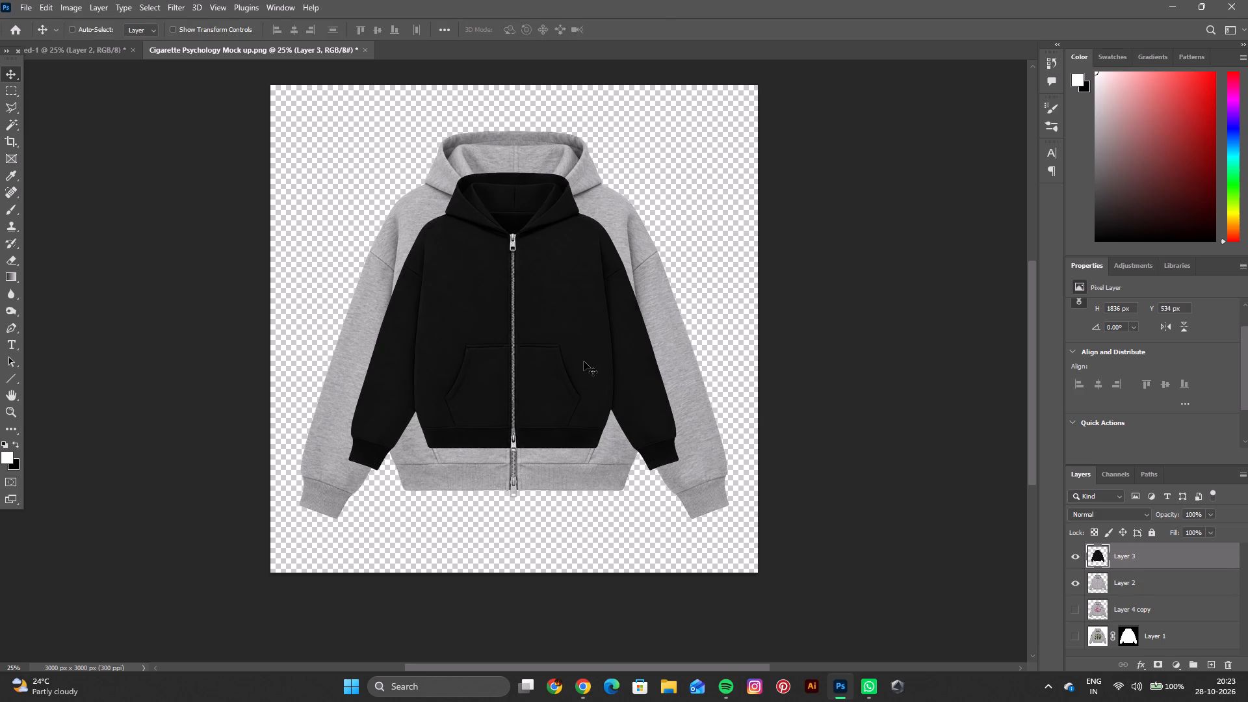
{"action": "key", "text": "ctrl+t"}
{"action": "left_click_drag", "start_coordinate": [508, 174], "coordinate": [511, 164]}
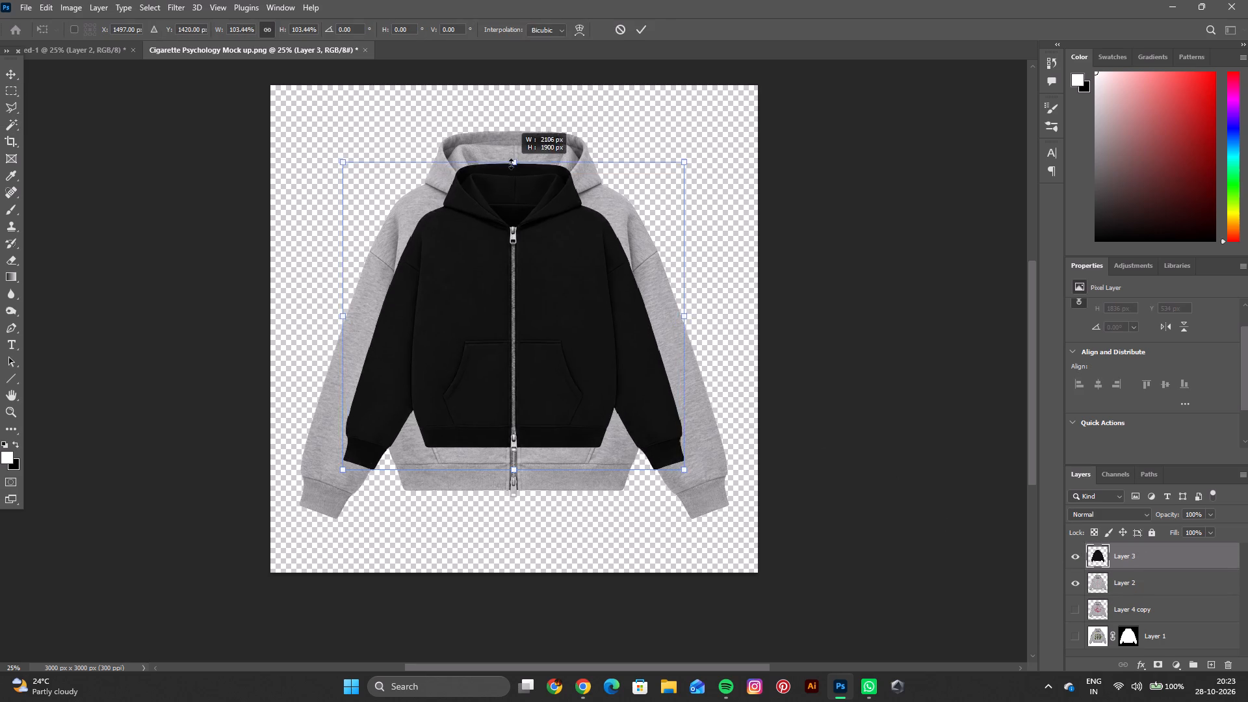
{"action": "left_click_drag", "start_coordinate": [511, 164], "coordinate": [512, 132]}
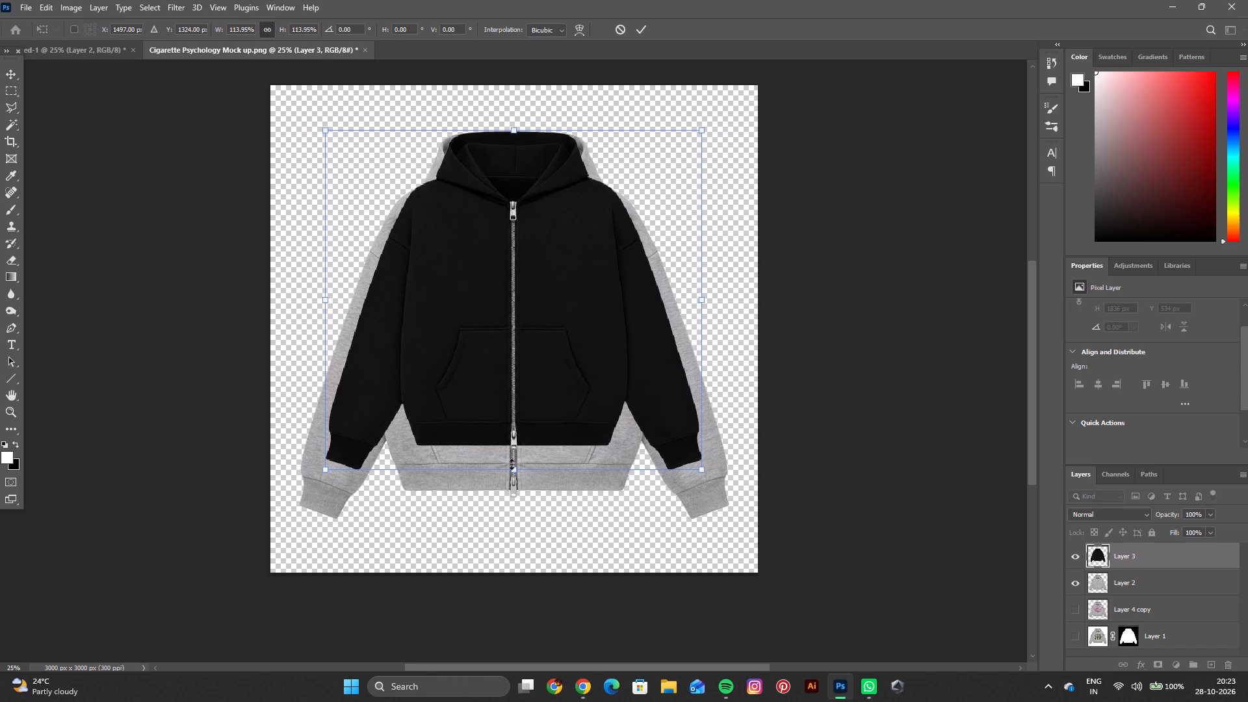
{"action": "left_click_drag", "start_coordinate": [513, 468], "coordinate": [515, 506]}
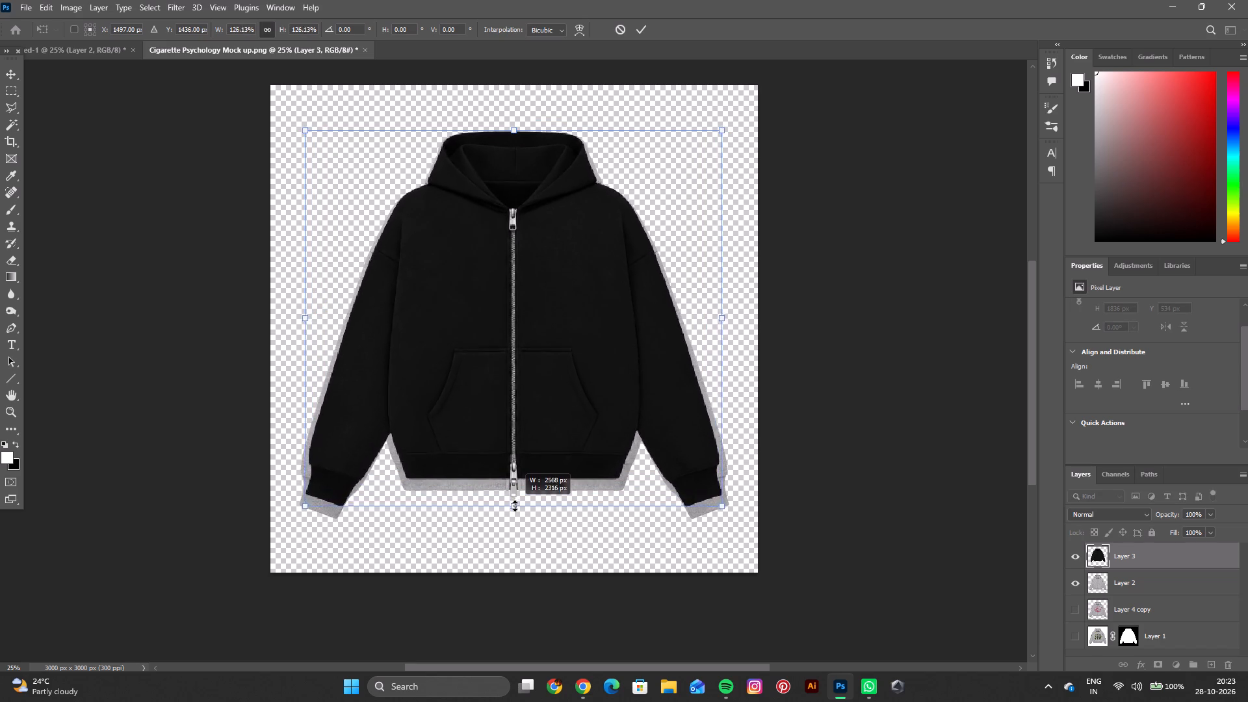
{"action": "left_click_drag", "start_coordinate": [515, 506], "coordinate": [516, 513]}
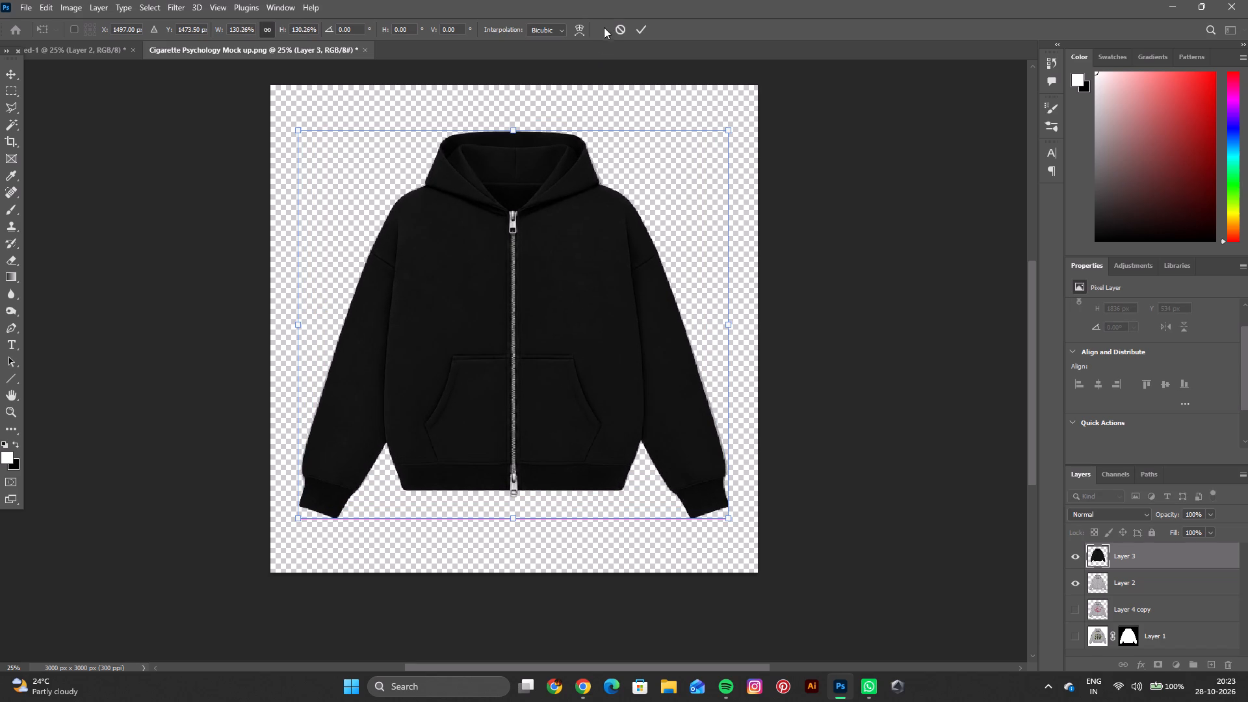
{"action": "left_click", "coordinate": [647, 31]}
{"action": "left_click", "coordinate": [633, 327]}
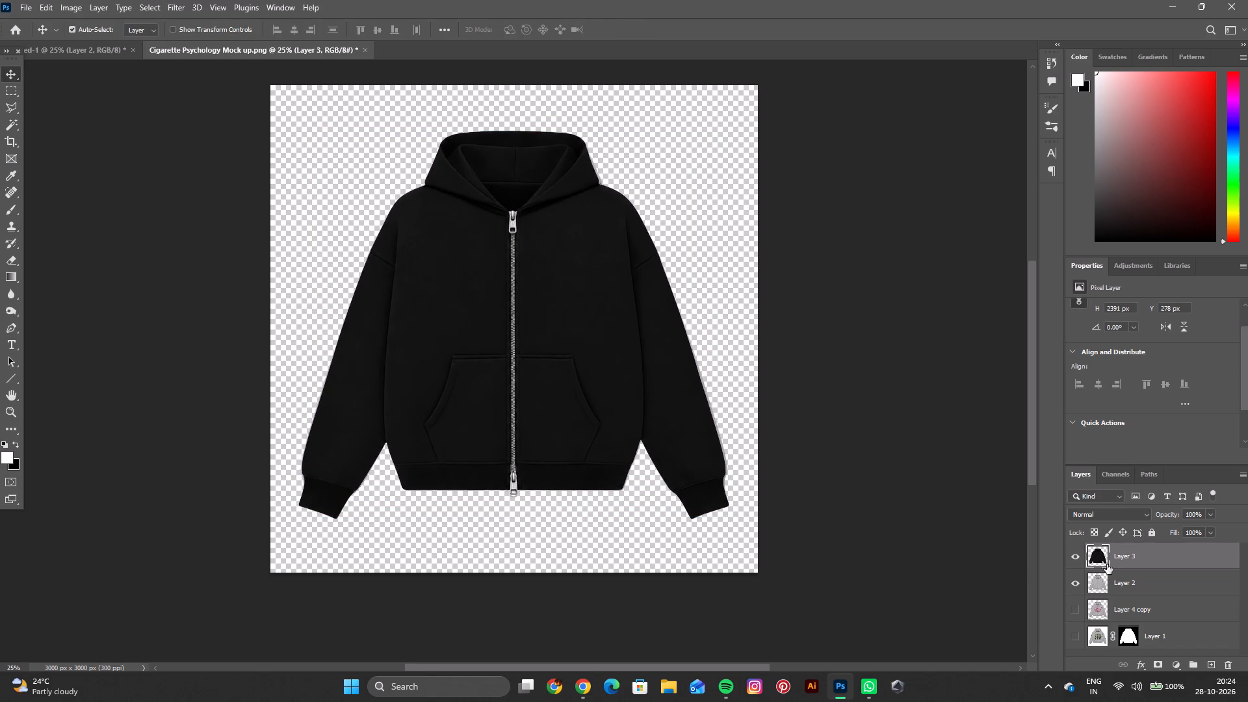
{"action": "left_click", "coordinate": [1072, 579]}
Open Dark World Cracks.png from the Gothbird folder and paste its artwork into the Cigarette Psychology mockup above the black hoodie.
{"action": "key", "text": "ctrl+o"}
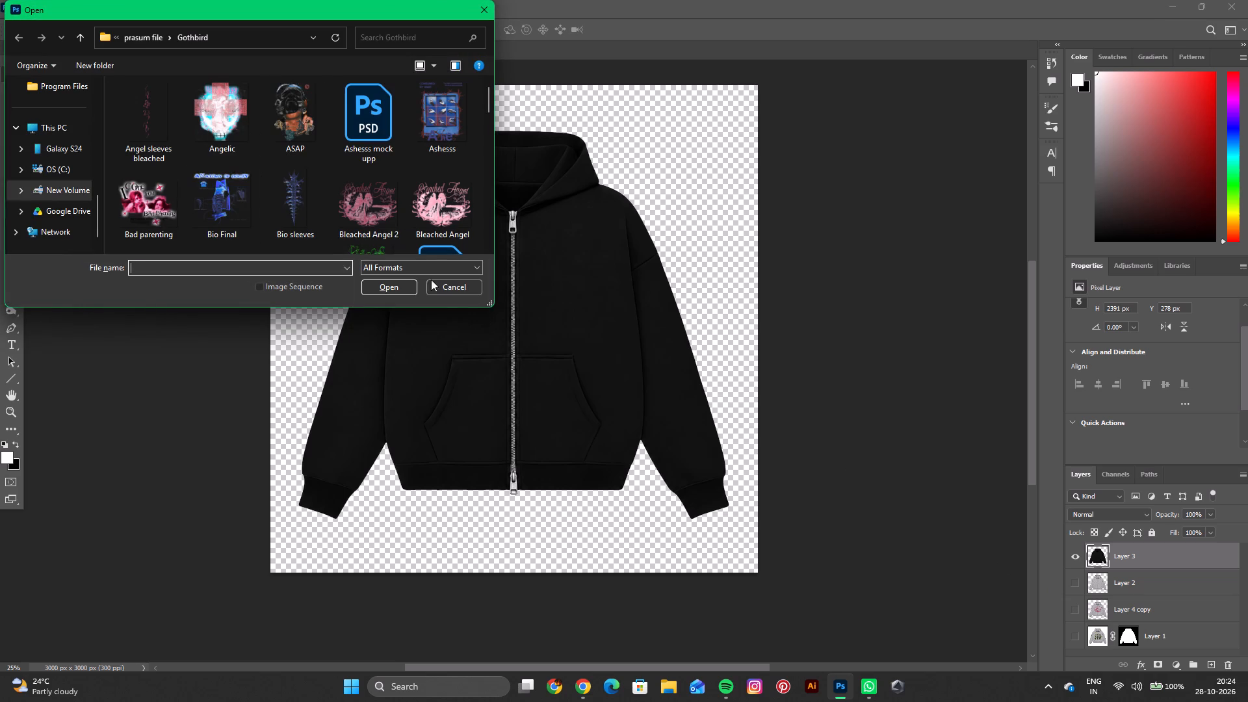
{"action": "scroll", "coordinate": [358, 213], "scroll_direction": "down", "scroll_amount": 1}
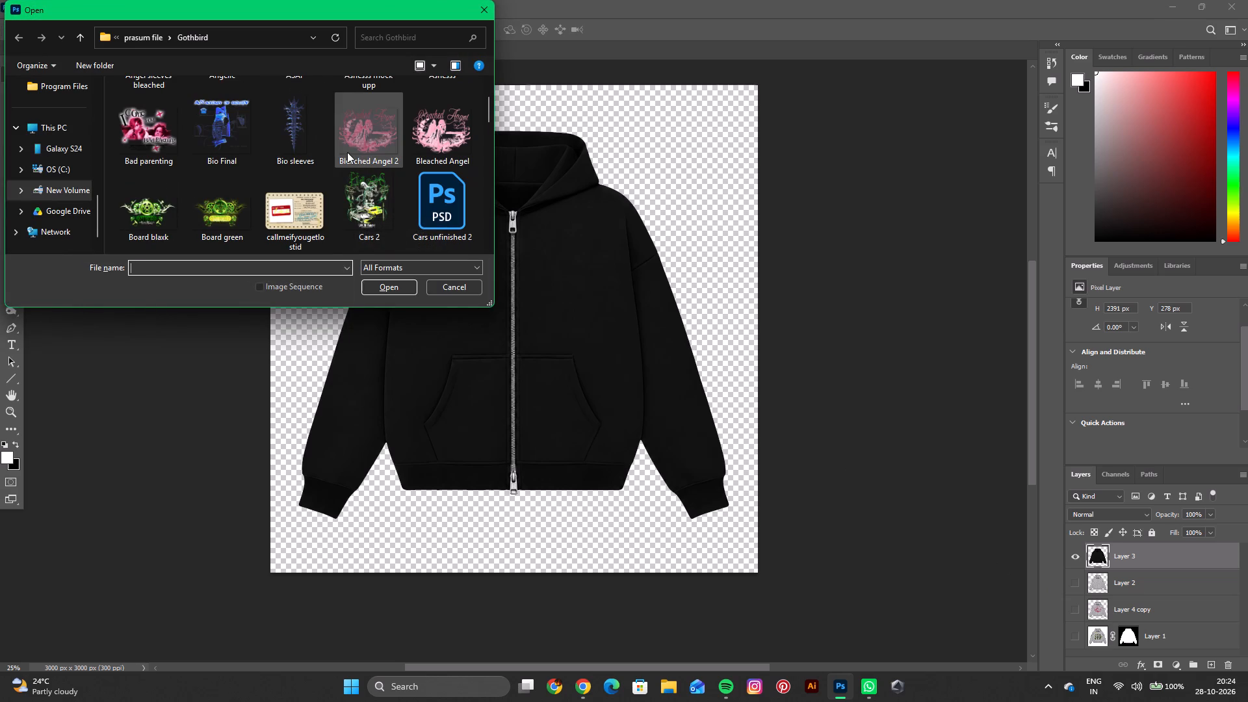
{"action": "scroll", "coordinate": [244, 205], "scroll_direction": "down", "scroll_amount": 2}
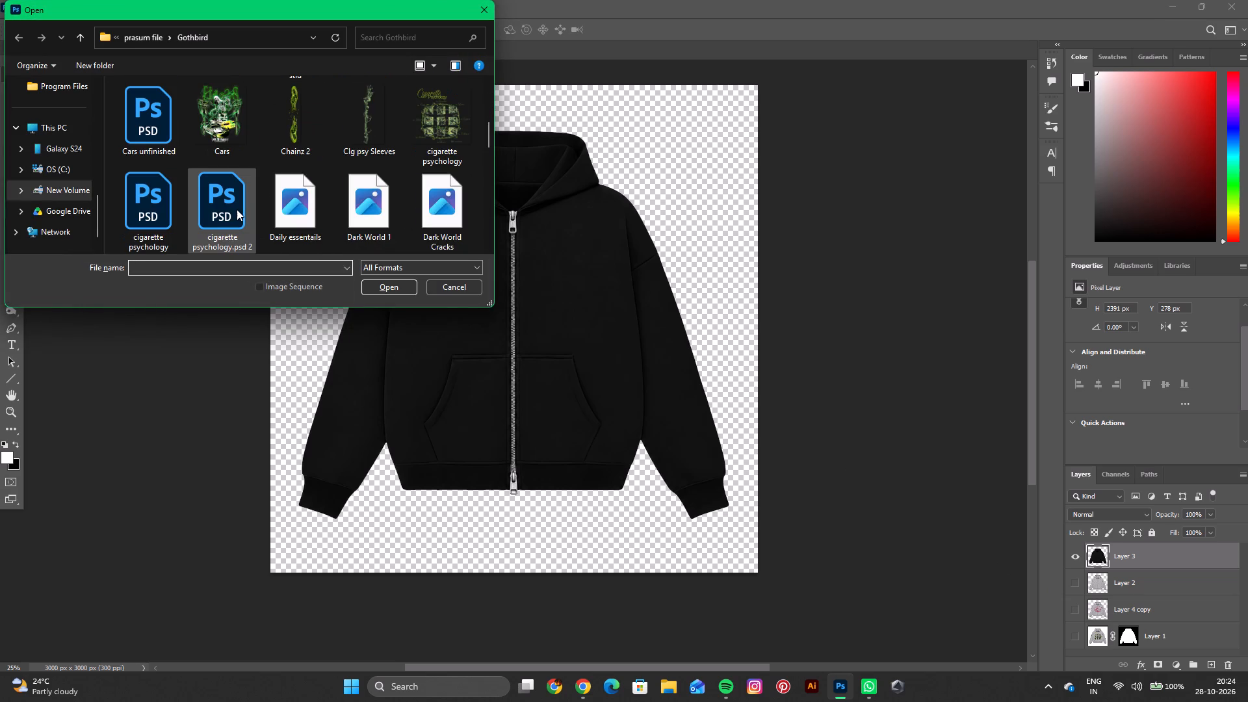
{"action": "scroll", "coordinate": [233, 226], "scroll_direction": "down", "scroll_amount": 1}
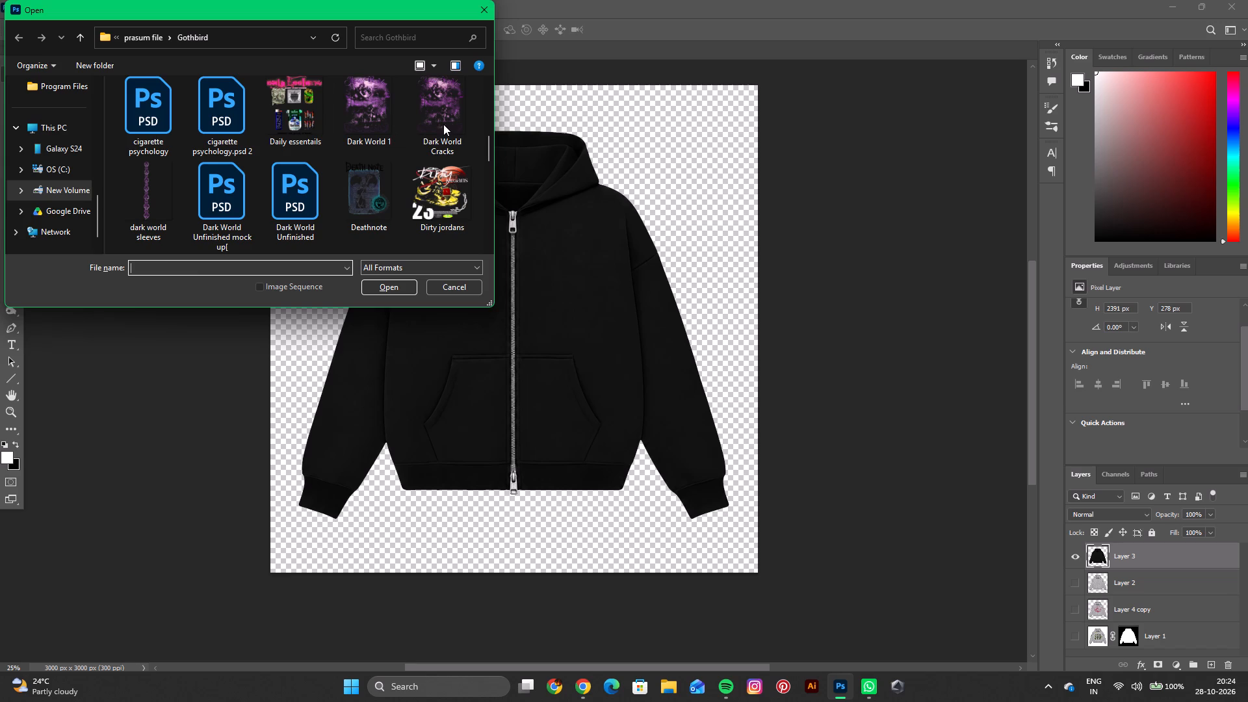
{"action": "double_click", "coordinate": [443, 124]}
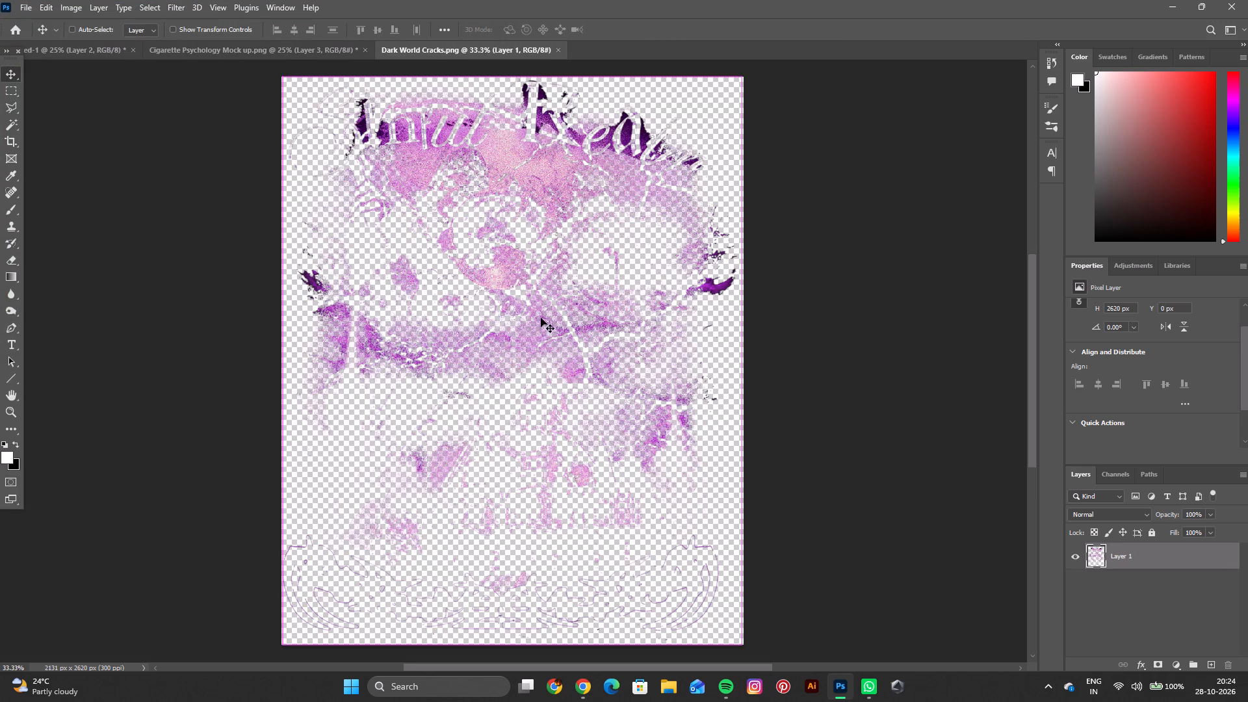
{"action": "key", "text": "ctrl+c"}
{"action": "left_click", "coordinate": [292, 50]}
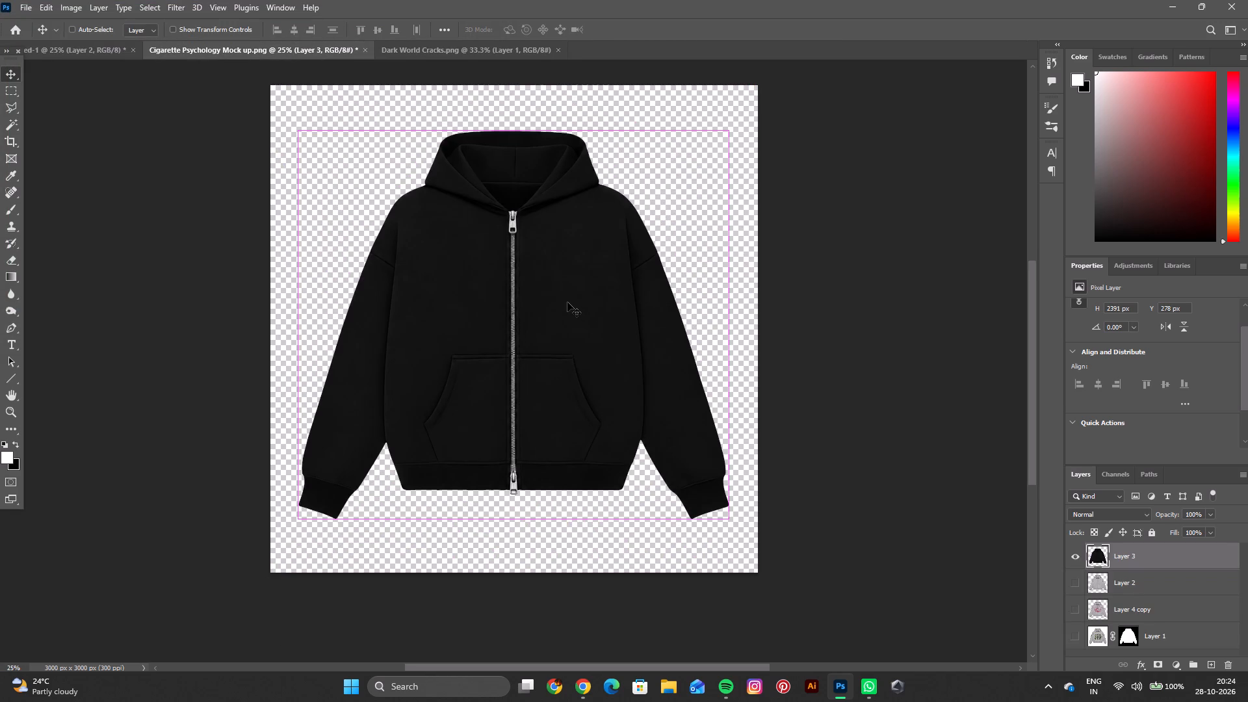
{"action": "key", "text": "ctrl+v"}
Scale the purple artwork on Layer 4 down to about 54.6% and centre it on the hoodie's front over the zip.
{"action": "key", "text": "ctrl+t"}
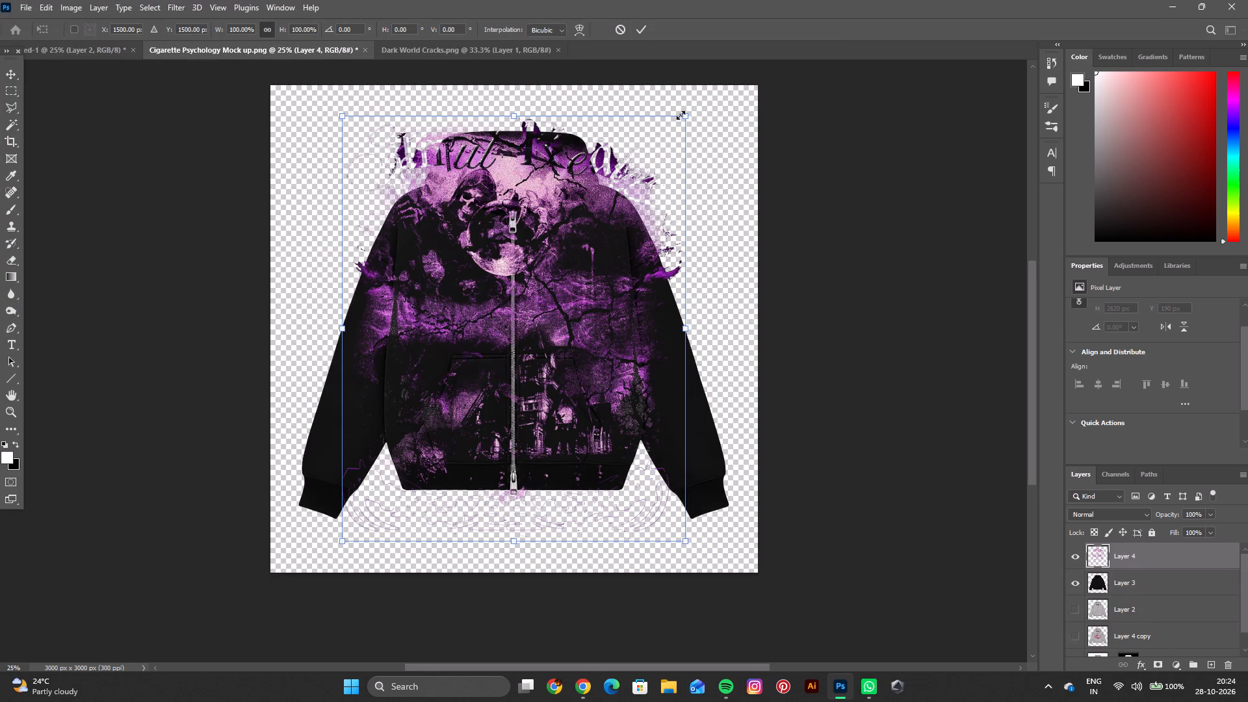
{"action": "left_click_drag", "start_coordinate": [682, 114], "coordinate": [597, 330]}
{"action": "left_click_drag", "start_coordinate": [501, 374], "coordinate": [508, 370]}
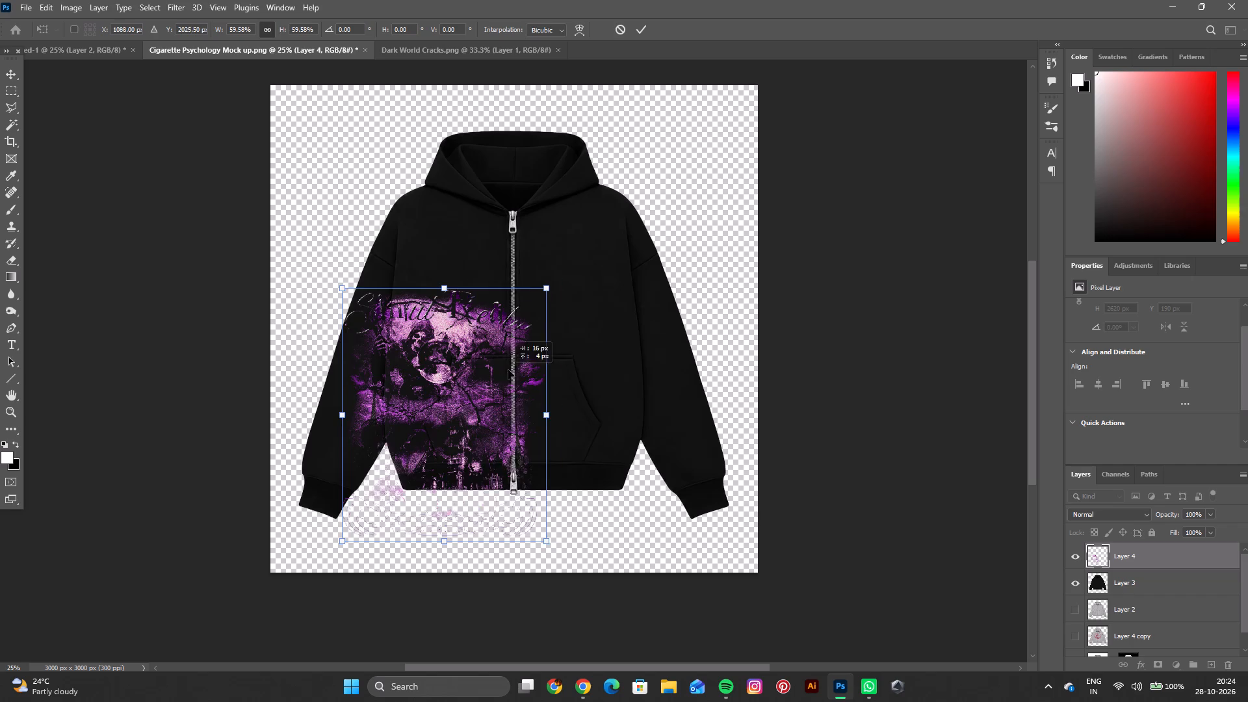
{"action": "left_click_drag", "start_coordinate": [508, 370], "coordinate": [569, 307]}
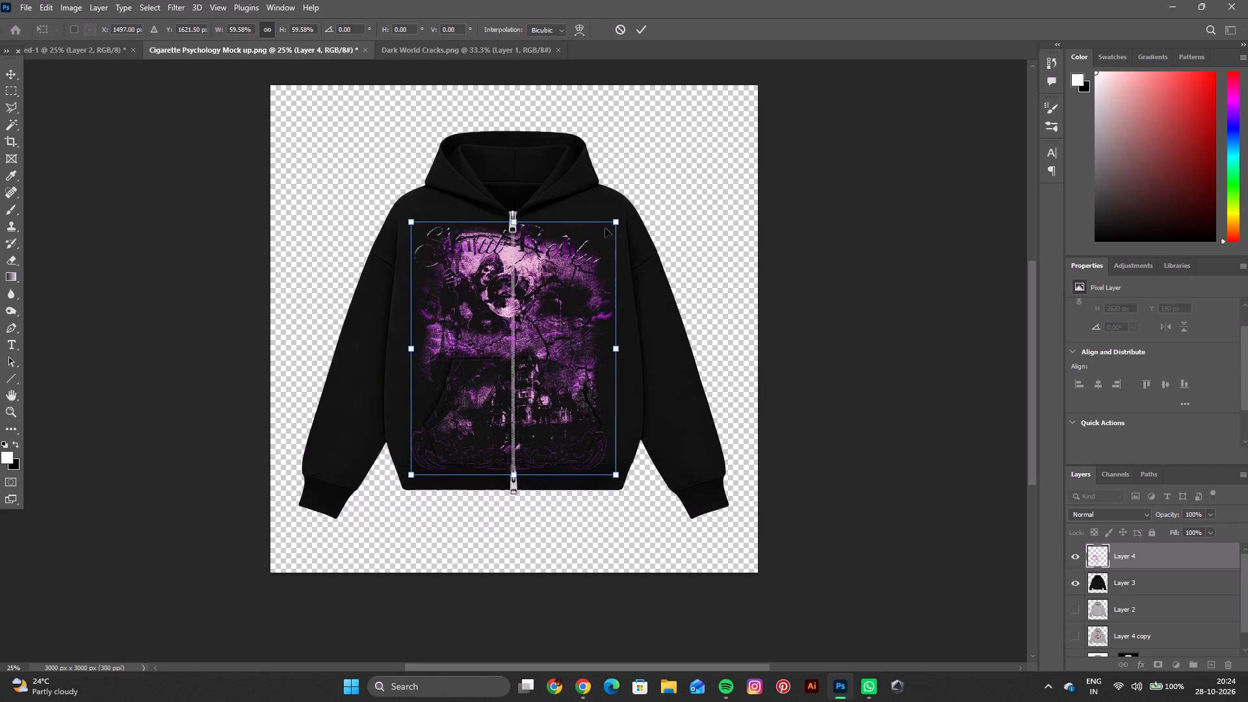
{"action": "left_click_drag", "start_coordinate": [616, 221], "coordinate": [605, 248]}
{"action": "left_click_drag", "start_coordinate": [587, 285], "coordinate": [596, 273]}
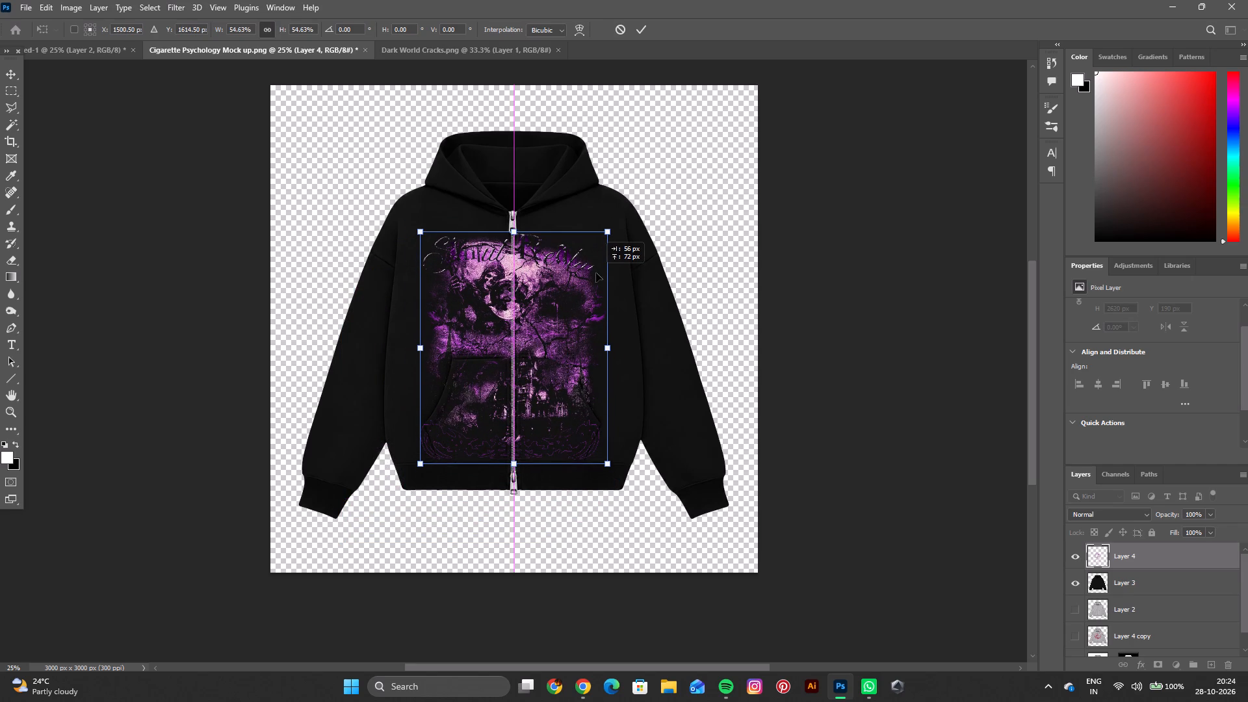
{"action": "left_click_drag", "start_coordinate": [596, 273], "coordinate": [595, 273]}
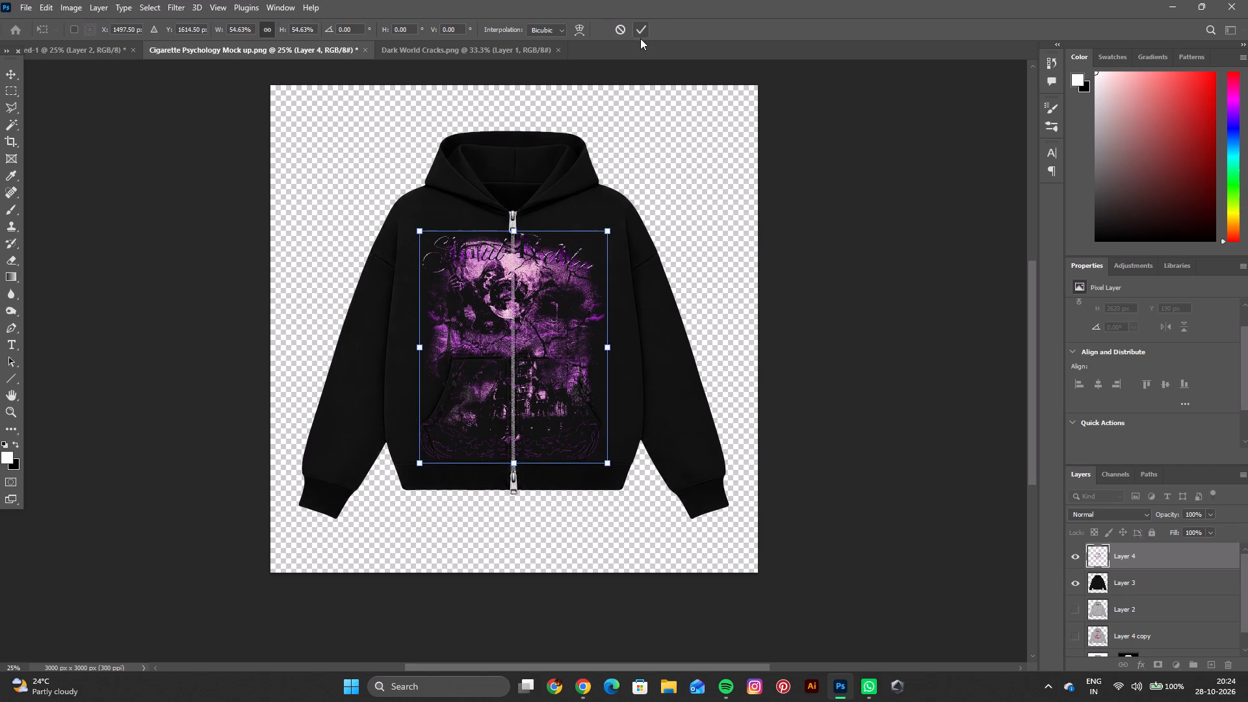
{"action": "left_click", "coordinate": [640, 35]}
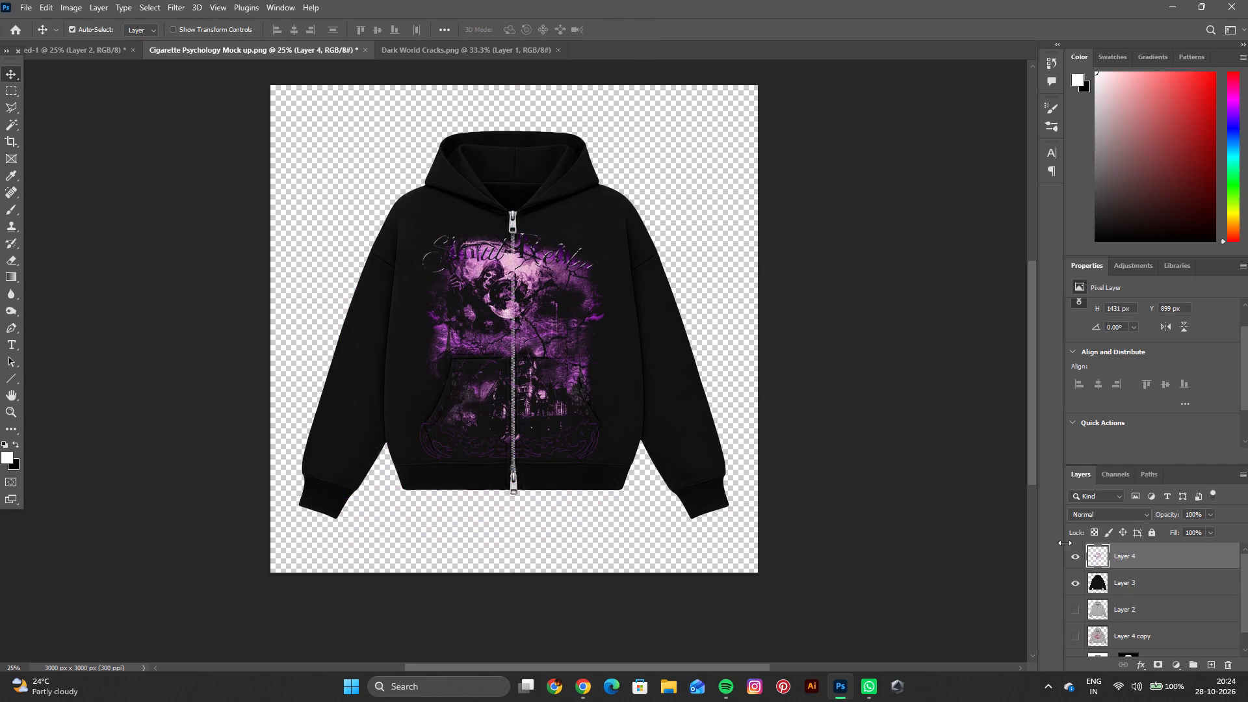
Set the blend mode of the purple artwork's Layer 4 to Screen.
{"action": "left_click", "coordinate": [1098, 515]}
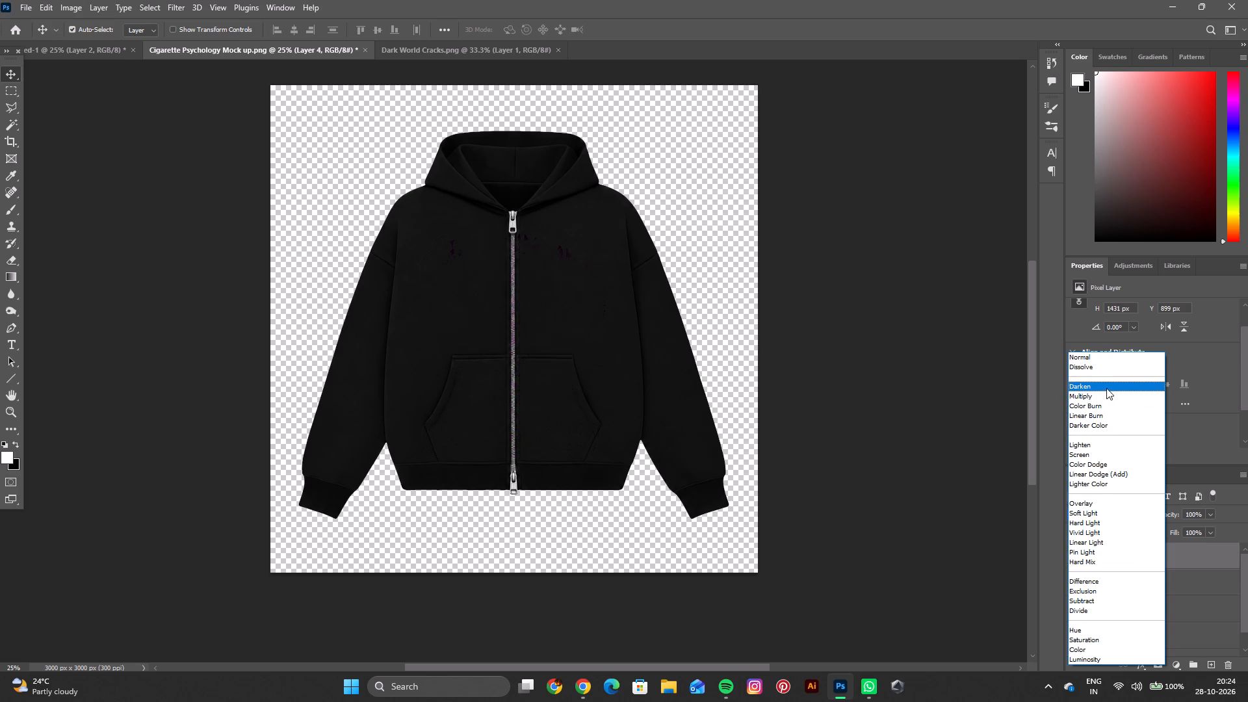
{"action": "left_click", "coordinate": [1108, 450]}
{"action": "scroll", "coordinate": [553, 405], "scroll_direction": "up", "scroll_amount": 1}
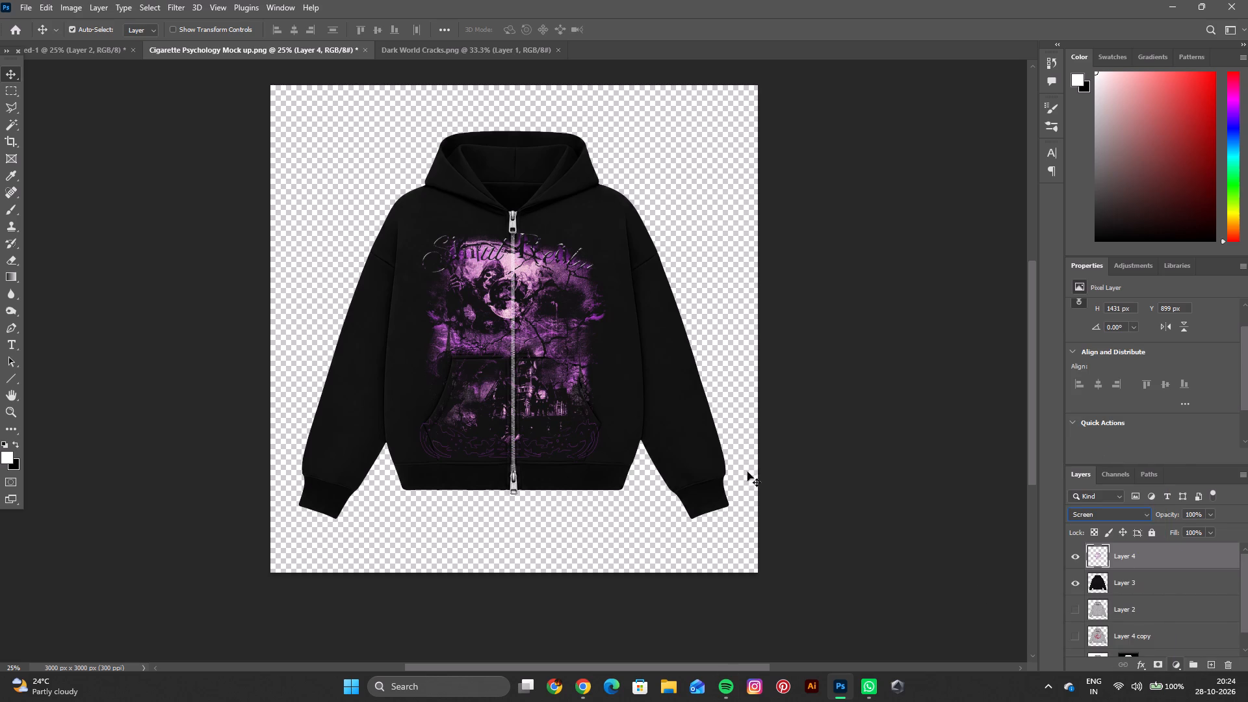
Open dark world sleeves.png from the Gothbird folder and paste its skull chain into the hoodie mockup.
{"action": "key", "text": "ctrl+o"}
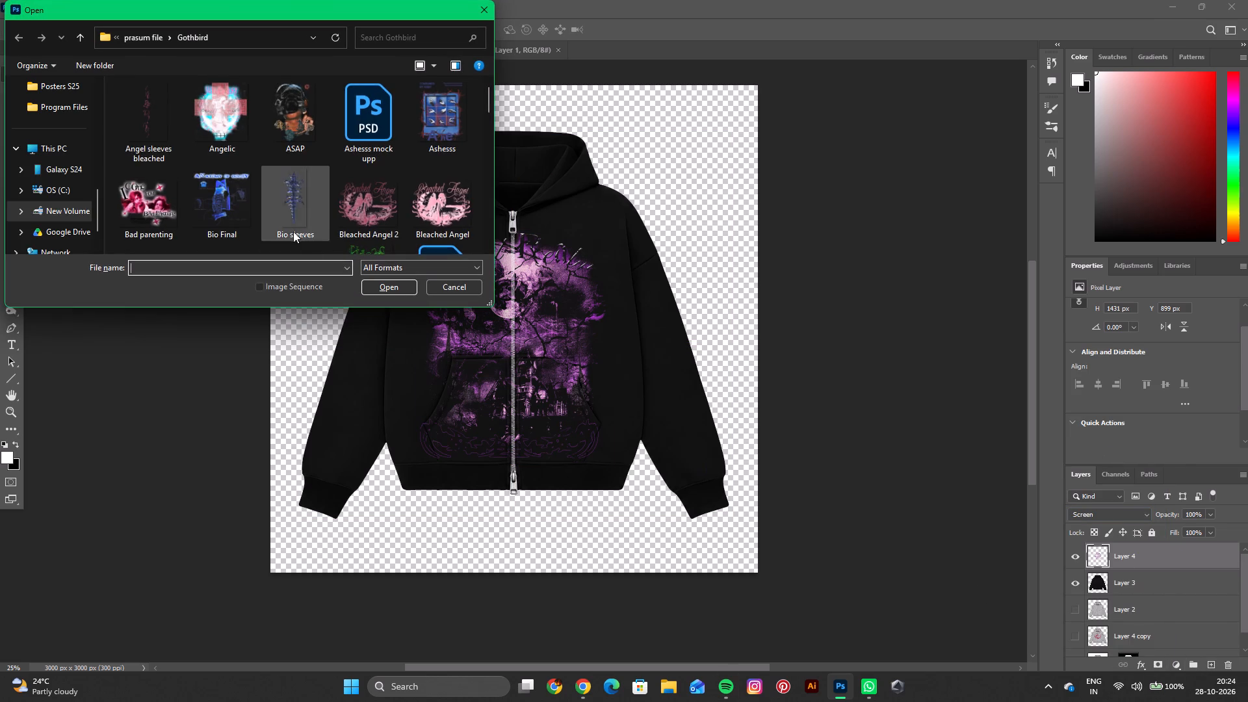
{"action": "scroll", "coordinate": [292, 231], "scroll_direction": "down", "scroll_amount": 2}
{"action": "scroll", "coordinate": [244, 211], "scroll_direction": "down", "scroll_amount": 1}
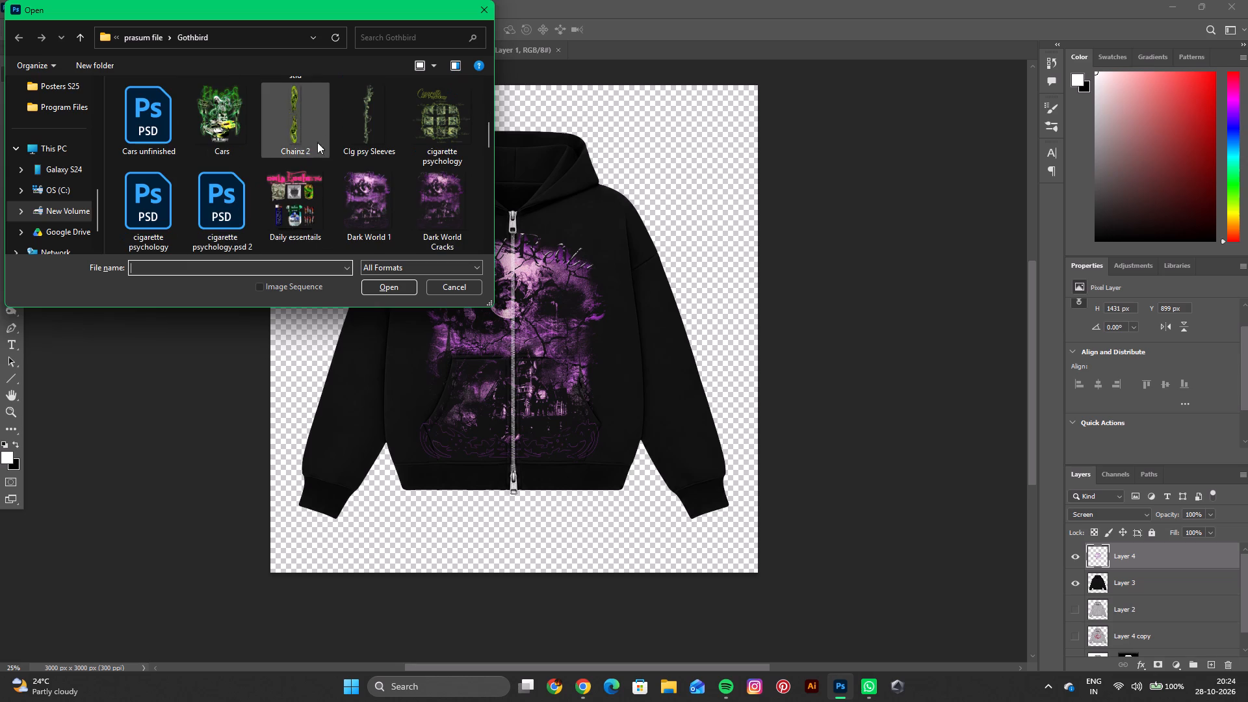
{"action": "scroll", "coordinate": [305, 181], "scroll_direction": "down", "scroll_amount": 2}
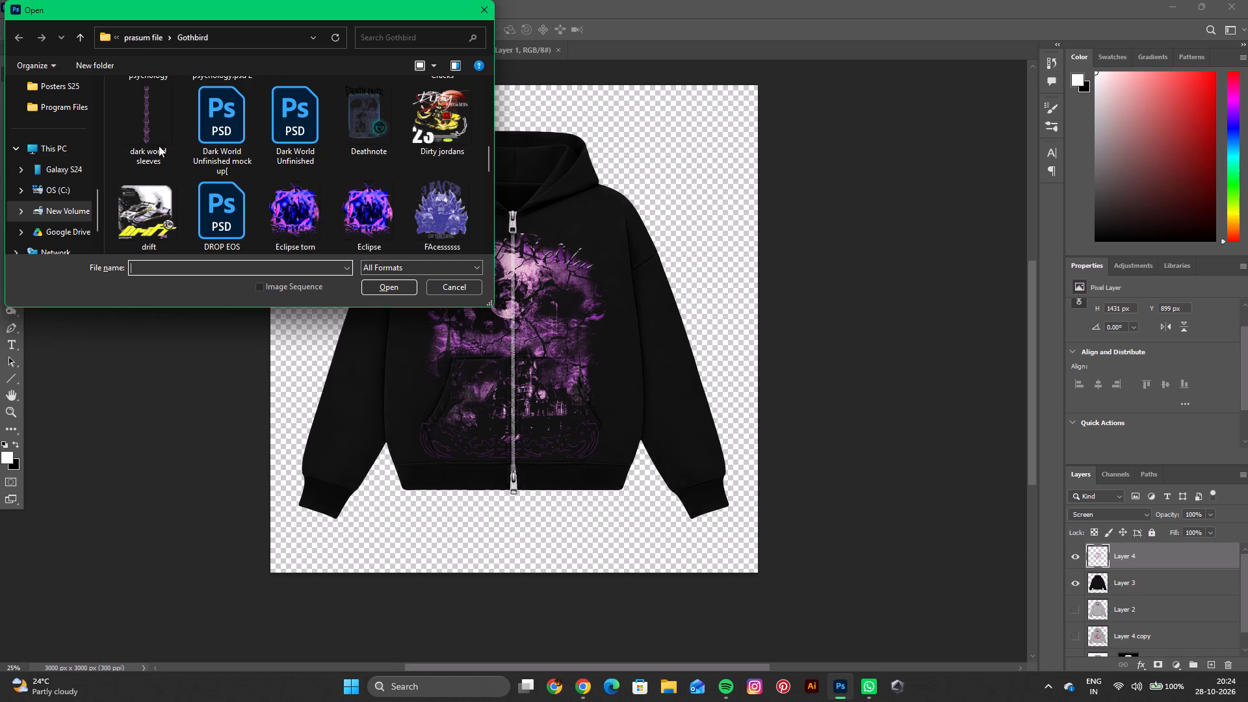
{"action": "double_click", "coordinate": [159, 146]}
{"action": "left_click", "coordinate": [507, 357]}
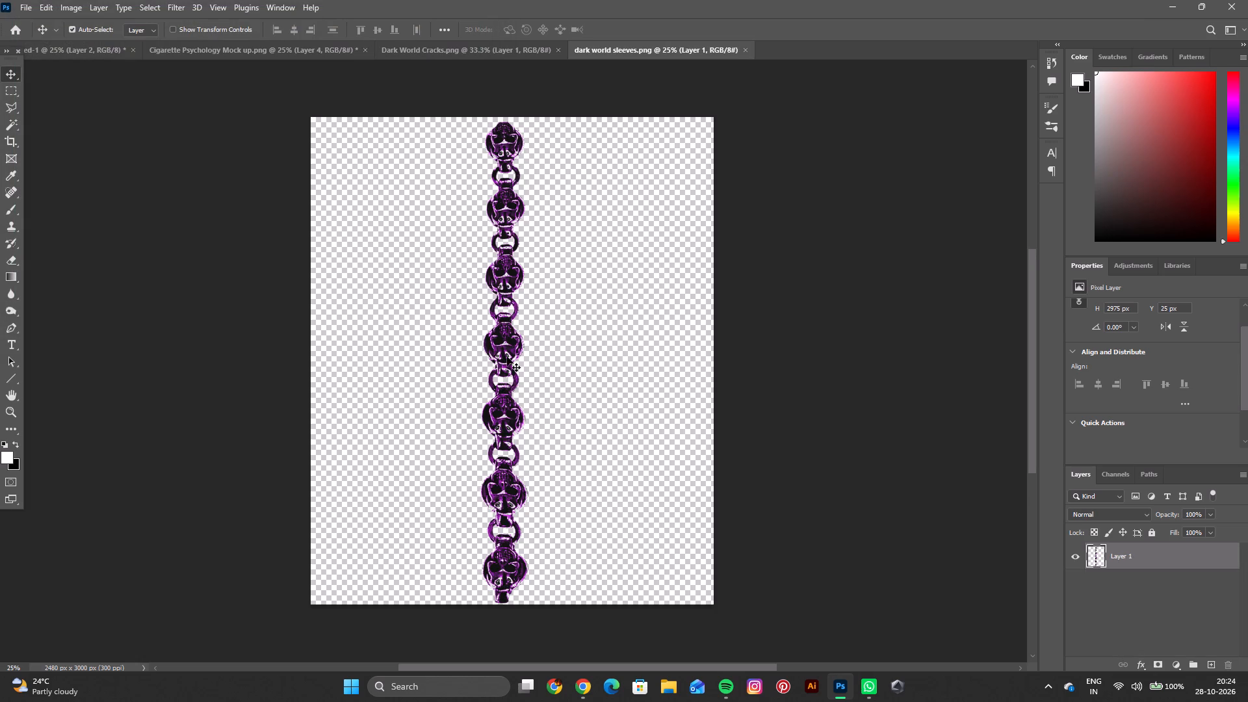
{"action": "key", "text": "ctrl+c"}
{"action": "left_click", "coordinate": [337, 46]}
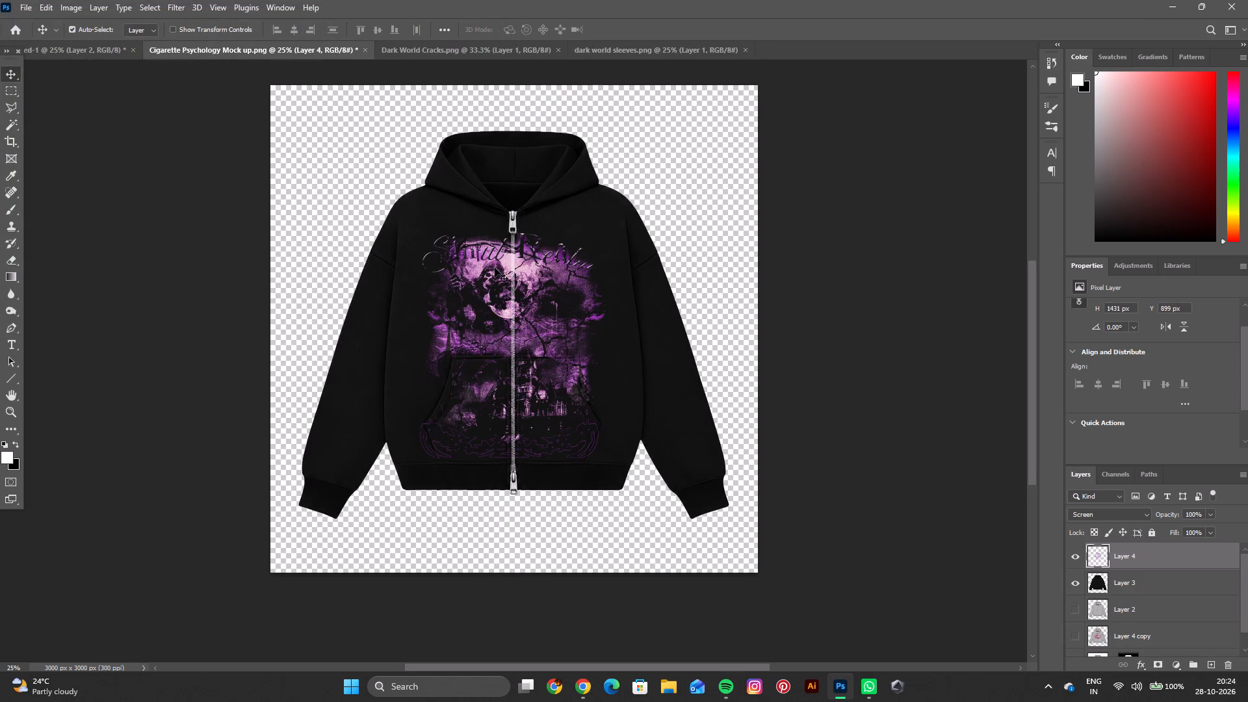
{"action": "key", "text": "ctrl+v"}
Scale the skull chain down to about 61.5%, rotate it about 12.7°, and move it onto the hoodie's left-hand sleeve.
{"action": "key", "text": "ctrl+t"}
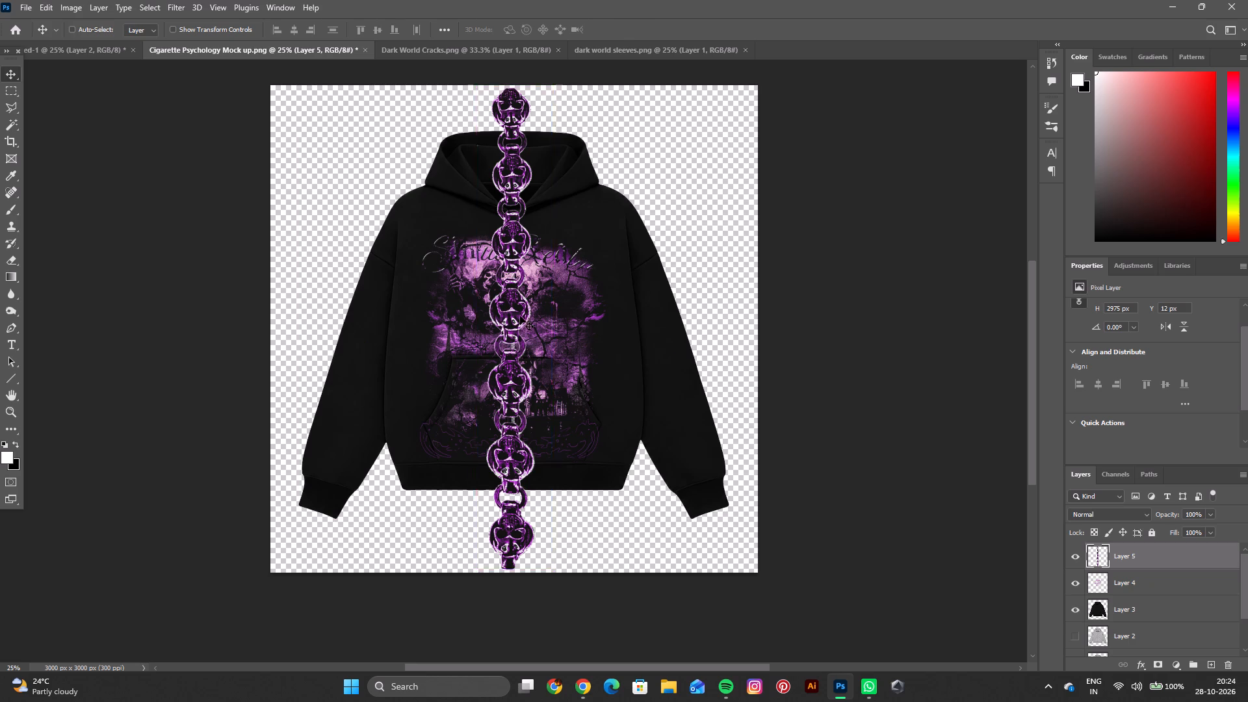
{"action": "left_click_drag", "start_coordinate": [553, 91], "coordinate": [517, 223]}
{"action": "left_click_drag", "start_coordinate": [548, 218], "coordinate": [552, 233]}
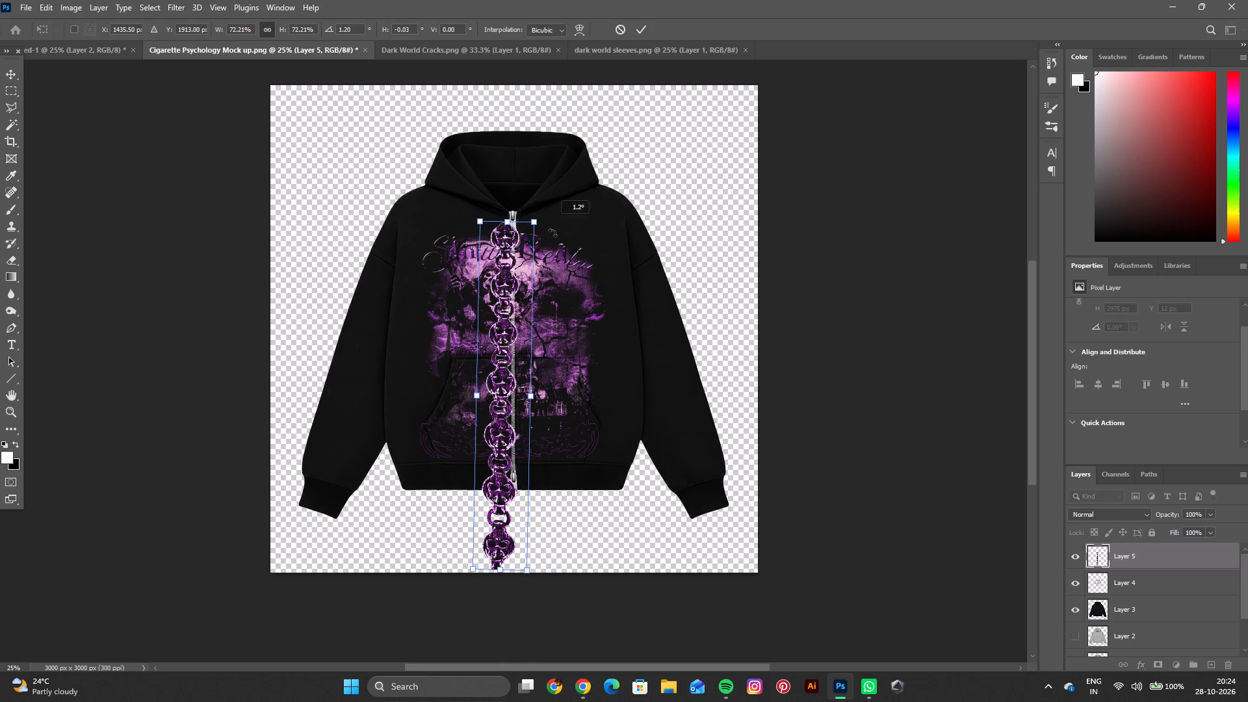
{"action": "left_click_drag", "start_coordinate": [552, 233], "coordinate": [554, 259]}
{"action": "left_click_drag", "start_coordinate": [552, 222], "coordinate": [527, 270]}
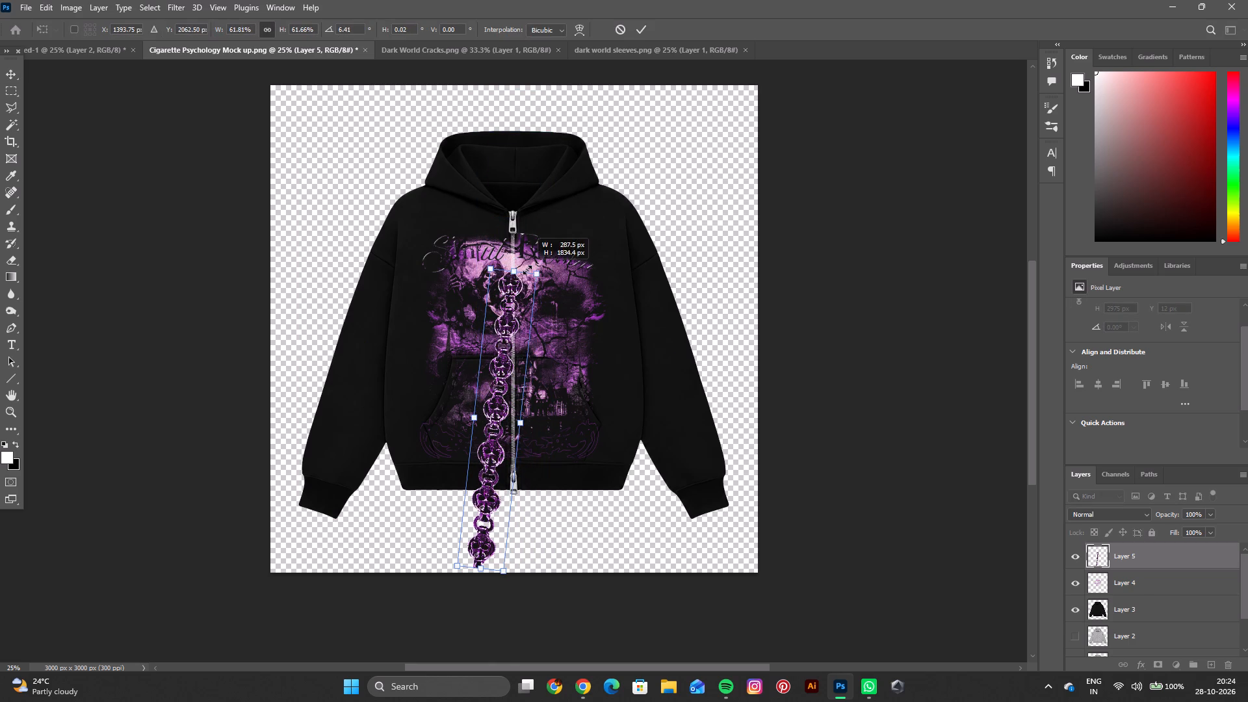
{"action": "left_click_drag", "start_coordinate": [527, 270], "coordinate": [527, 270]}
{"action": "left_click_drag", "start_coordinate": [563, 272], "coordinate": [565, 305]}
{"action": "left_click_drag", "start_coordinate": [510, 366], "coordinate": [365, 298]}
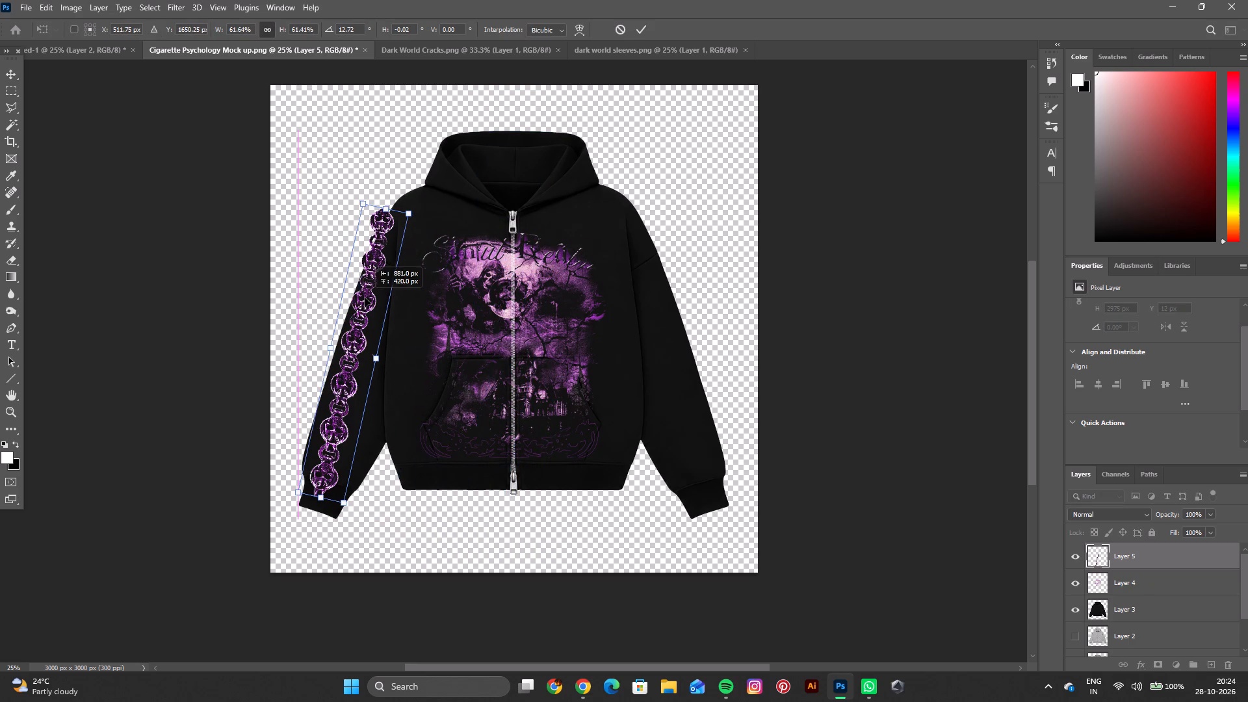
{"action": "left_click_drag", "start_coordinate": [365, 298], "coordinate": [366, 296]}
Shrink the sleeve chain to about 41.7%, rotate it to about 18°, and align it along the left-hand sleeve's outer edge.
{"action": "left_click_drag", "start_coordinate": [413, 206], "coordinate": [406, 231]}
{"action": "left_click_drag", "start_coordinate": [427, 226], "coordinate": [430, 248]}
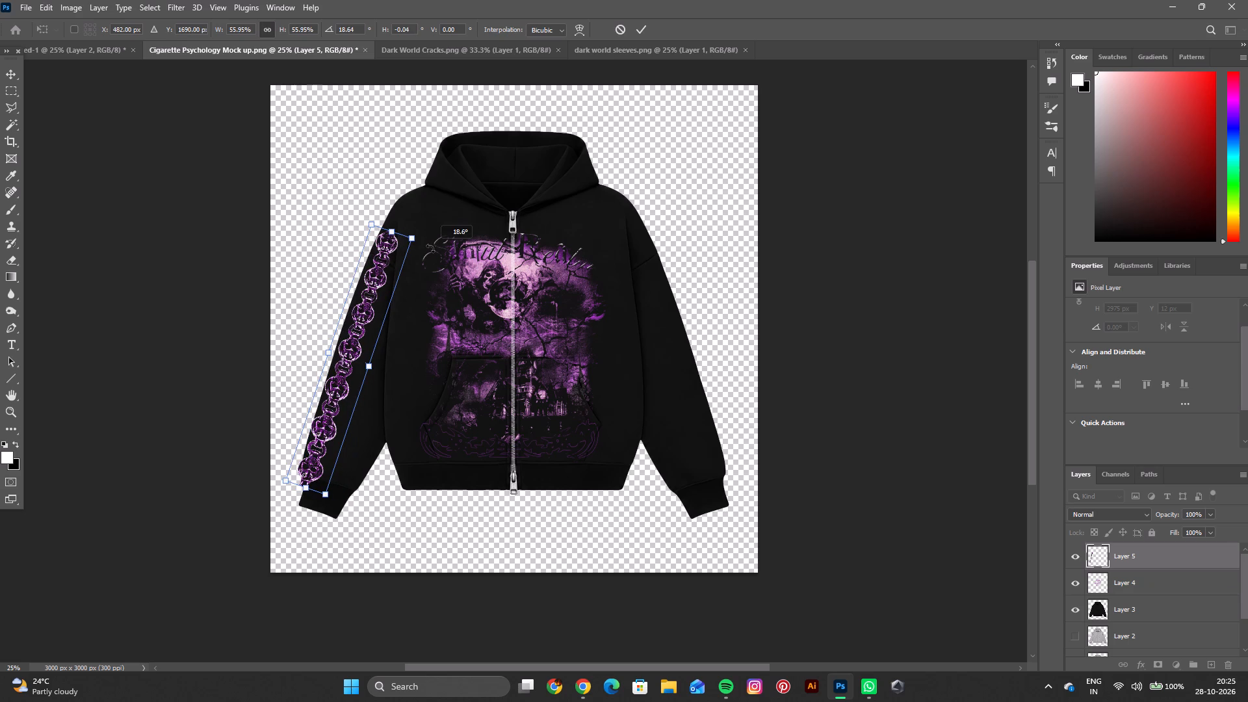
{"action": "left_click_drag", "start_coordinate": [430, 248], "coordinate": [430, 246]}
{"action": "left_click_drag", "start_coordinate": [417, 237], "coordinate": [400, 279]}
{"action": "left_click_drag", "start_coordinate": [354, 322], "coordinate": [356, 307]}
{"action": "left_click_drag", "start_coordinate": [395, 265], "coordinate": [382, 285]}
{"action": "left_click_drag", "start_coordinate": [369, 298], "coordinate": [372, 287]}
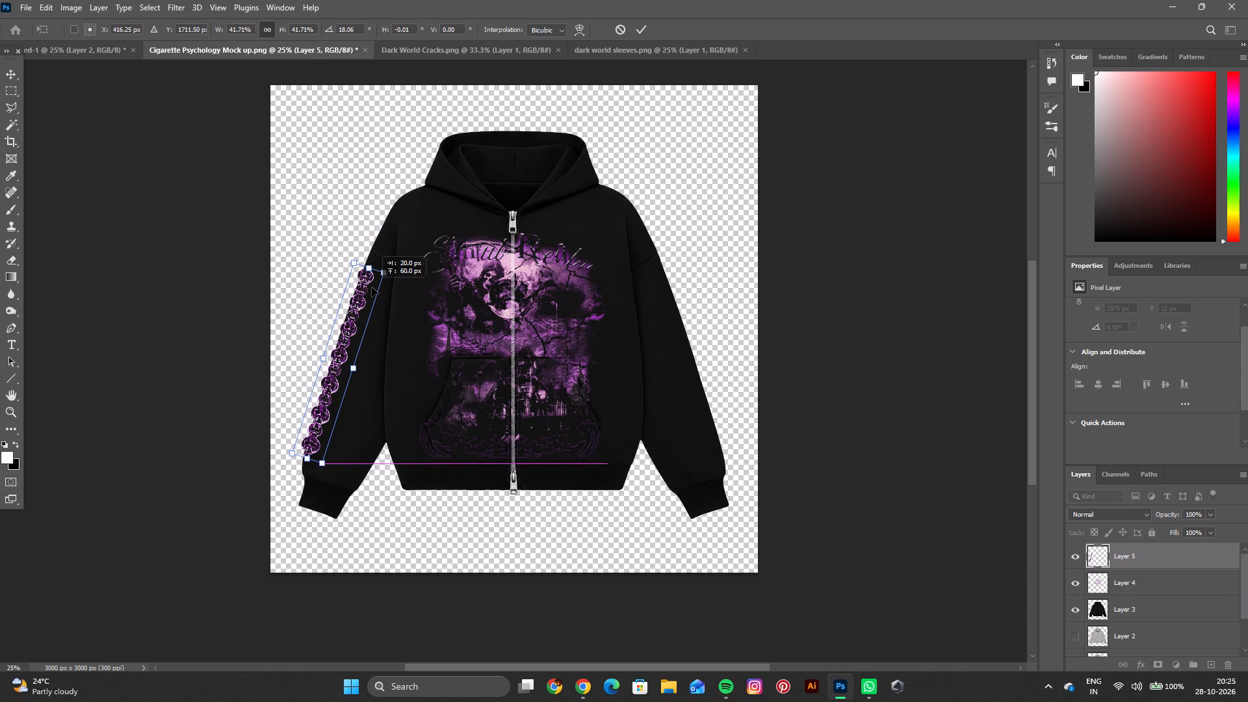
{"action": "left_click_drag", "start_coordinate": [372, 287], "coordinate": [371, 286]}
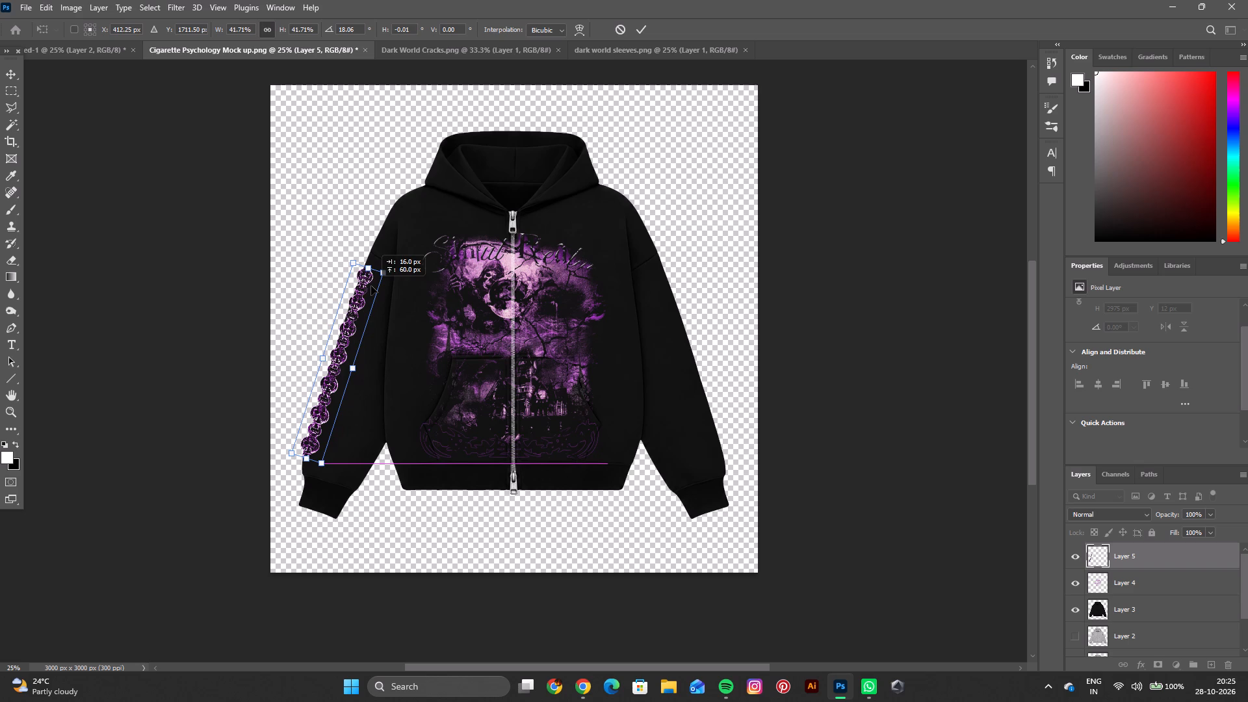
{"action": "left_click_drag", "start_coordinate": [371, 286], "coordinate": [370, 286]}
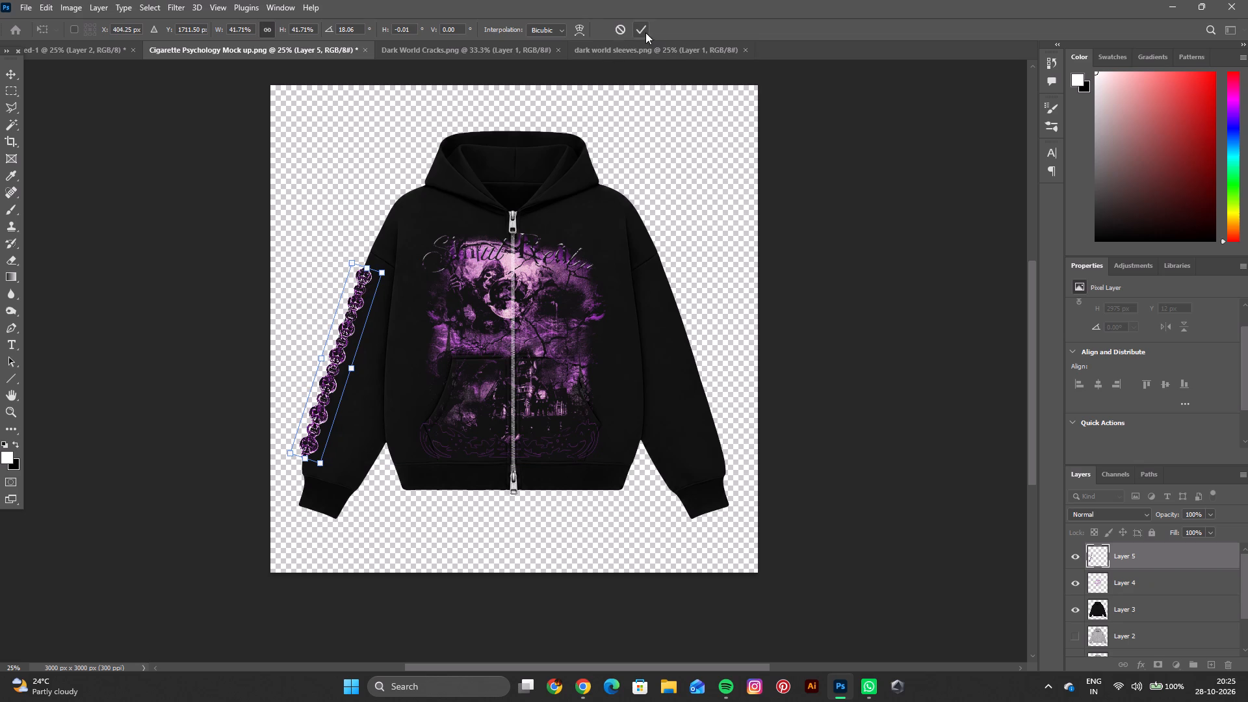
{"action": "left_click", "coordinate": [645, 32]}
Duplicate the sleeve chain, flip the copy horizontally, and place it level with the original along the right-hand sleeve's outer edge.
{"action": "key", "text": "ctrl+j"}
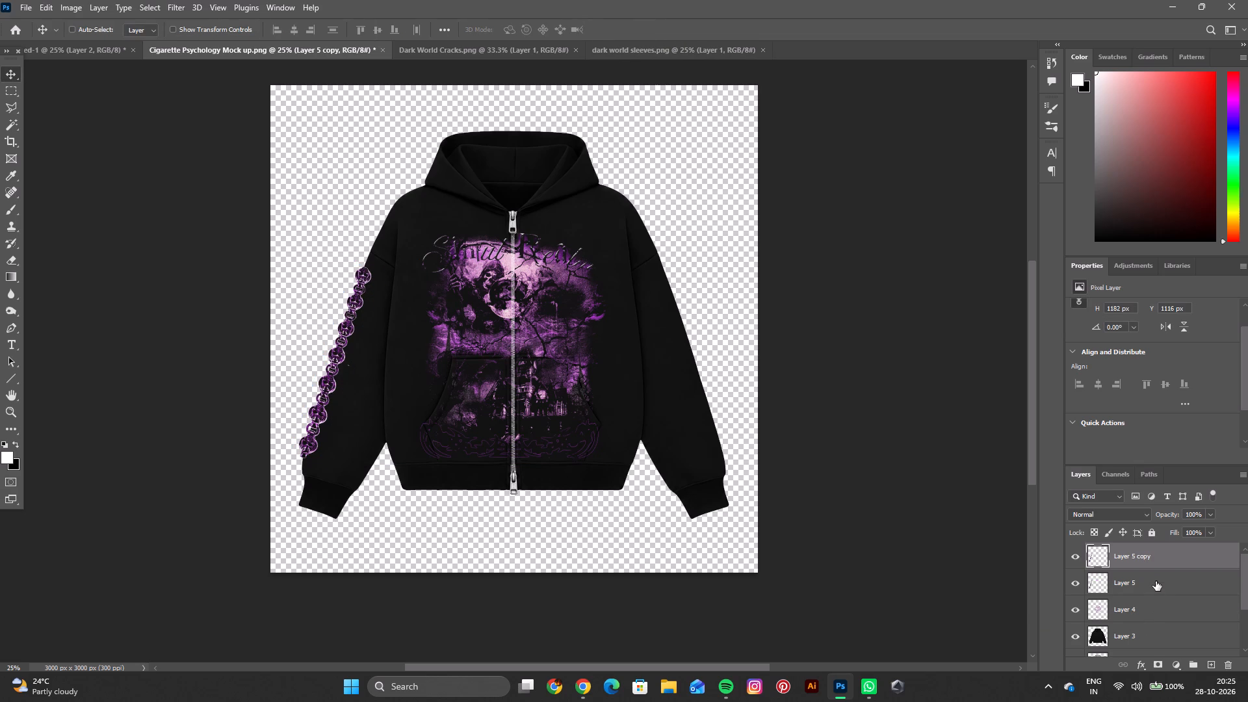
{"action": "left_click", "coordinate": [1166, 329]}
{"action": "left_click_drag", "start_coordinate": [354, 419], "coordinate": [561, 414]}
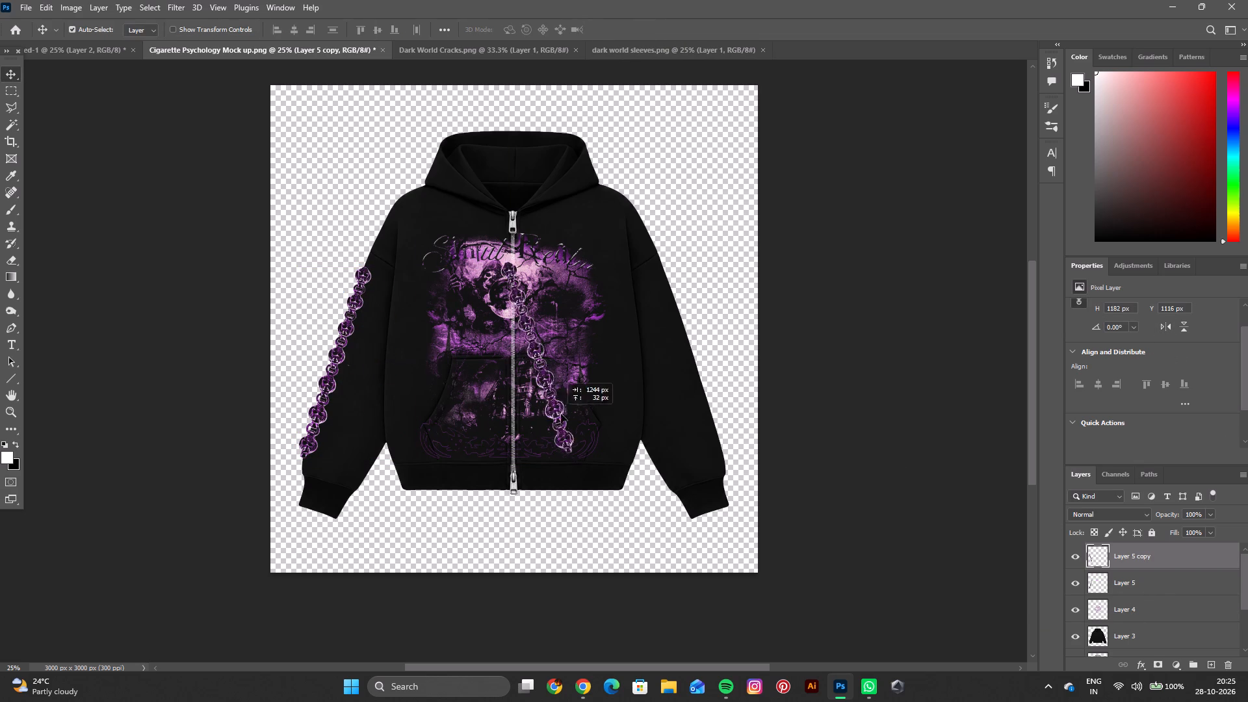
{"action": "left_click_drag", "start_coordinate": [561, 414], "coordinate": [705, 416]}
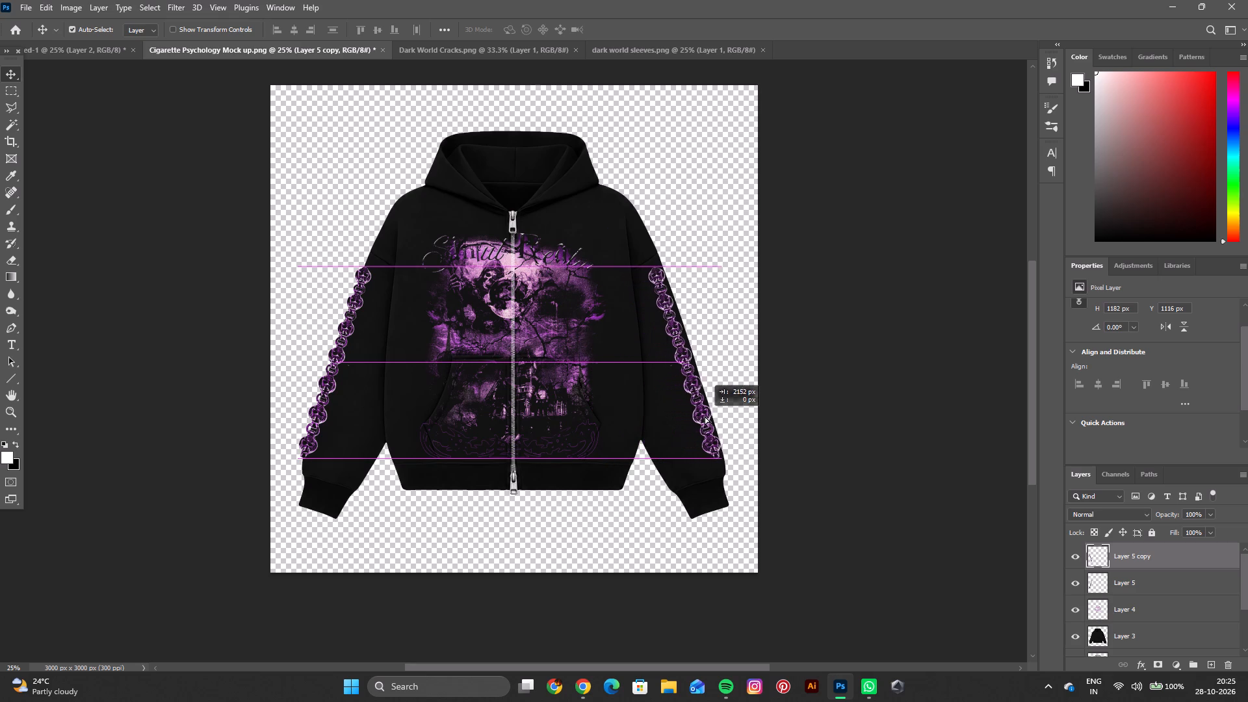
{"action": "left_click_drag", "start_coordinate": [705, 416], "coordinate": [708, 416]}
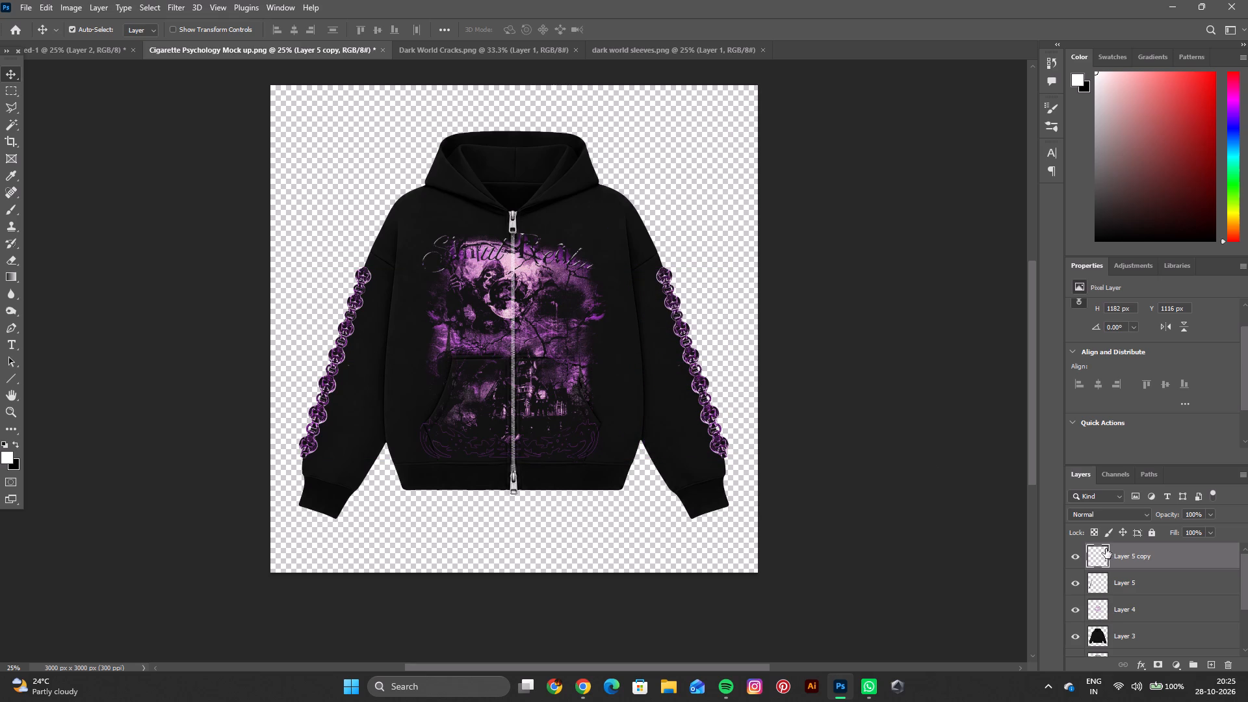
Lower the opacity of both sleeve chains, Layer 5 copy and Layer 5, with Layer 5 at 37%.
{"action": "left_click", "coordinate": [1214, 515]}
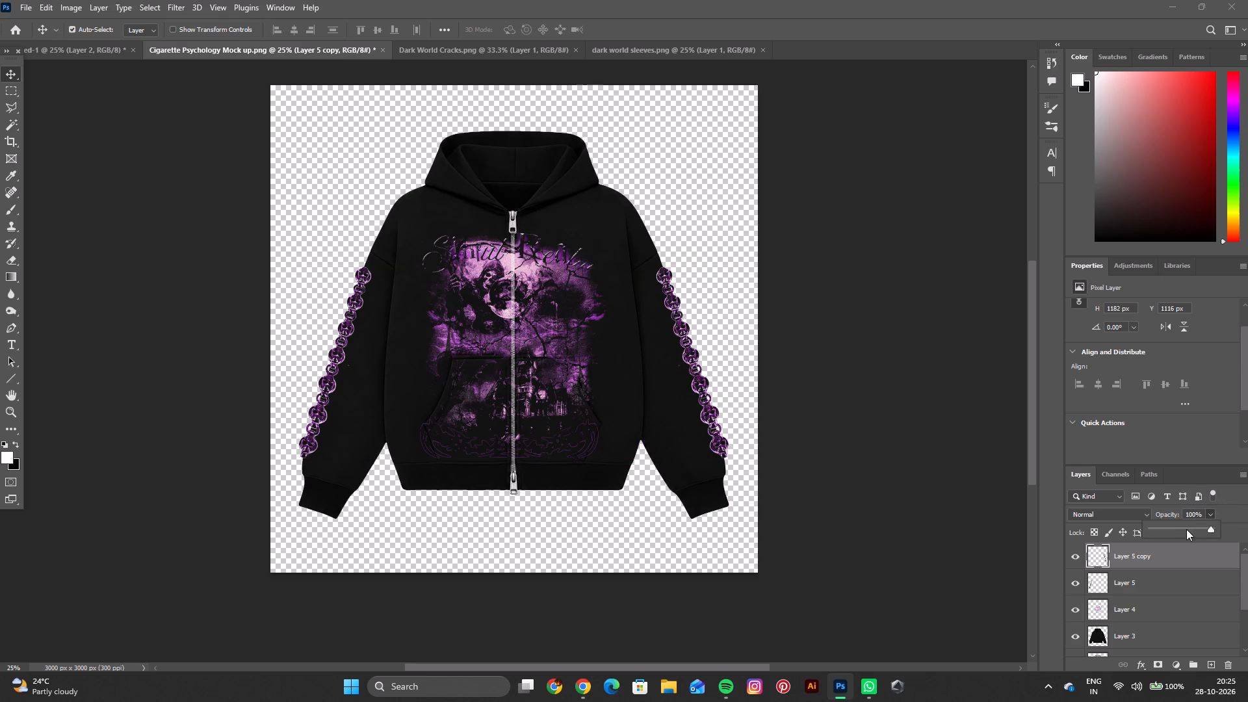
{"action": "left_click", "coordinate": [1178, 527]}
{"action": "left_click", "coordinate": [1145, 575]}
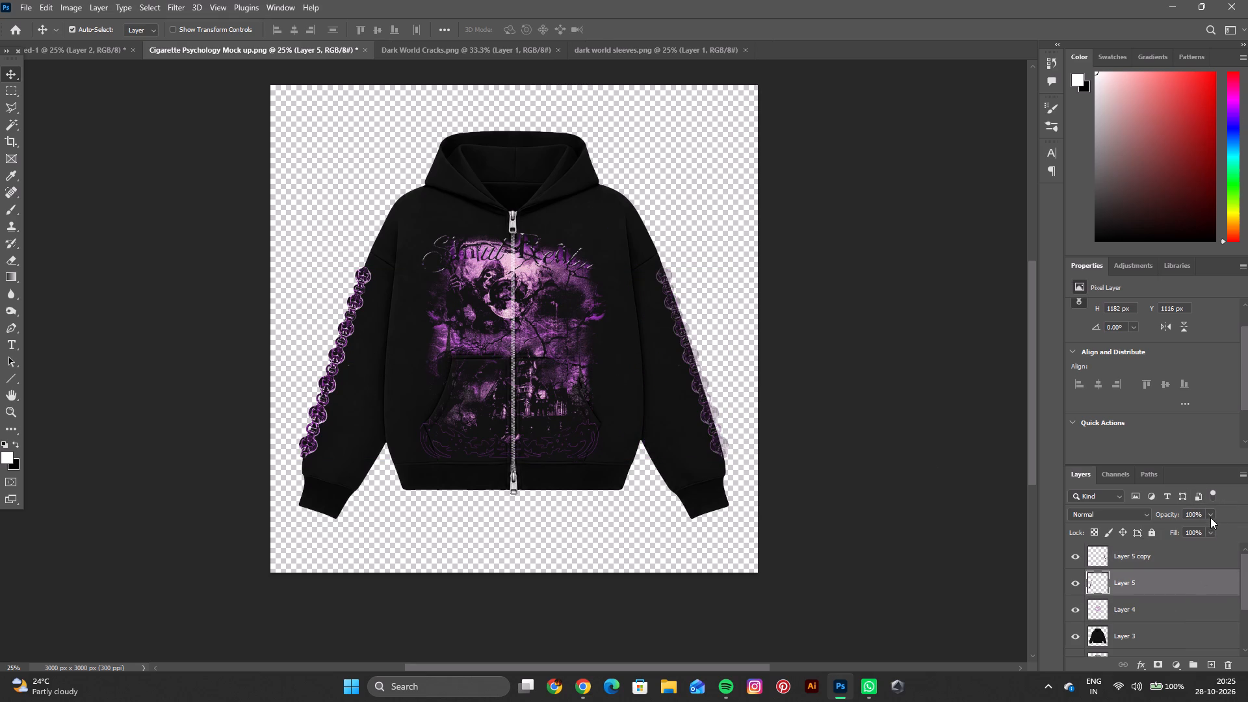
{"action": "left_click", "coordinate": [1210, 517]}
{"action": "left_click", "coordinate": [1173, 530]}
Add a blank layer mask to each of the two sleeve chain layers, Layer 5 and Layer 5 copy.
{"action": "left_click", "coordinate": [1154, 667]}
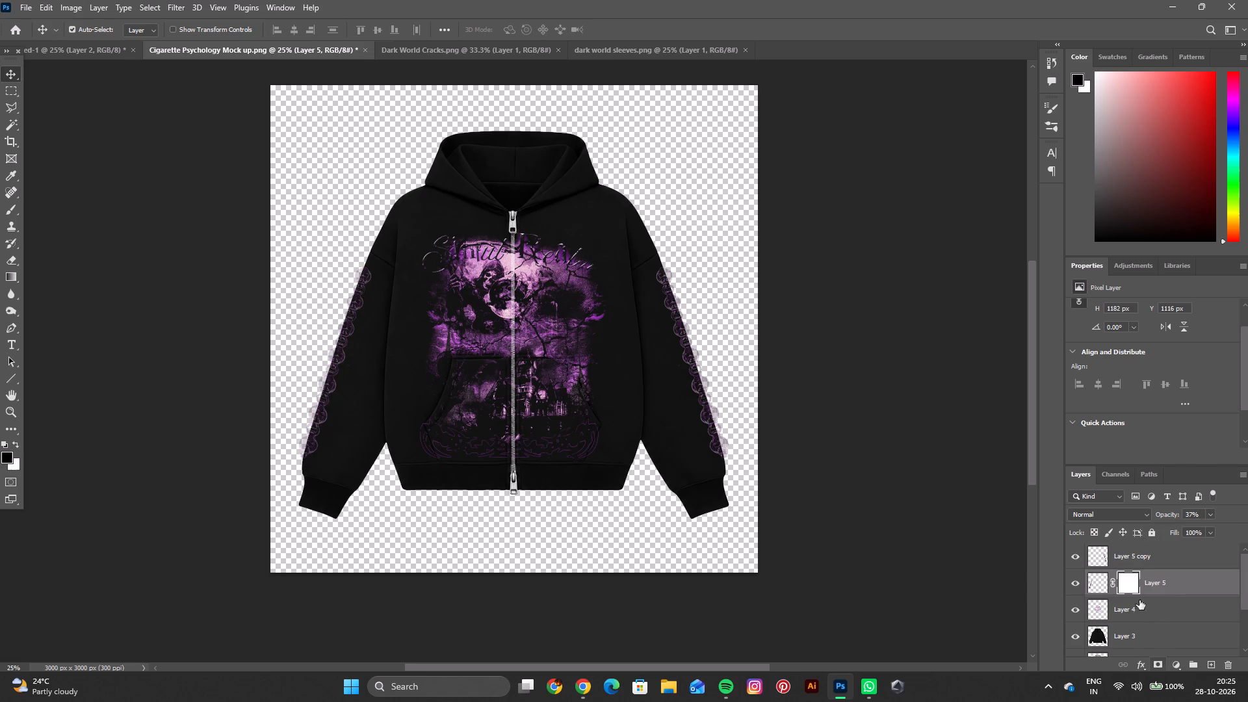
{"action": "left_click", "coordinate": [1138, 561]}
{"action": "left_click", "coordinate": [1158, 662]}
{"action": "left_click", "coordinate": [1161, 579]}
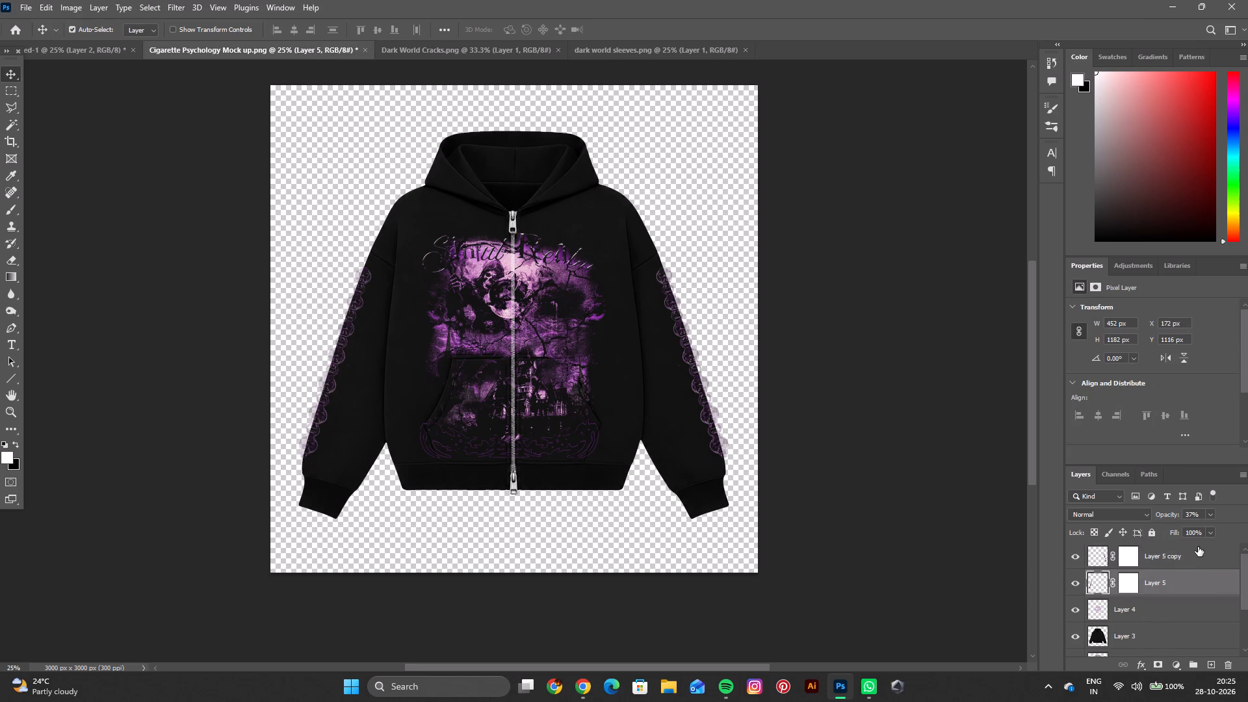
{"action": "left_click", "coordinate": [1211, 532]}
{"action": "left_click", "coordinate": [1213, 514]}
{"action": "left_click", "coordinate": [802, 593]}
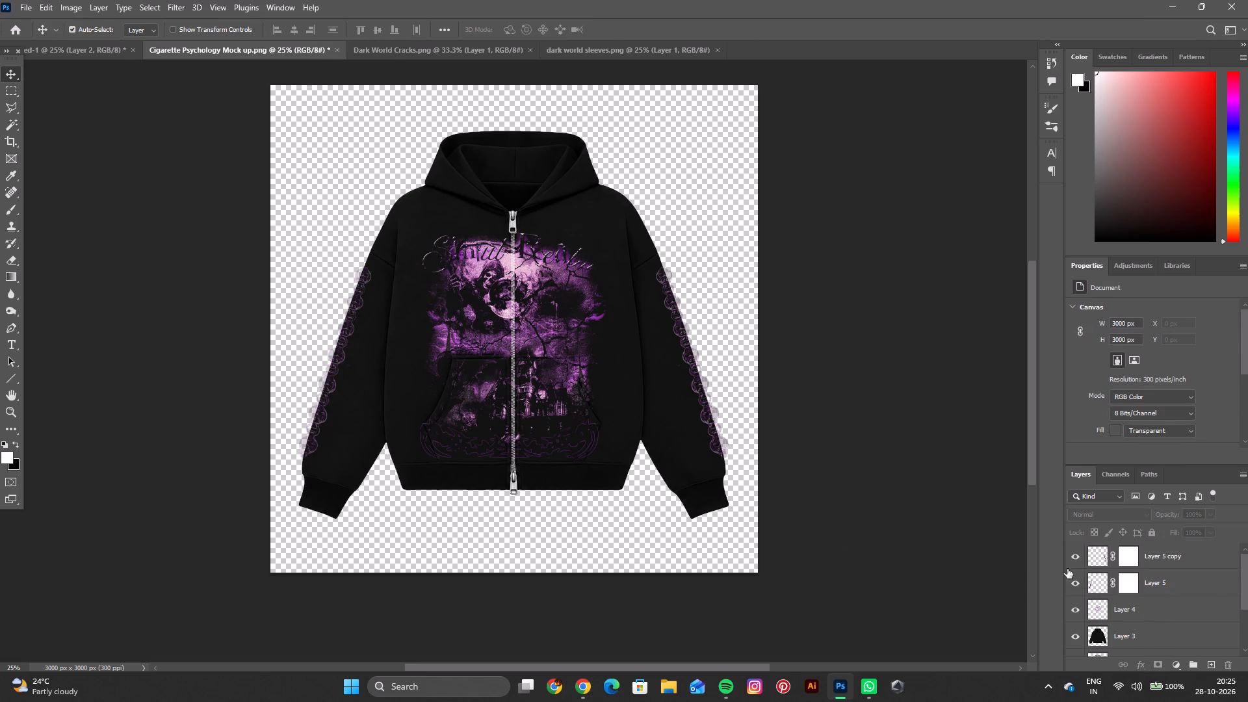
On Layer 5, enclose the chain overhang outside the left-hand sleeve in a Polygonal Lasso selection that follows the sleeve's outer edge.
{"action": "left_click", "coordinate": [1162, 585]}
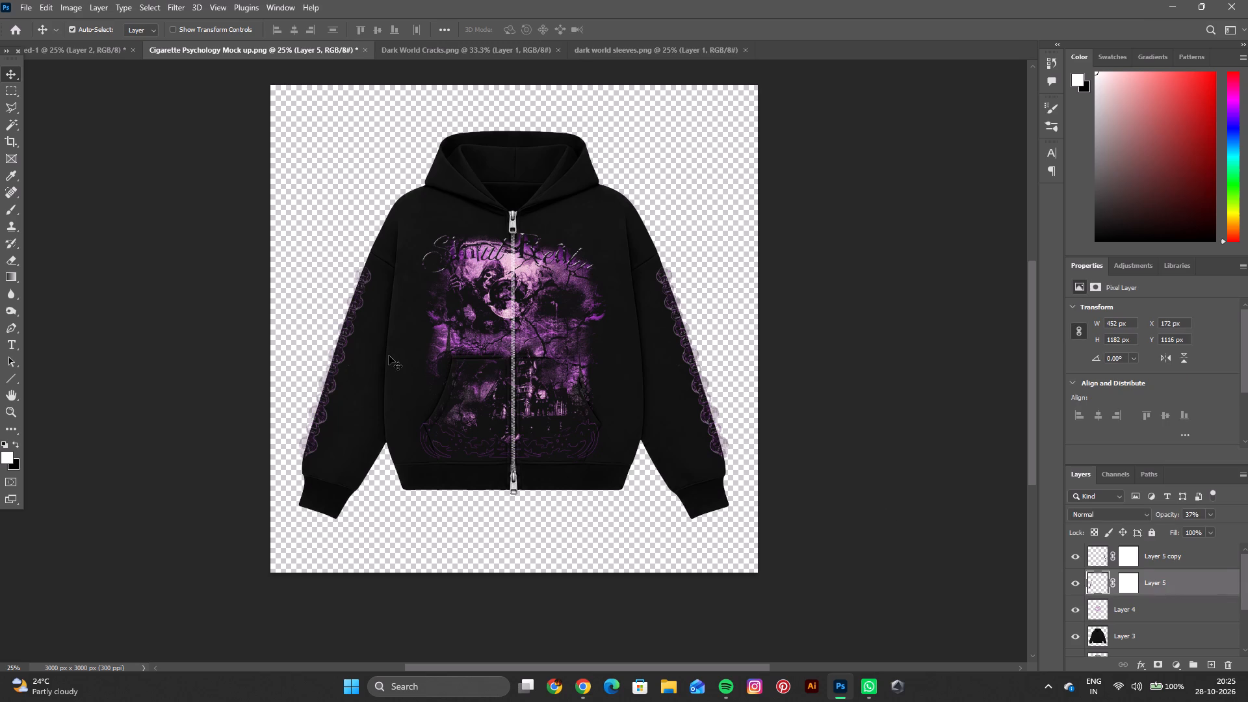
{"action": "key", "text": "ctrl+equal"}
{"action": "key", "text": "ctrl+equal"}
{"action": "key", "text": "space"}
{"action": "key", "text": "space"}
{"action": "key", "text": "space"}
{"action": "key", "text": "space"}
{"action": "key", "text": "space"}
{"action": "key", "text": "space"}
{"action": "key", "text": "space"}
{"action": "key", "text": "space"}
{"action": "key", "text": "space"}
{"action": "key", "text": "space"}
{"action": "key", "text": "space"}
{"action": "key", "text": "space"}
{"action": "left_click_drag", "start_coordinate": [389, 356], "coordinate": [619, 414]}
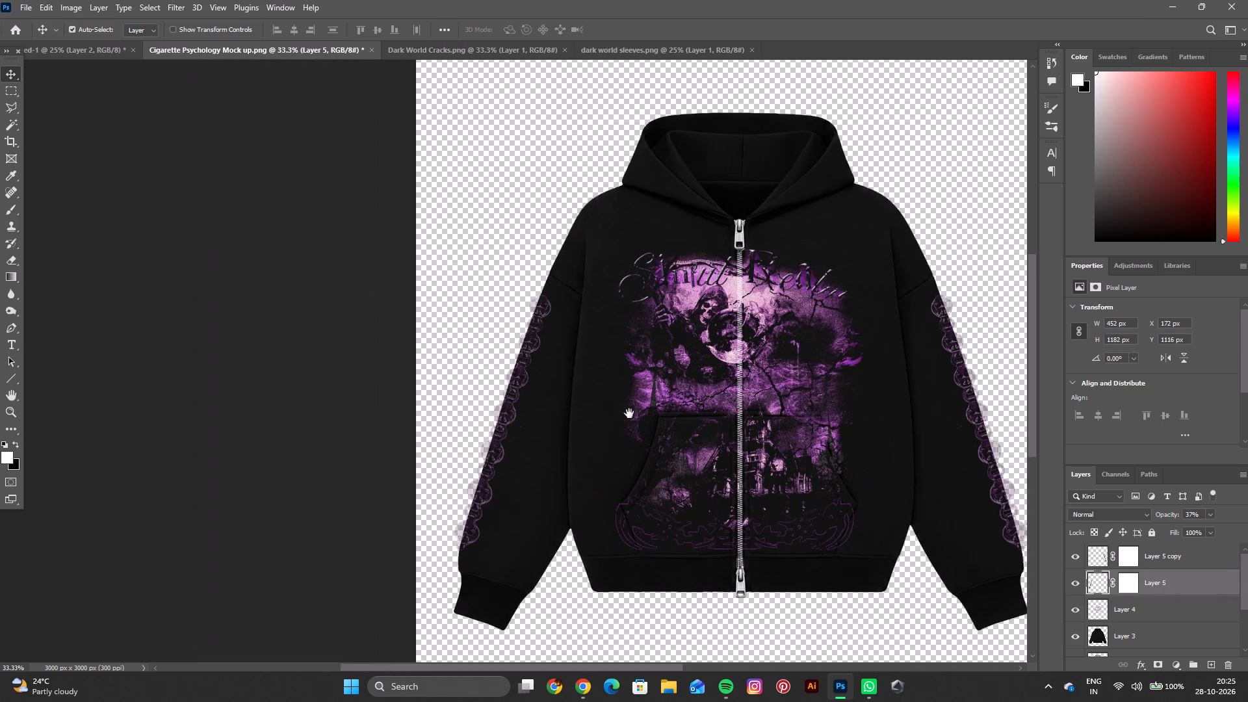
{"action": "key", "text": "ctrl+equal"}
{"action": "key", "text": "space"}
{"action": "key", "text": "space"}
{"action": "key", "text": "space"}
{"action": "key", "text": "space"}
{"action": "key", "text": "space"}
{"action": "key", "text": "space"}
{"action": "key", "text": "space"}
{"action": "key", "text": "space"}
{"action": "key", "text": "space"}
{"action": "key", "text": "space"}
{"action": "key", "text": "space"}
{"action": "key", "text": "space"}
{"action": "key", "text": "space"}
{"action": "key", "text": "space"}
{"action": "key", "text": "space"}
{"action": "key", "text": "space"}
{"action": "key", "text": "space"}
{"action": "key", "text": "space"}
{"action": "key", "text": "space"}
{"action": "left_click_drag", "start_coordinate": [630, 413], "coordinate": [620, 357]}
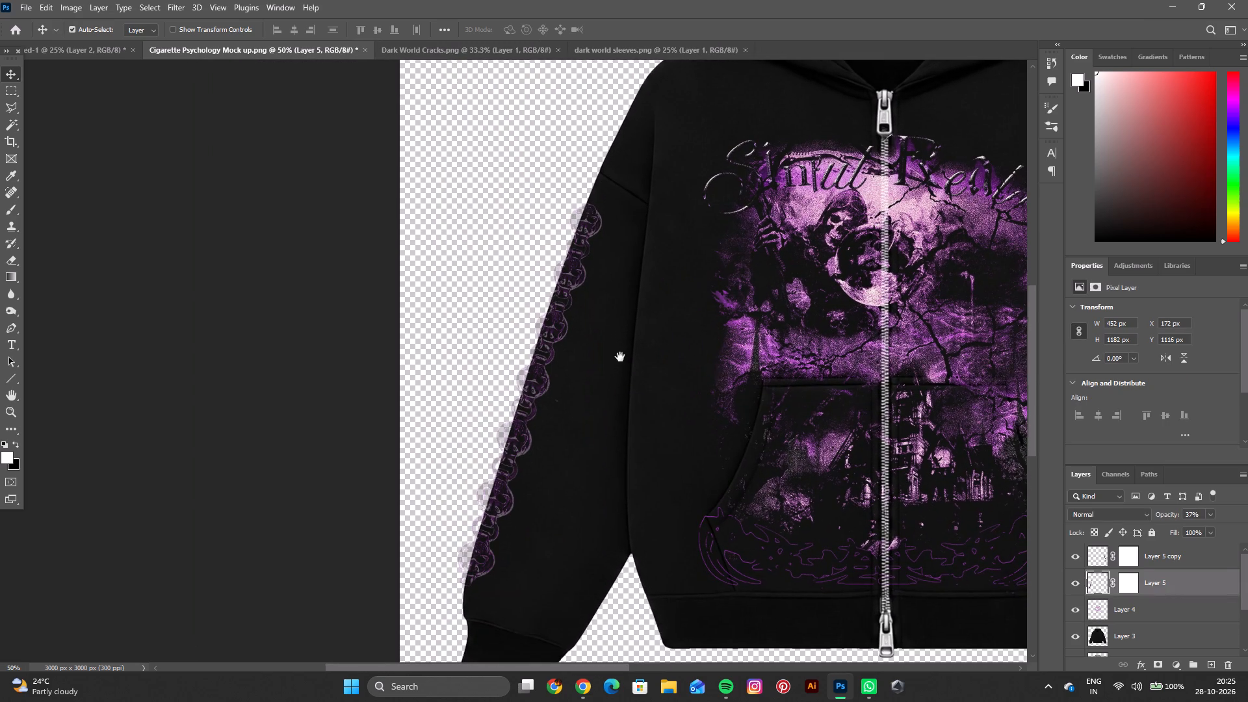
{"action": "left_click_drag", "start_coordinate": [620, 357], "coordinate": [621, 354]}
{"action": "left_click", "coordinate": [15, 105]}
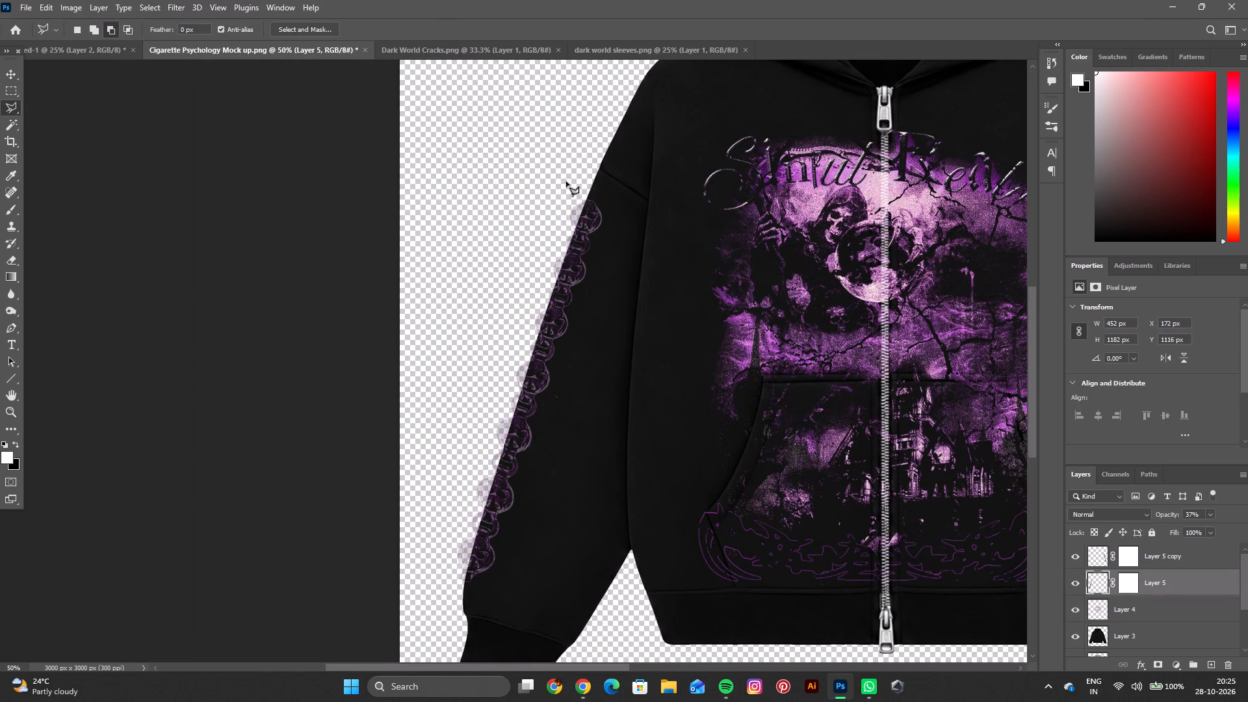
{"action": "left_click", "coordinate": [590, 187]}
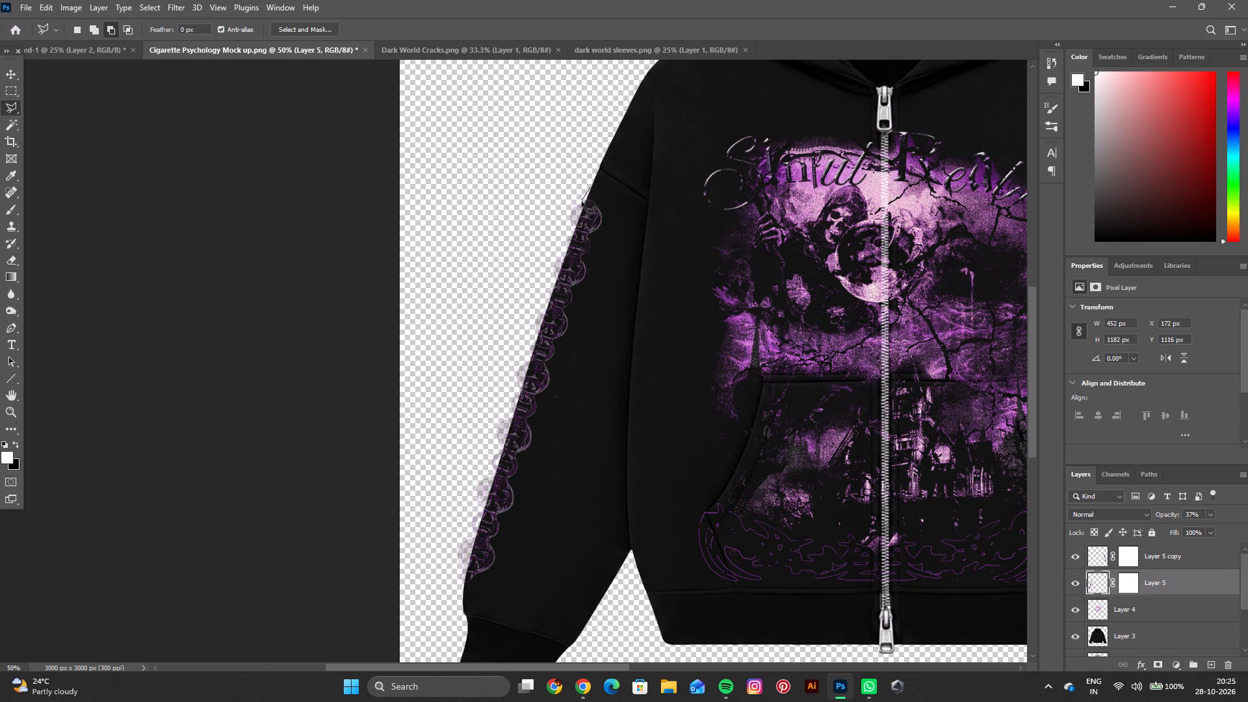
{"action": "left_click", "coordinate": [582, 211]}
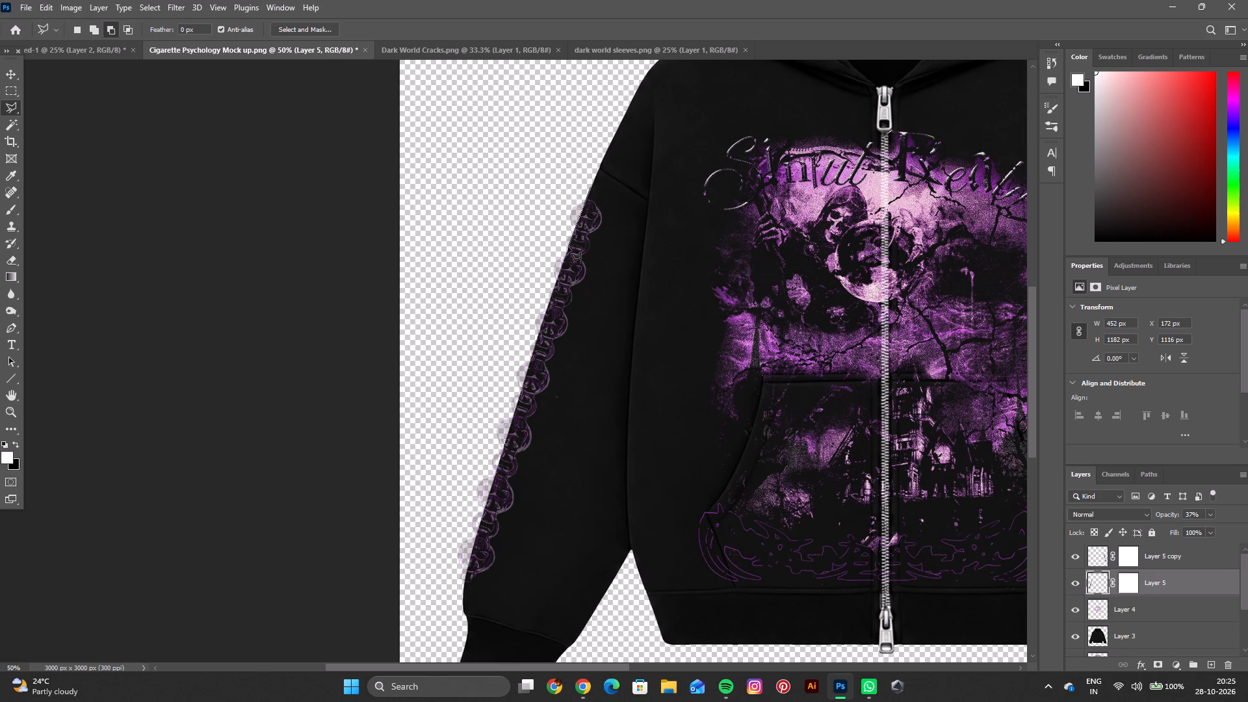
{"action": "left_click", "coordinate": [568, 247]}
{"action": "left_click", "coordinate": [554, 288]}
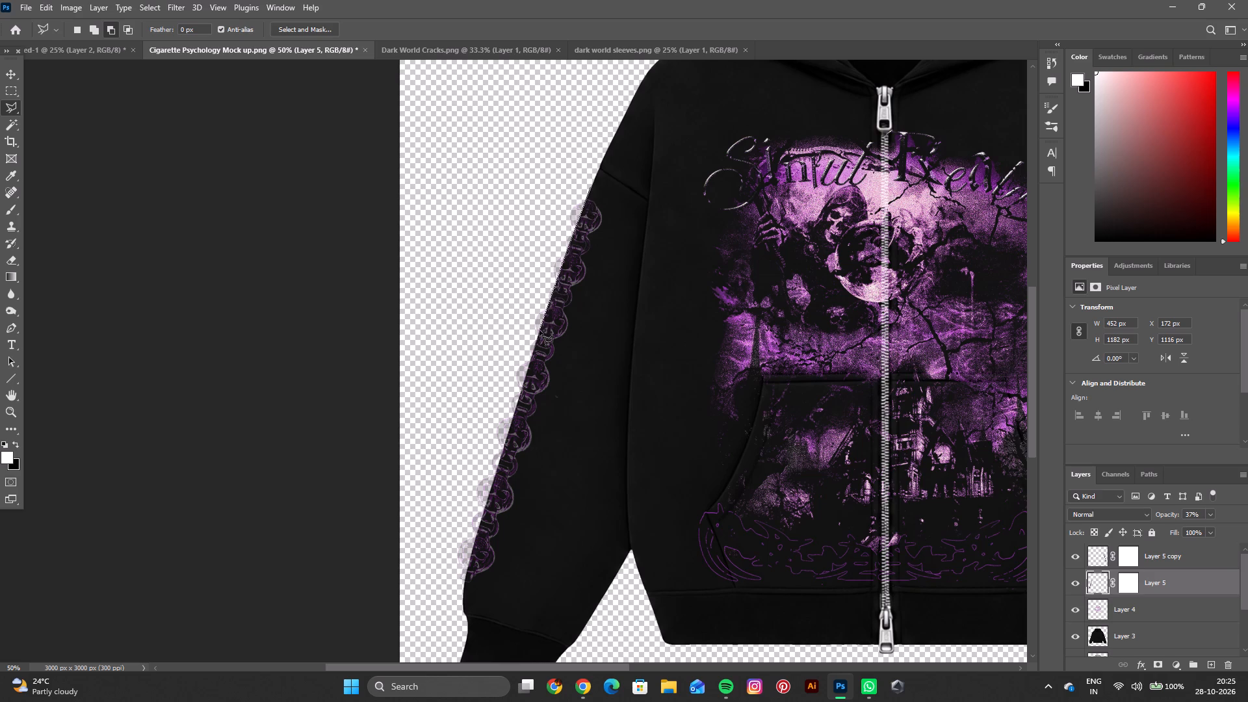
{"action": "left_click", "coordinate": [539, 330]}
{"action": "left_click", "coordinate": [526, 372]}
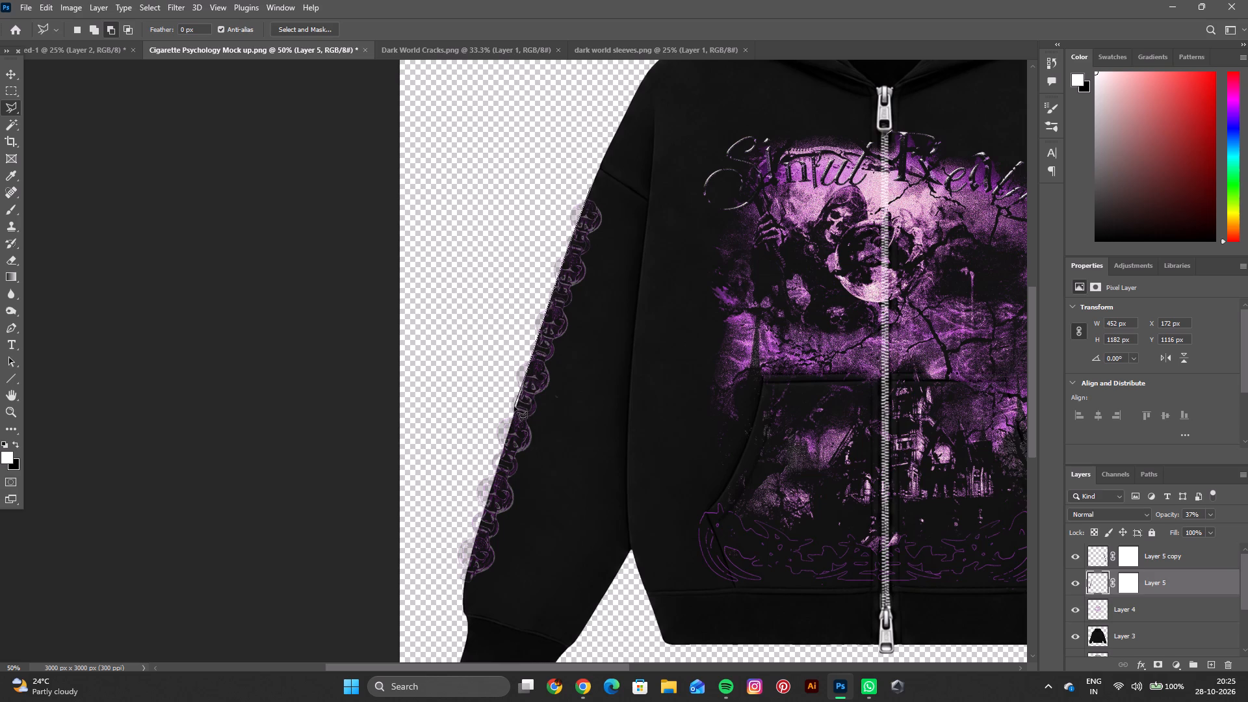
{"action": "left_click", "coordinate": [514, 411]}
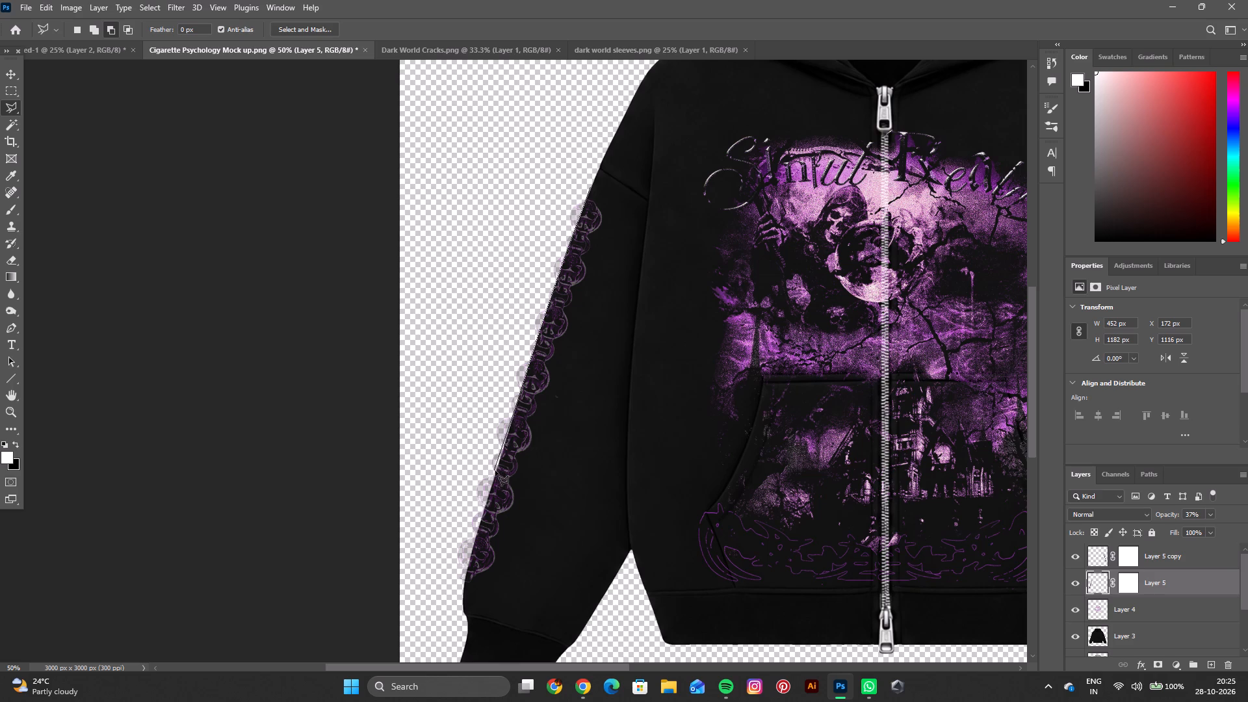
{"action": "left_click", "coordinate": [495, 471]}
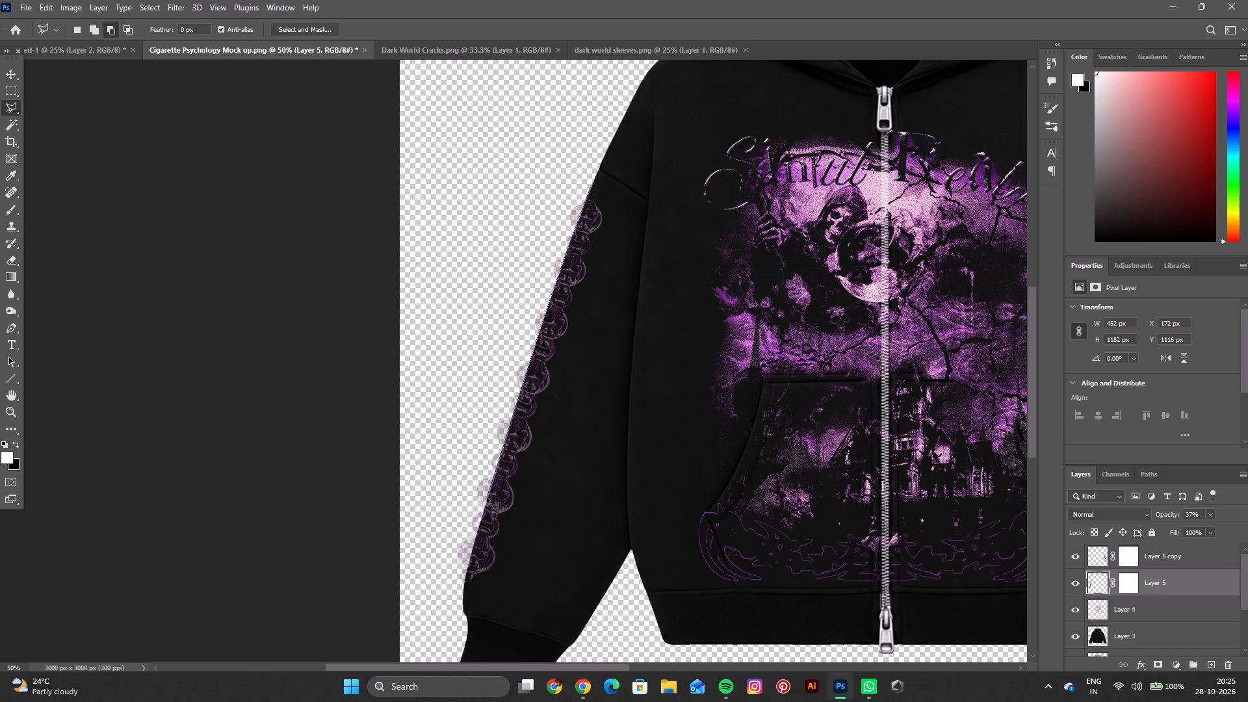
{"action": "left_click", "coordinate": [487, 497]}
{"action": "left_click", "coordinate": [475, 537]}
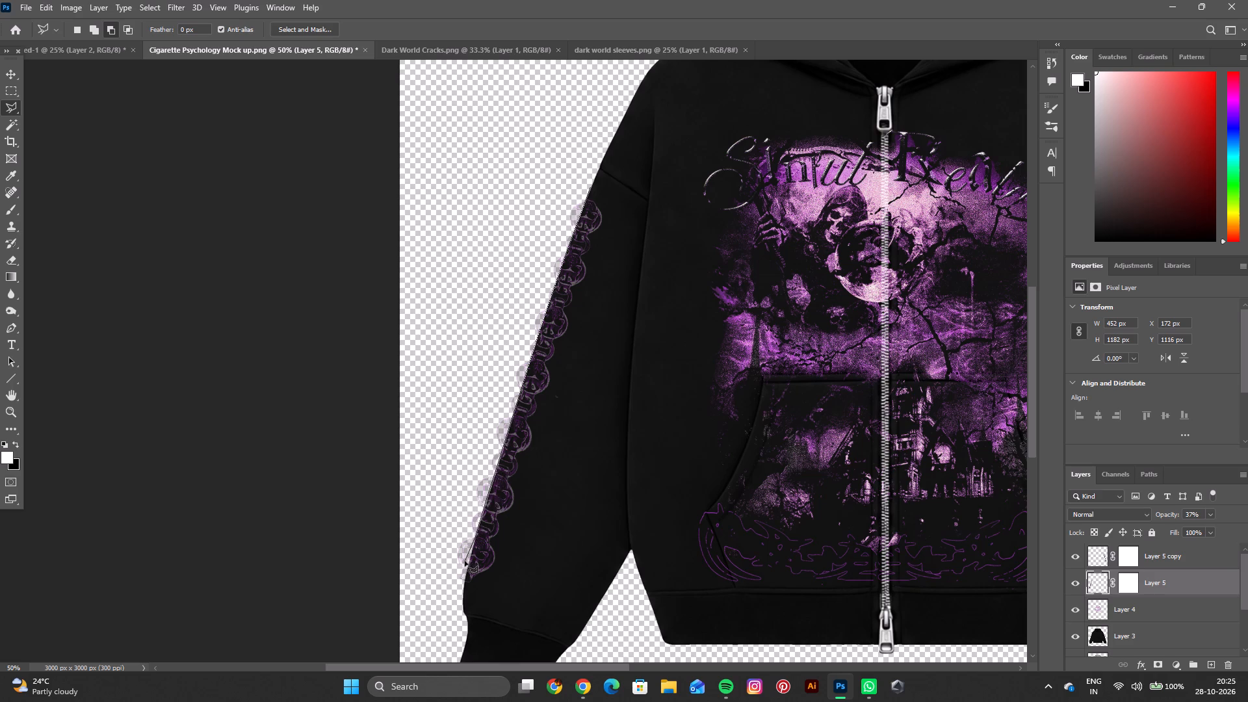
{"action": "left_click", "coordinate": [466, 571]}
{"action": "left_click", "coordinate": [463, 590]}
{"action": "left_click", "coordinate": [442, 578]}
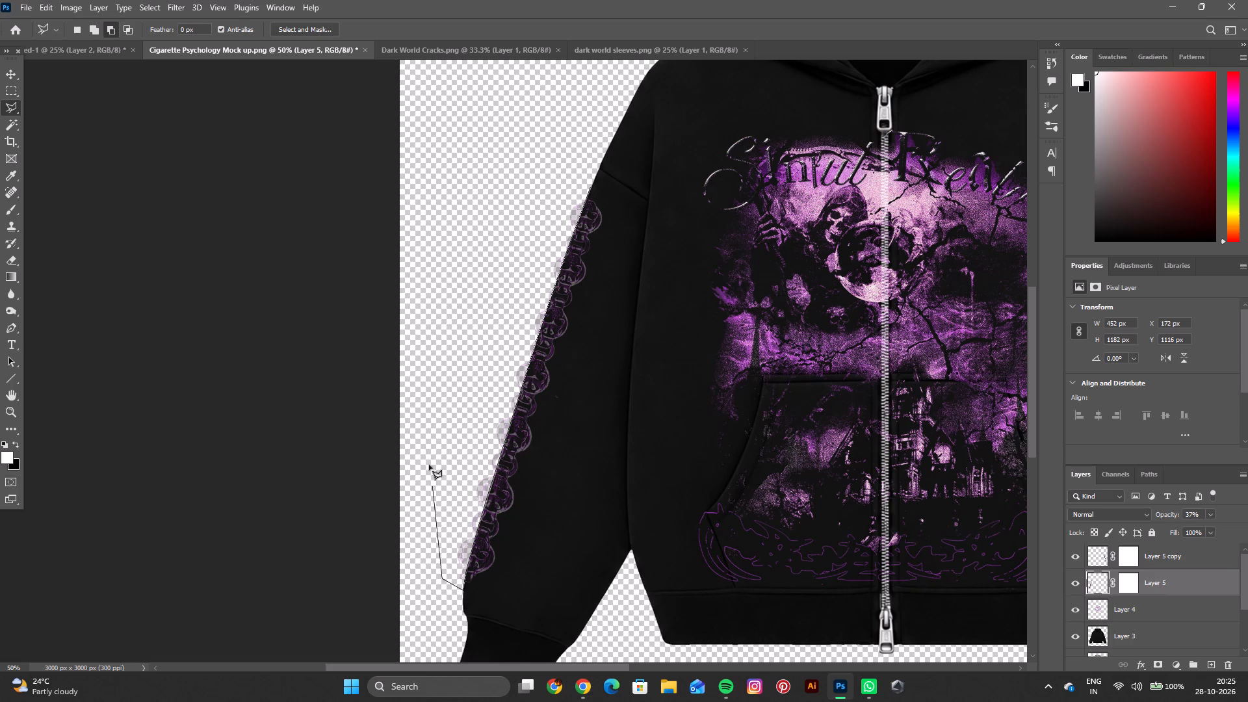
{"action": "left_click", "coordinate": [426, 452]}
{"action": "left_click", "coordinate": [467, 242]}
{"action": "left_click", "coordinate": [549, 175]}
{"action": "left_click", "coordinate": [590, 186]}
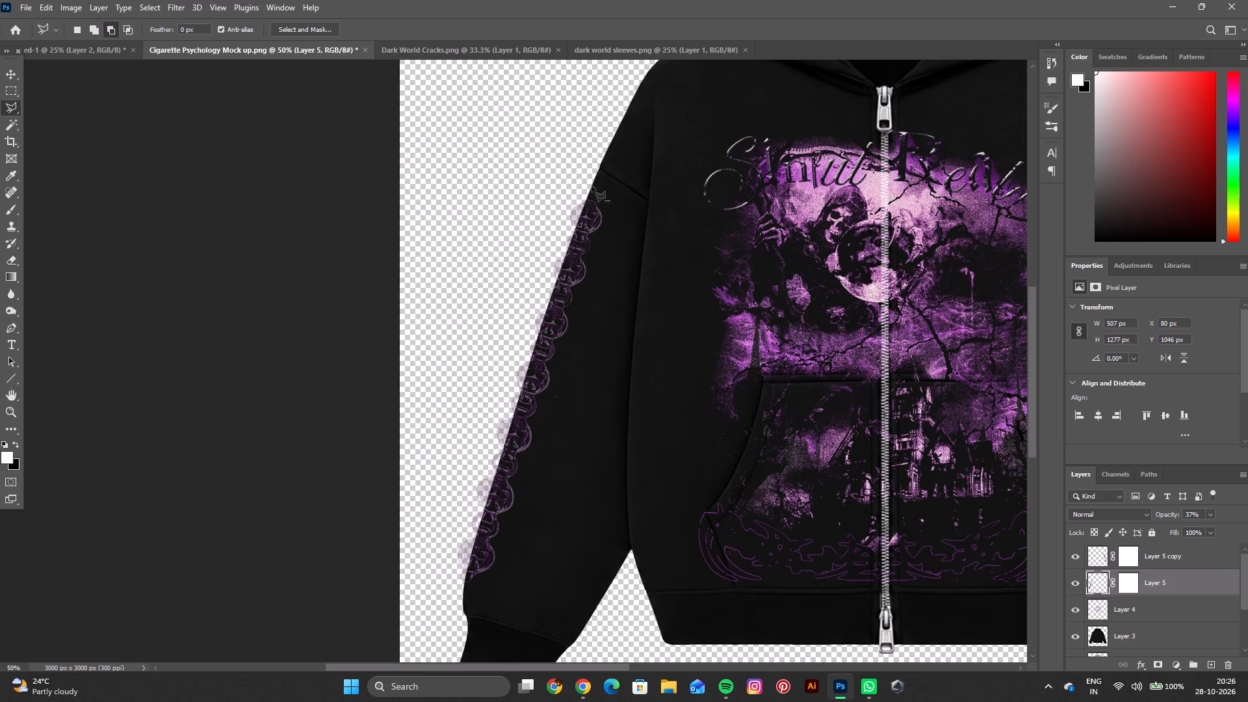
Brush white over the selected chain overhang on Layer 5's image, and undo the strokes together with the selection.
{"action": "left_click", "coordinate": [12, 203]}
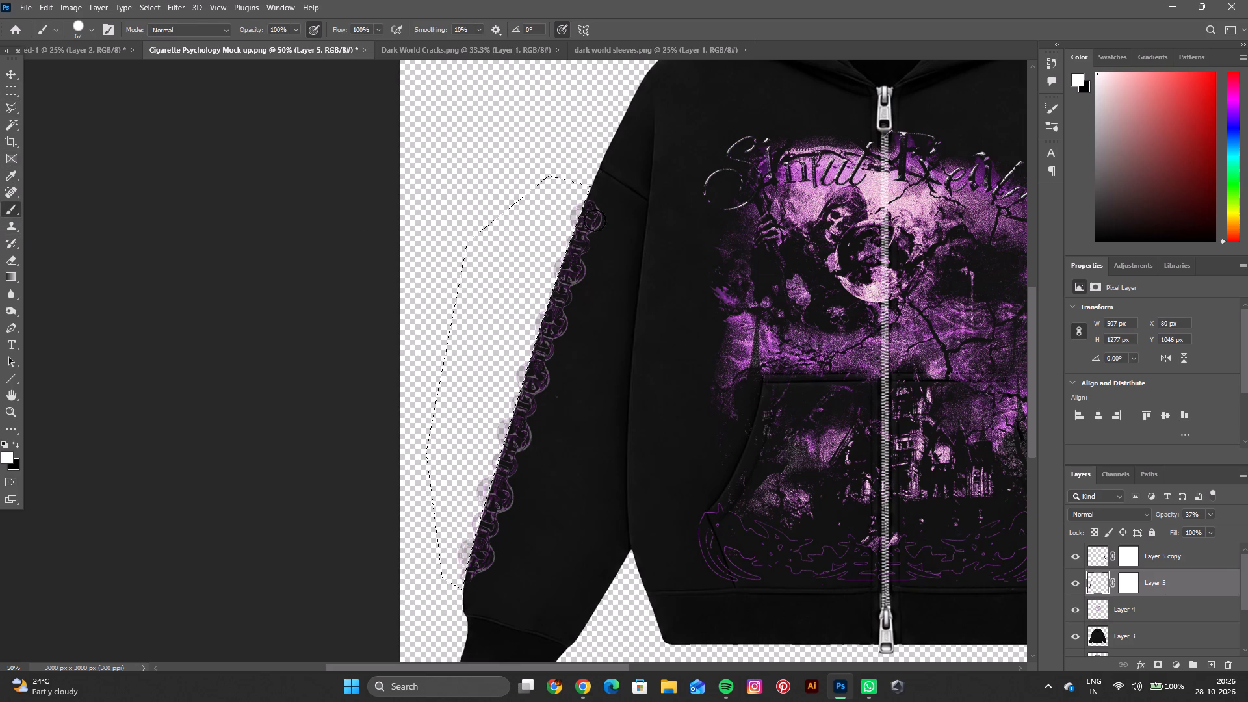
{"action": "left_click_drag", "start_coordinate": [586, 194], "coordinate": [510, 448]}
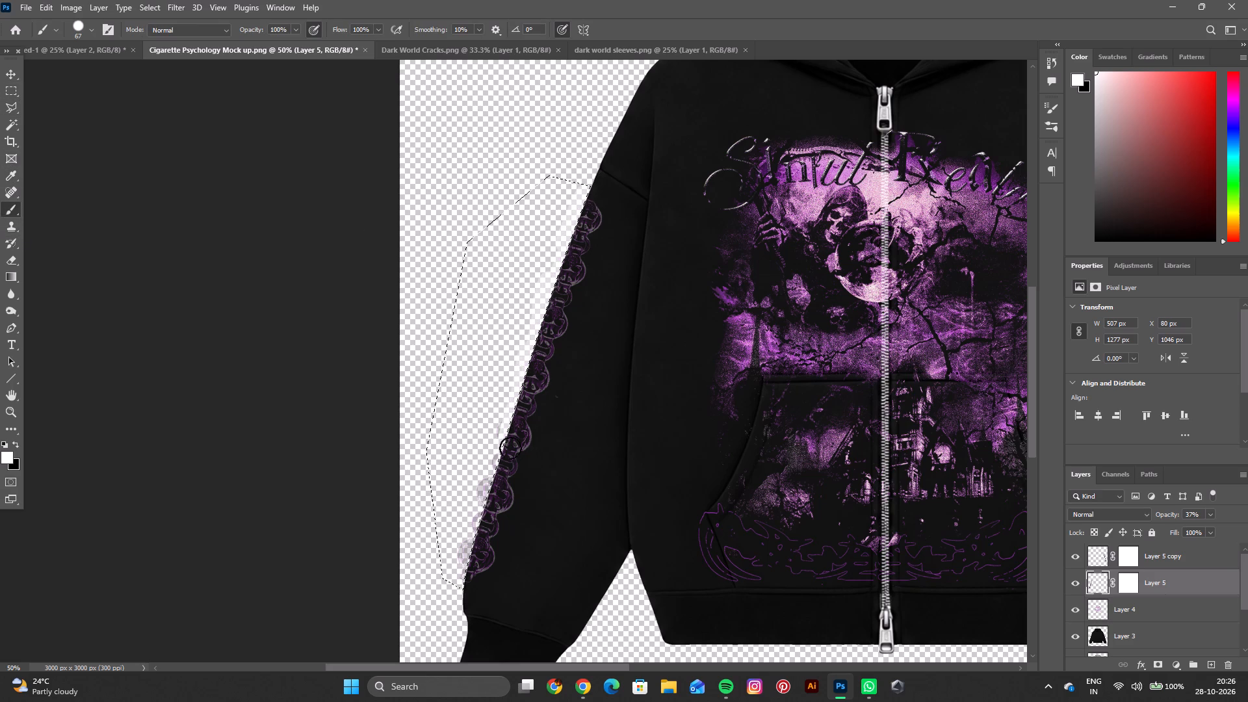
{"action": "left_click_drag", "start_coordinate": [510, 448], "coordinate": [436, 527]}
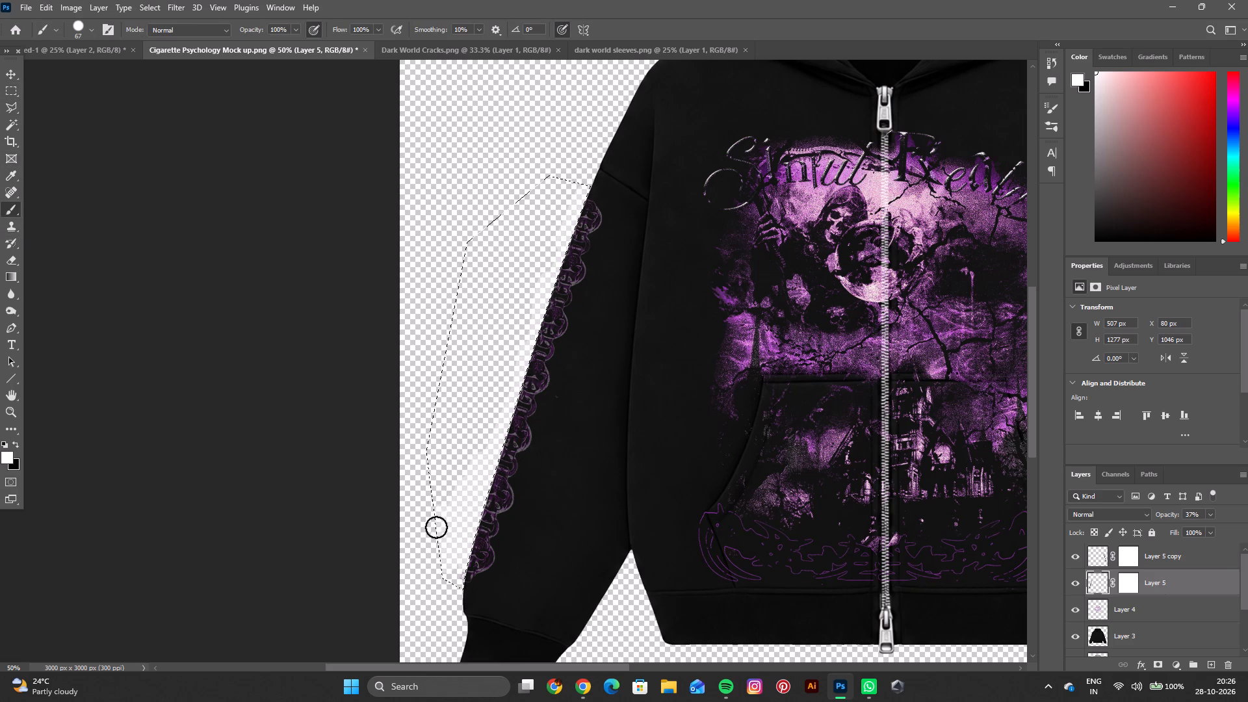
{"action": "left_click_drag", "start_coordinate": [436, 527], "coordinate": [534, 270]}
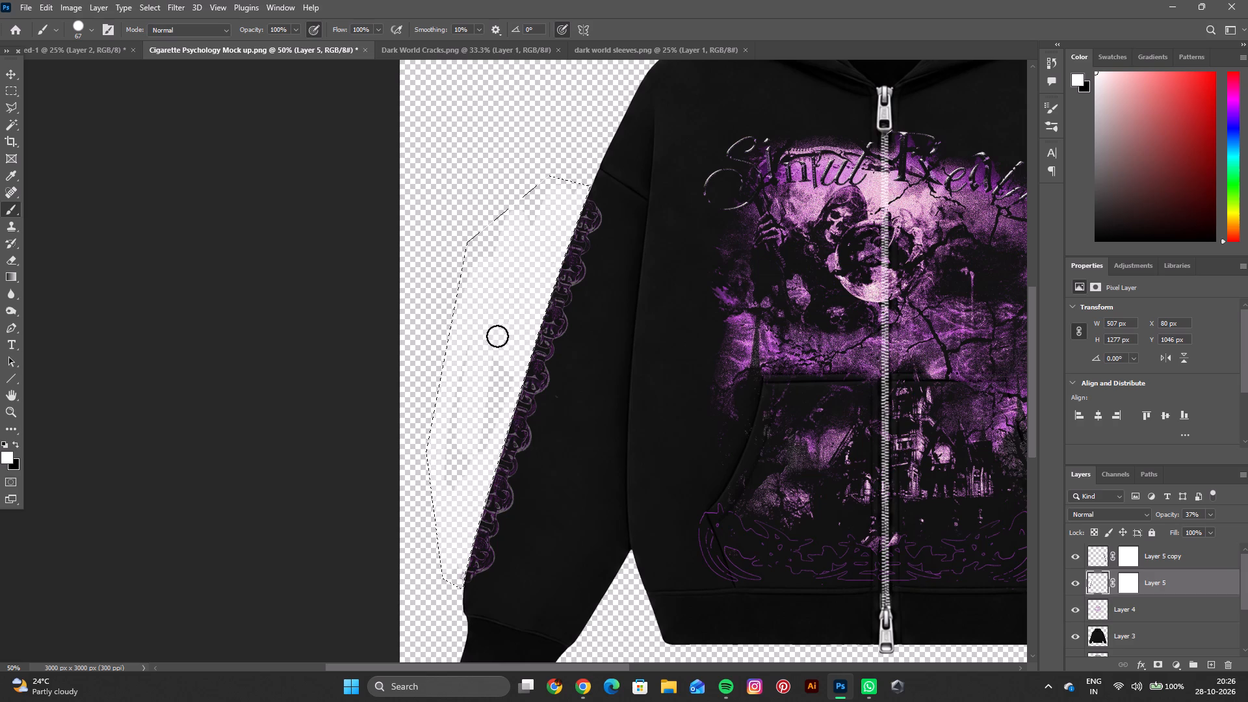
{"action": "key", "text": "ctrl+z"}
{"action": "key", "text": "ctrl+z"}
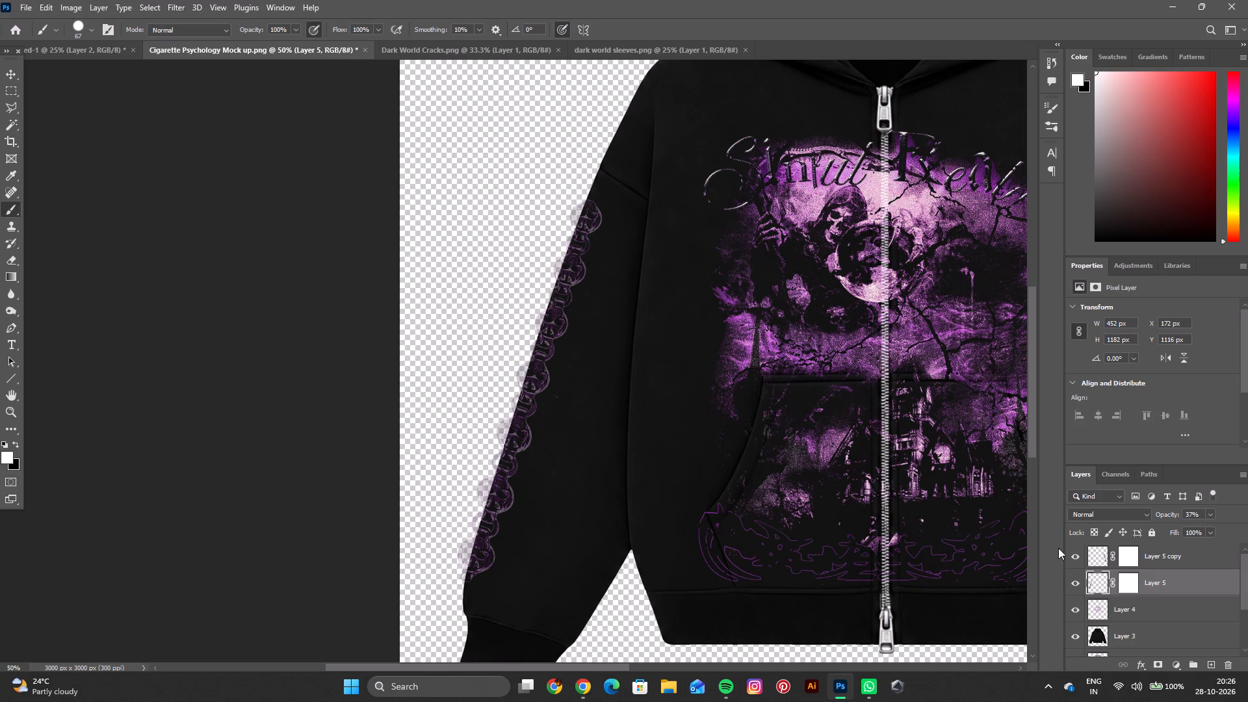
Make Layer 5's layer mask the editing target, with the Polygonal Lasso tool active.
{"action": "left_click", "coordinate": [1130, 587]}
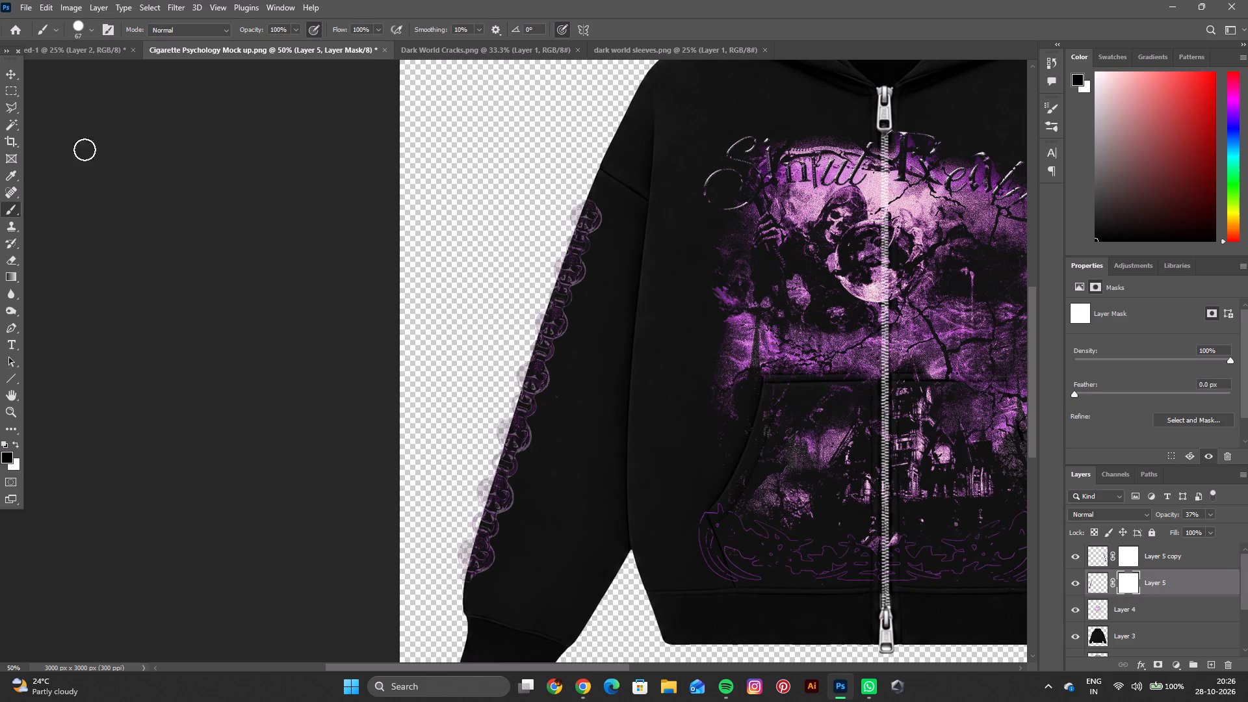
{"action": "left_click", "coordinate": [4, 108]}
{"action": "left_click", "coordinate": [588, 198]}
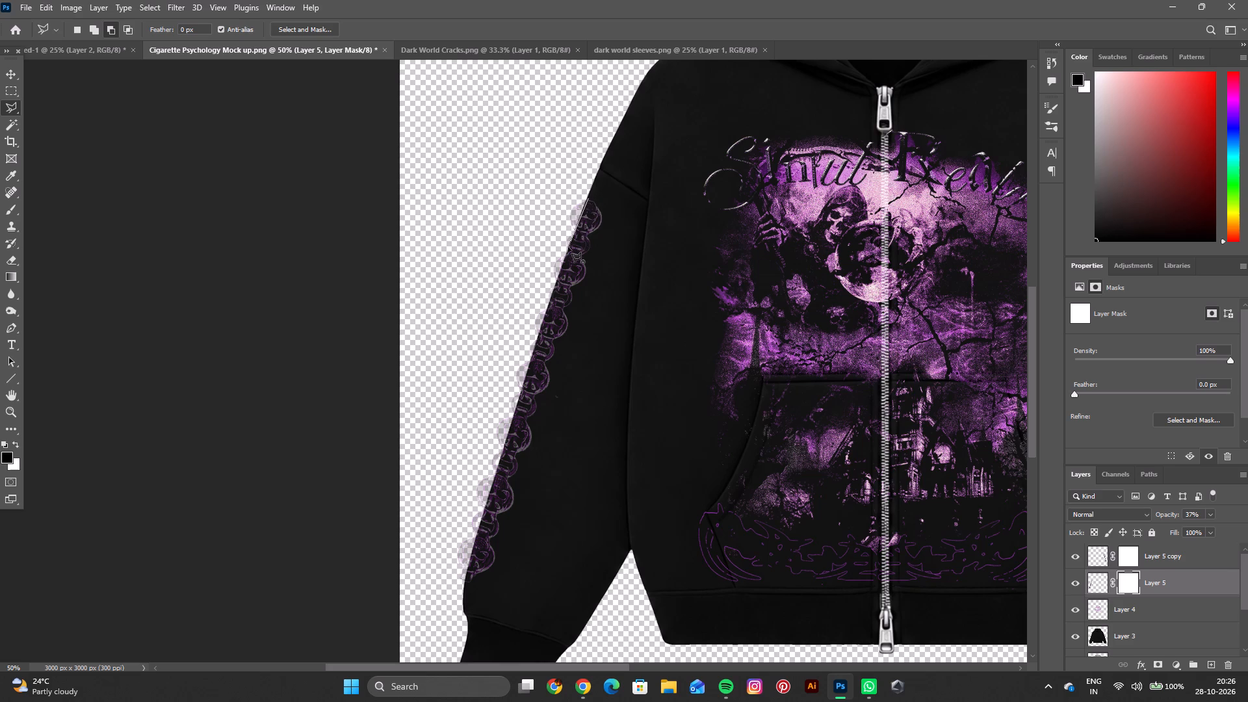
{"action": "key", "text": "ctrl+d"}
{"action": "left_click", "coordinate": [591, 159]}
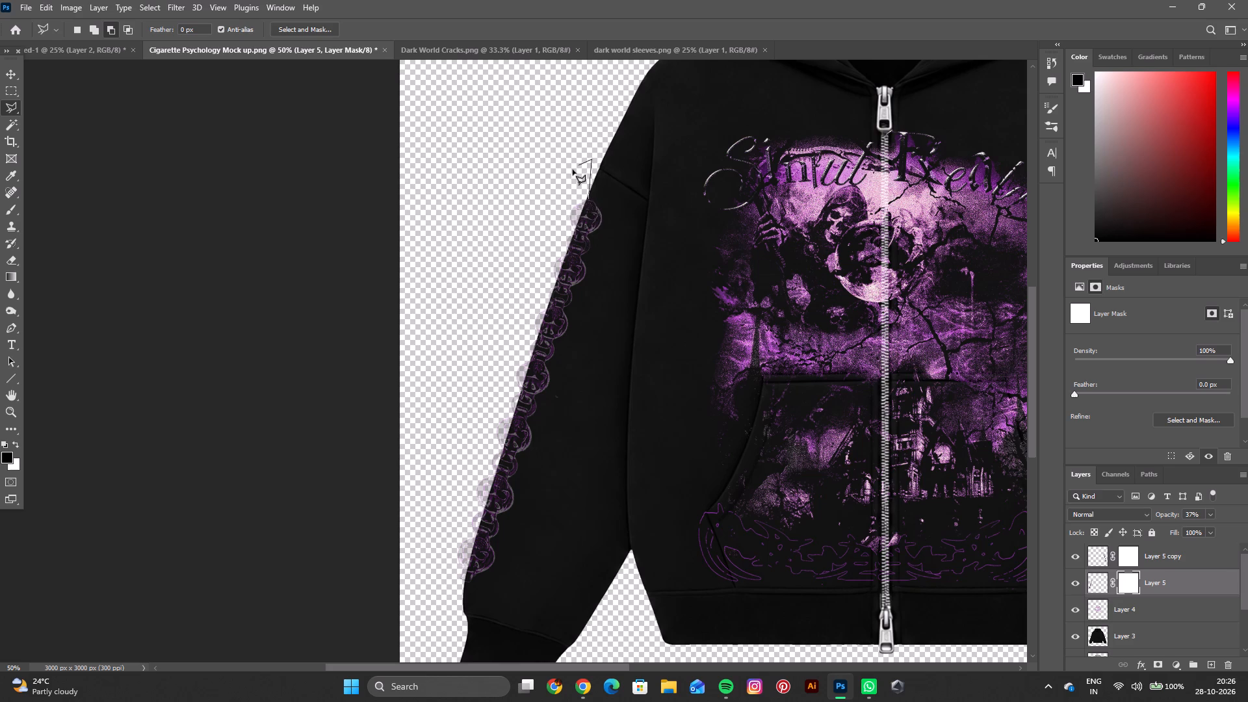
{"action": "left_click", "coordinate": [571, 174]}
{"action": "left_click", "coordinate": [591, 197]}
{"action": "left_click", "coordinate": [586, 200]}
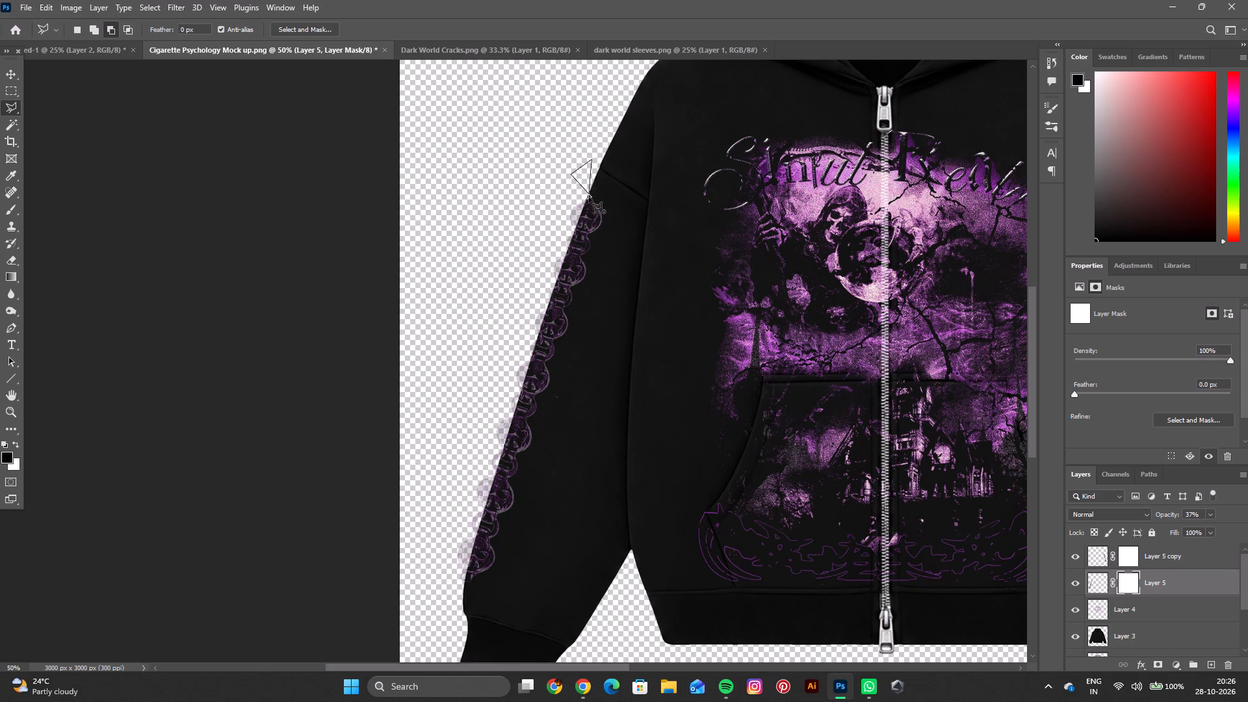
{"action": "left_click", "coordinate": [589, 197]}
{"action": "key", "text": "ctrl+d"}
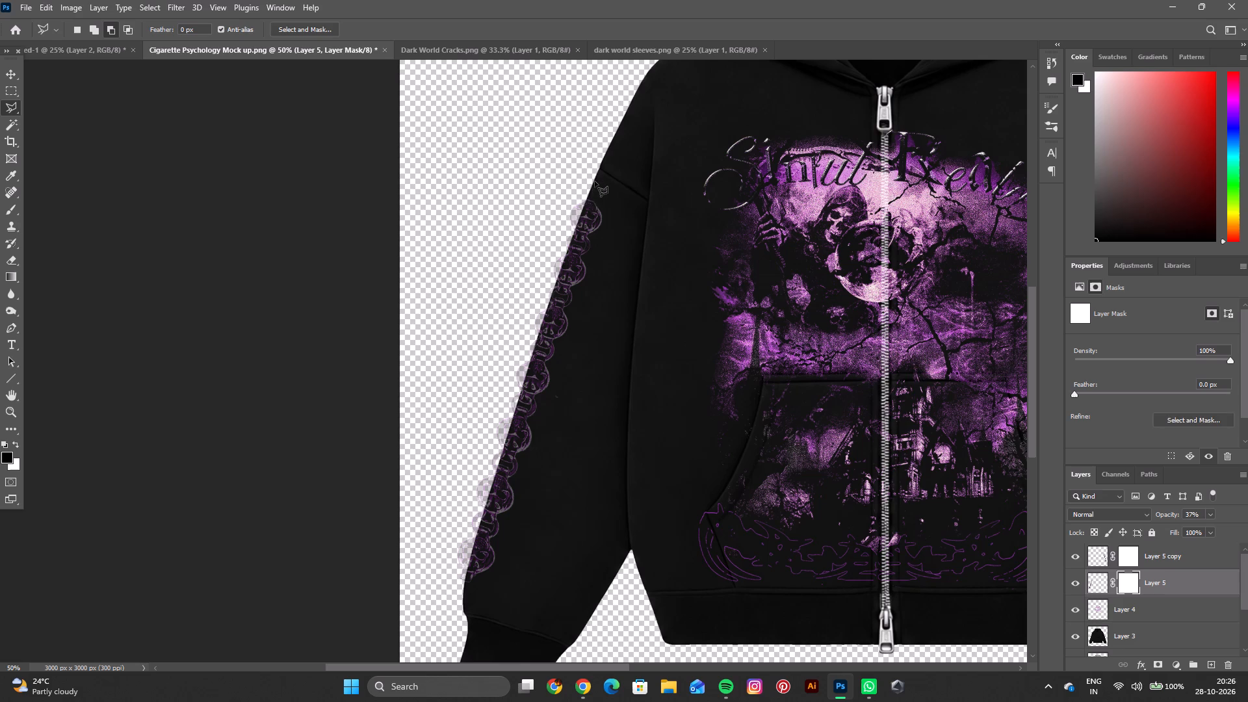
Enclose the chain overhang outside the left-hand sleeve in a Polygonal Lasso selection that follows the sleeve's outer edge.
{"action": "left_click", "coordinate": [595, 181]}
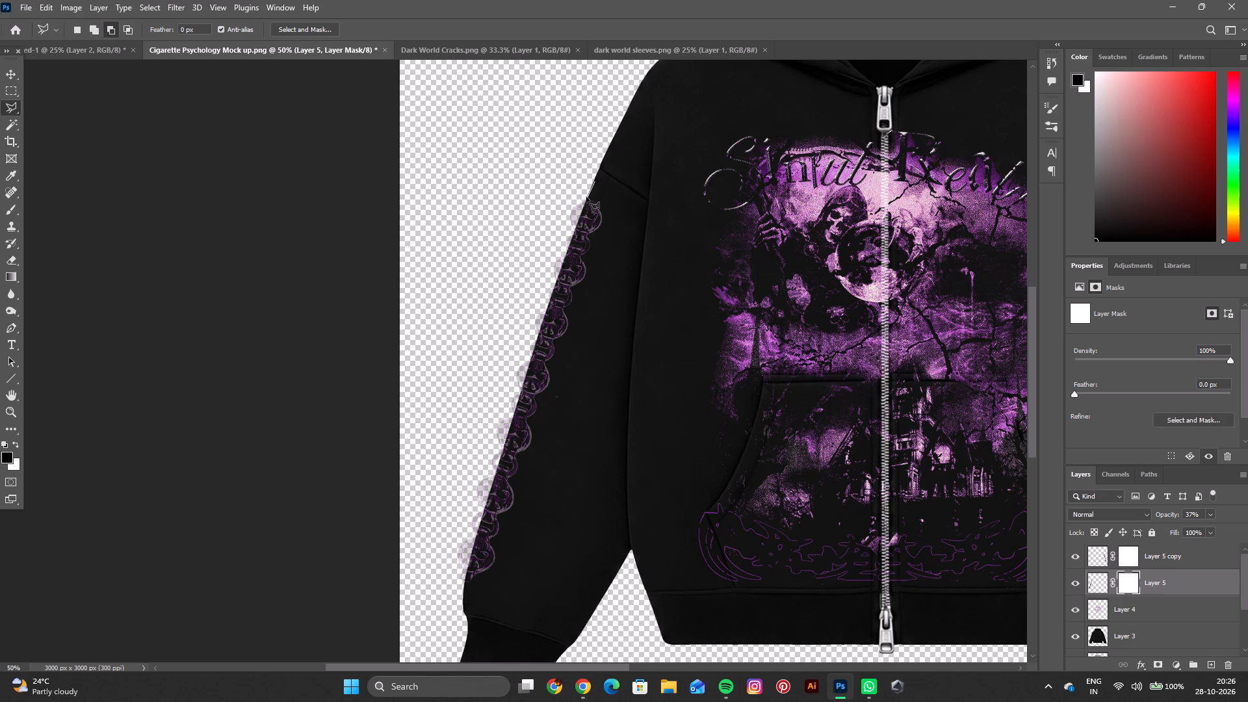
{"action": "left_click", "coordinate": [585, 200]}
{"action": "left_click", "coordinate": [577, 224]}
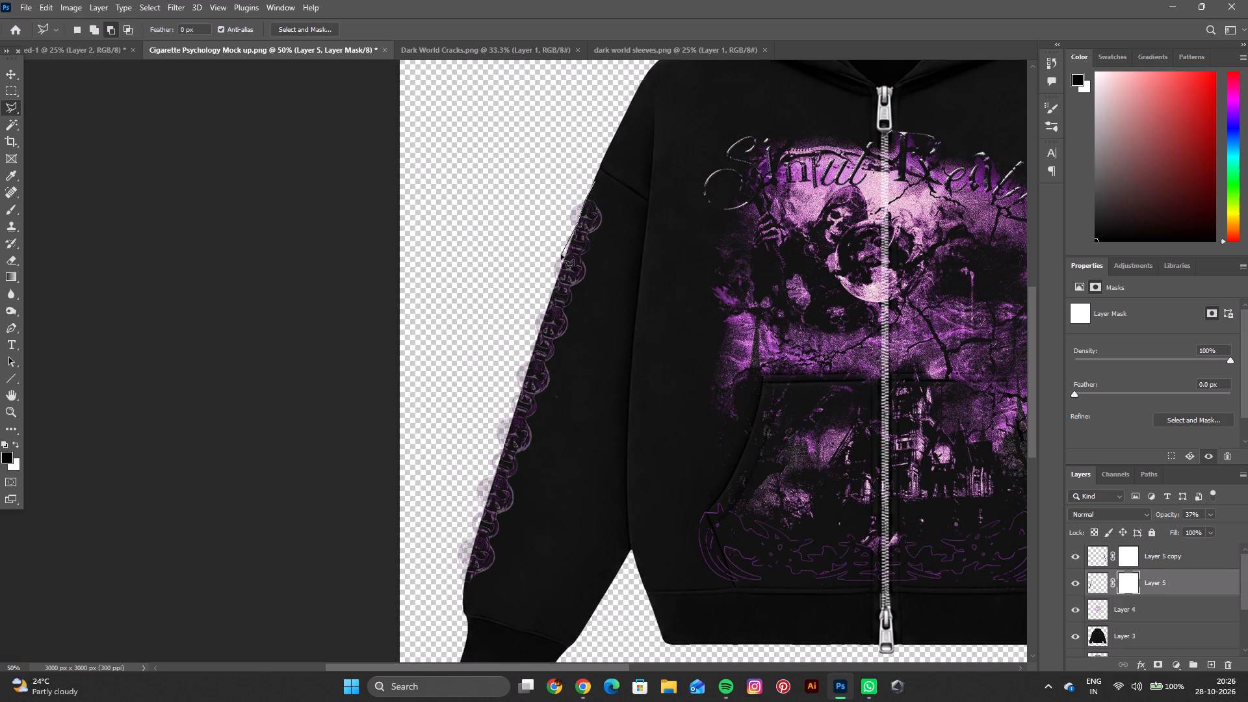
{"action": "left_click", "coordinate": [561, 266]}
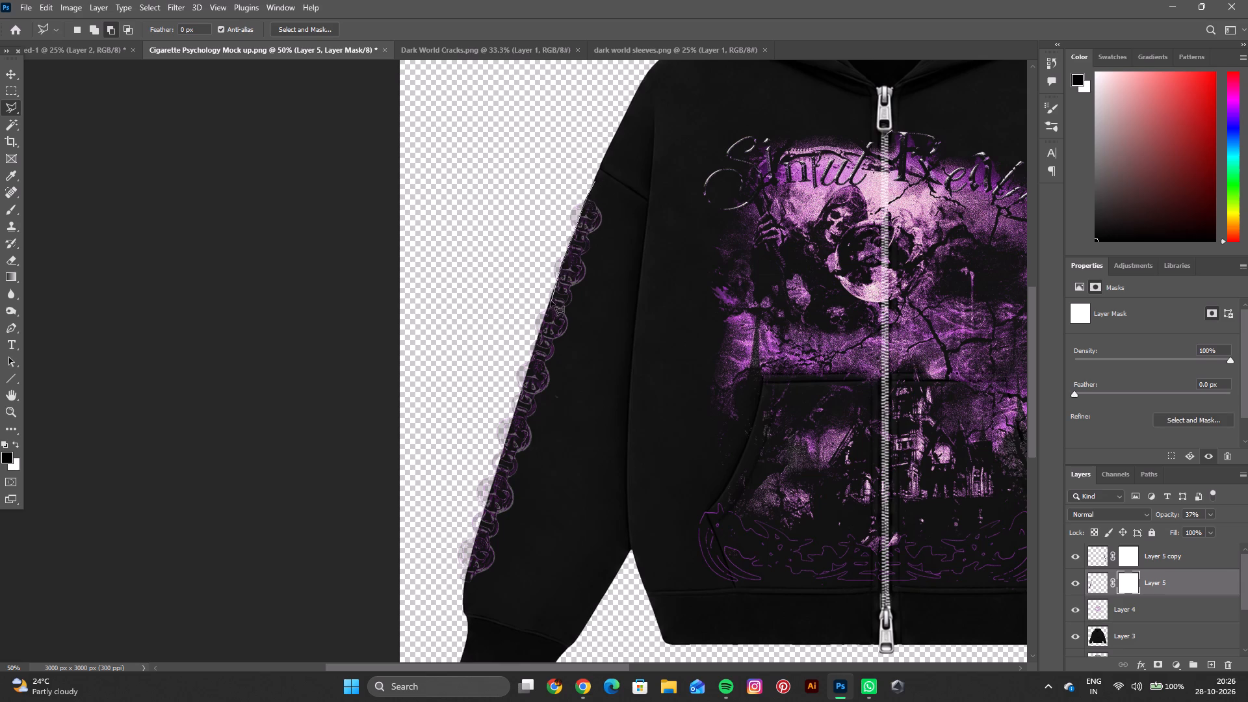
{"action": "left_click", "coordinate": [549, 301]}
{"action": "left_click", "coordinate": [538, 333]}
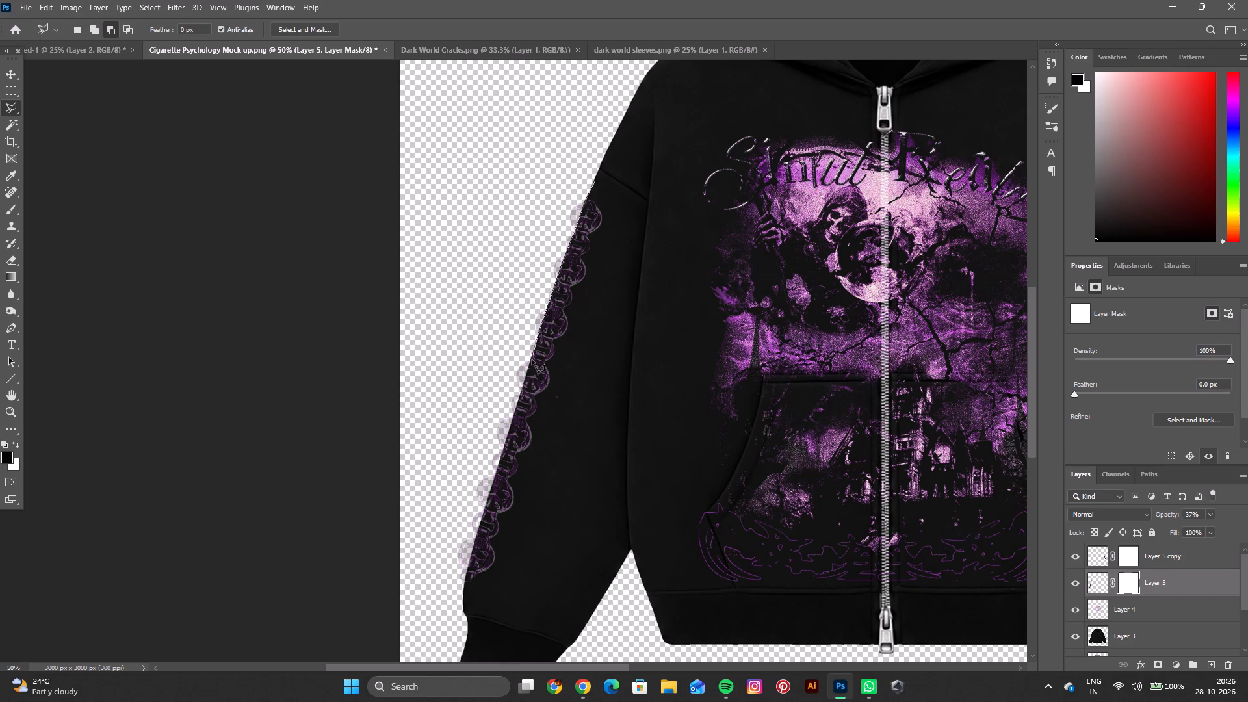
{"action": "left_click", "coordinate": [528, 364]}
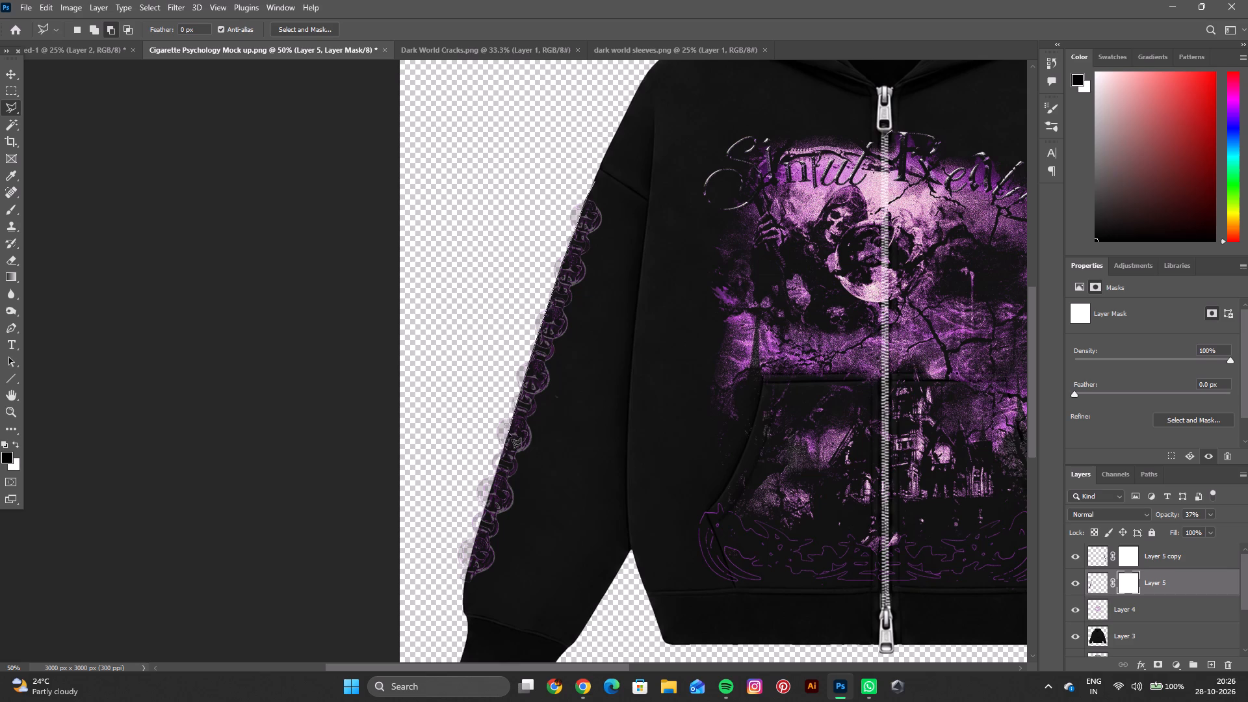
{"action": "left_click", "coordinate": [506, 436]}
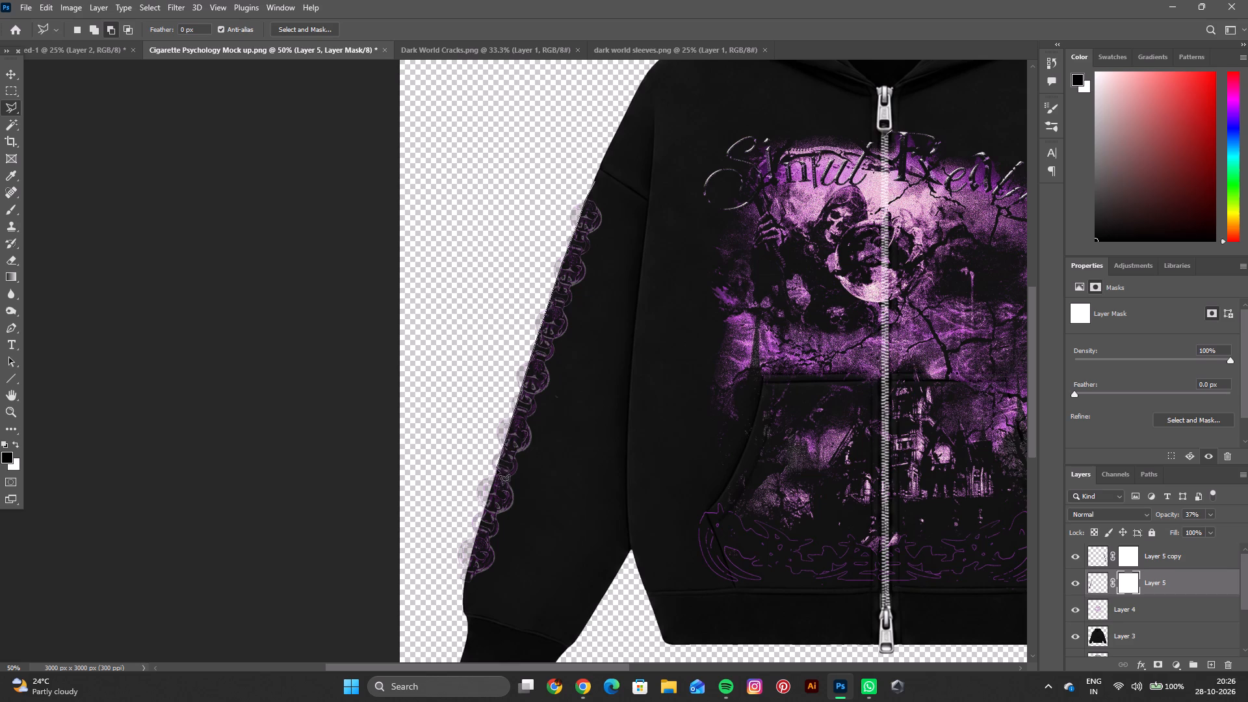
{"action": "left_click", "coordinate": [495, 474]}
{"action": "left_click", "coordinate": [478, 528]}
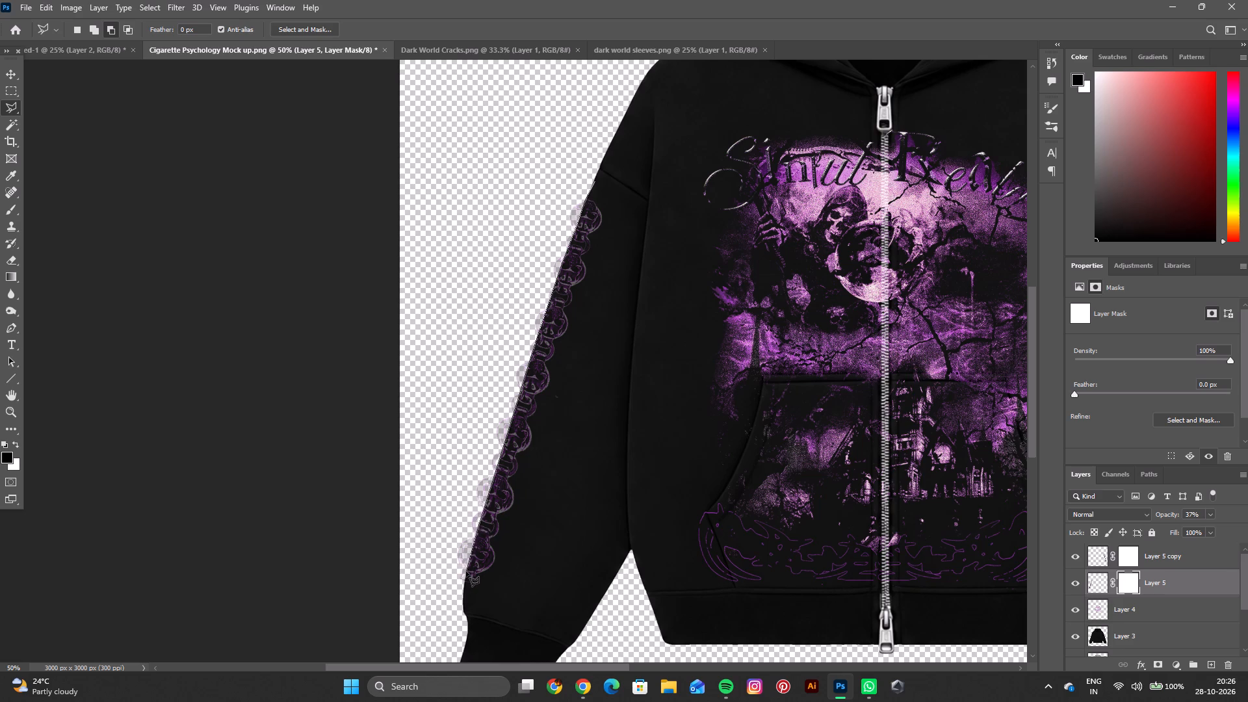
{"action": "left_click", "coordinate": [466, 571]}
{"action": "left_click", "coordinate": [463, 588]}
{"action": "left_click_drag", "start_coordinate": [447, 570], "coordinate": [445, 564]}
{"action": "left_click", "coordinate": [438, 467]}
{"action": "left_click", "coordinate": [499, 294]}
{"action": "left_click", "coordinate": [543, 198]}
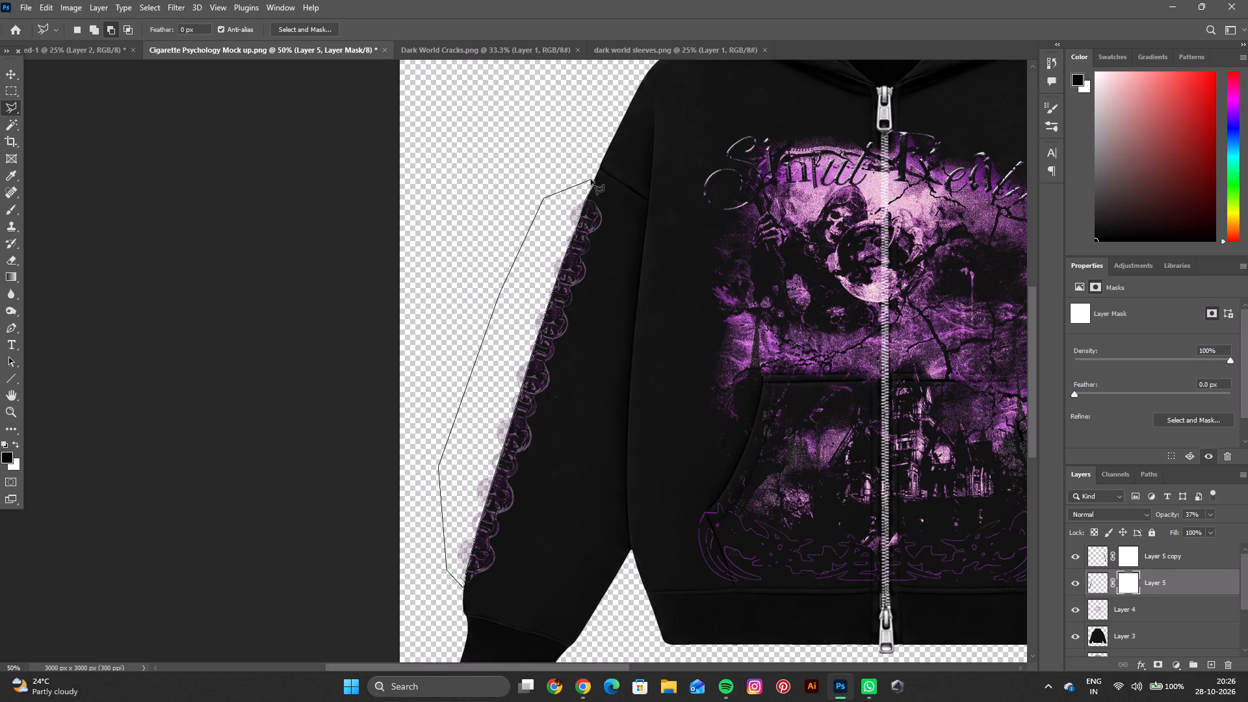
{"action": "left_click", "coordinate": [593, 180]}
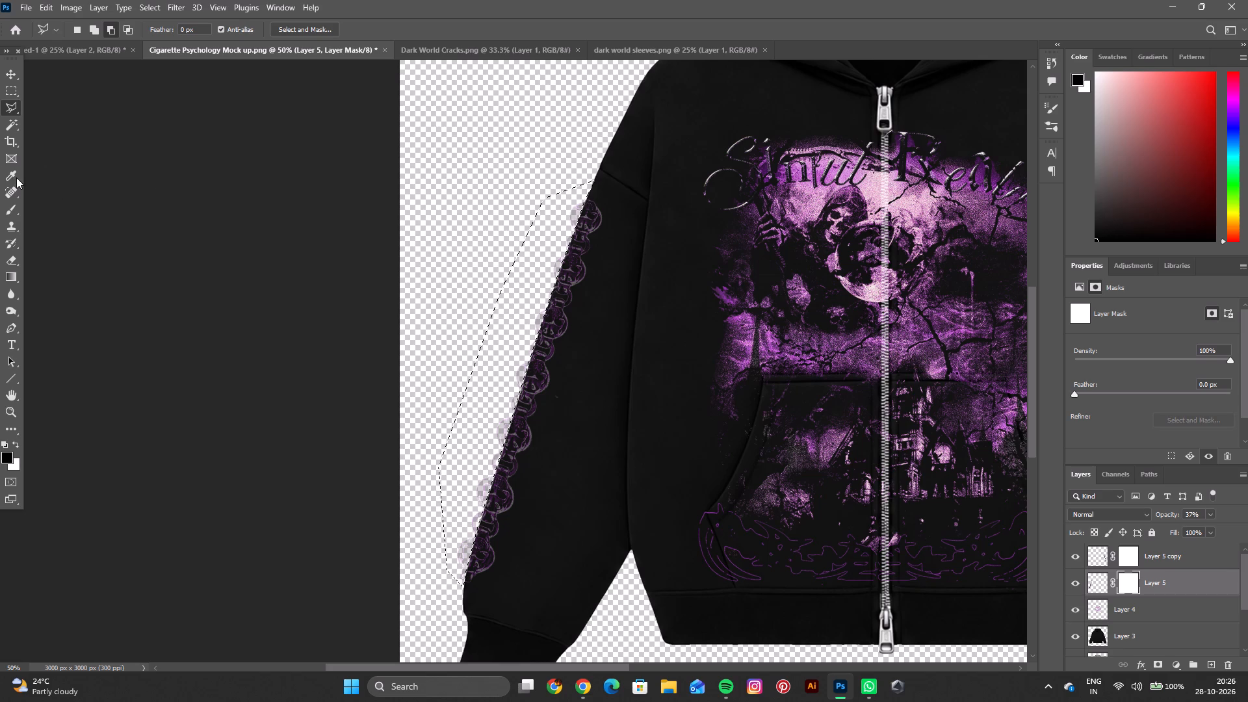
Brush black over the selected chain overhang on Layer 5's mask to hide it, and clear the selection.
{"action": "left_click", "coordinate": [21, 207]}
{"action": "left_click_drag", "start_coordinate": [580, 200], "coordinate": [543, 311]}
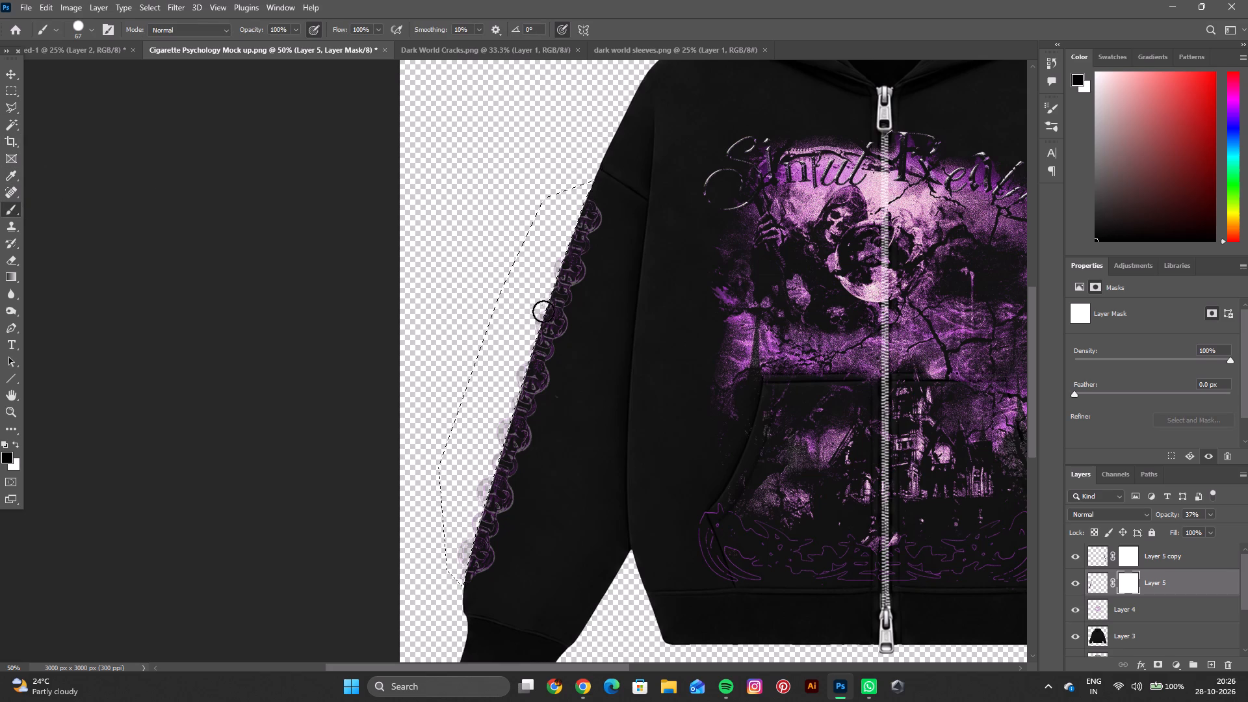
{"action": "left_click_drag", "start_coordinate": [543, 311], "coordinate": [449, 572]}
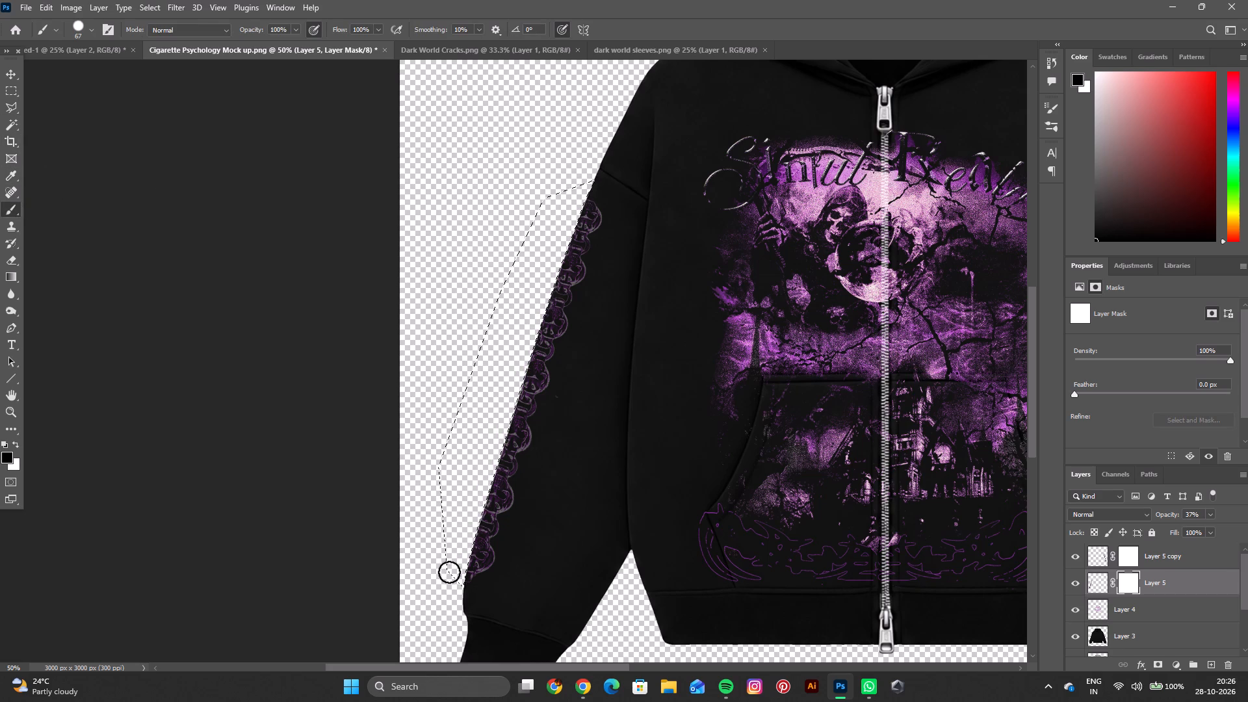
{"action": "left_click_drag", "start_coordinate": [449, 572], "coordinate": [588, 324]}
{"action": "key", "text": "ctrl+d"}
Enclose the chain overhang outside the right-hand sleeve in a Polygonal Lasso selection along the sleeve's outer edge.
{"action": "key", "text": "space"}
{"action": "key", "text": "space"}
{"action": "key", "text": "space"}
{"action": "key", "text": "space"}
{"action": "key", "text": "space"}
{"action": "key", "text": "space"}
{"action": "key", "text": "space"}
{"action": "key", "text": "space"}
{"action": "key", "text": "space"}
{"action": "key", "text": "space"}
{"action": "key", "text": "space"}
{"action": "key", "text": "space"}
{"action": "key", "text": "space"}
{"action": "key", "text": "space"}
{"action": "key", "text": "space"}
{"action": "key", "text": "space"}
{"action": "key", "text": "space"}
{"action": "key", "text": "space"}
{"action": "key", "text": "space"}
{"action": "key", "text": "space"}
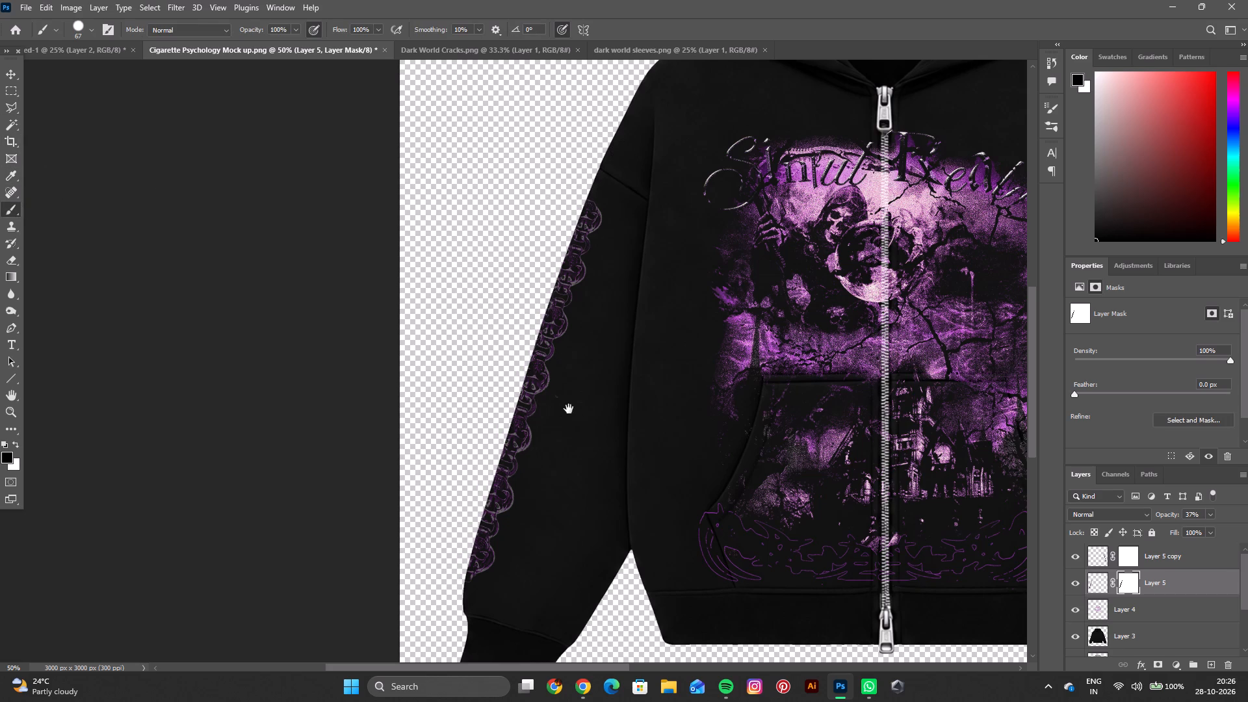
{"action": "left_click_drag", "start_coordinate": [569, 409], "coordinate": [155, 331]}
{"action": "left_click_drag", "start_coordinate": [596, 284], "coordinate": [443, 361]}
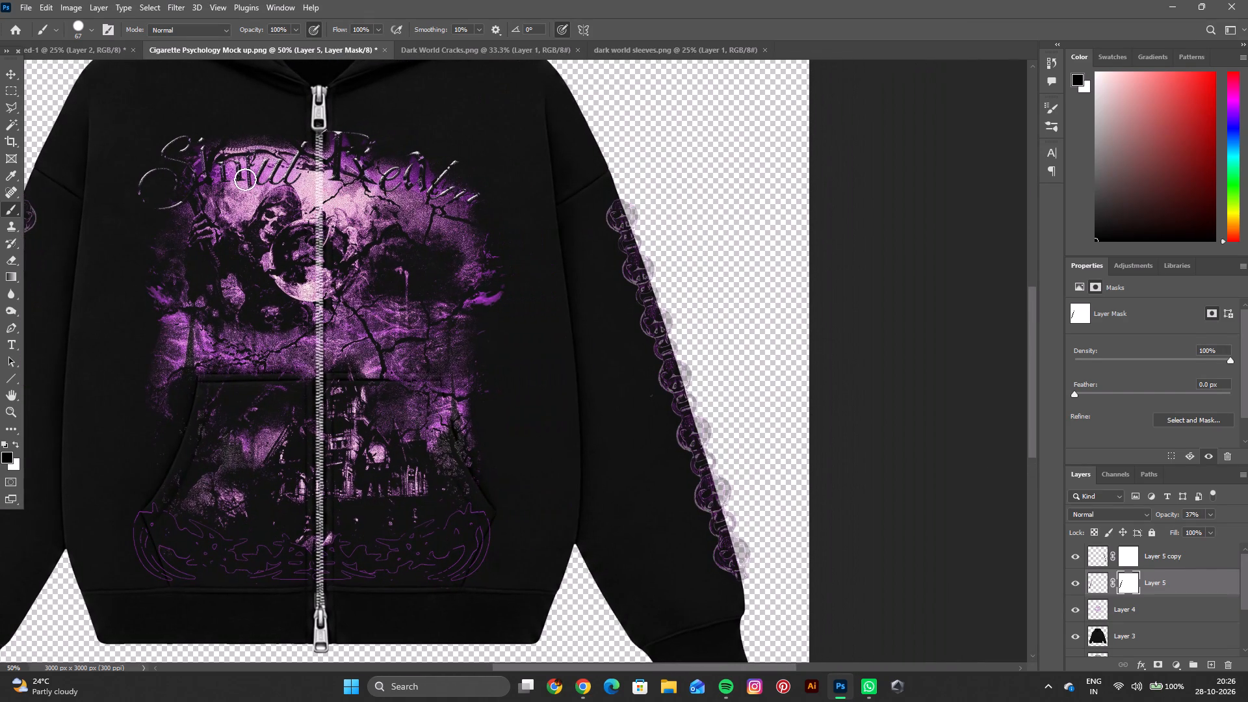
{"action": "left_click", "coordinate": [12, 103]}
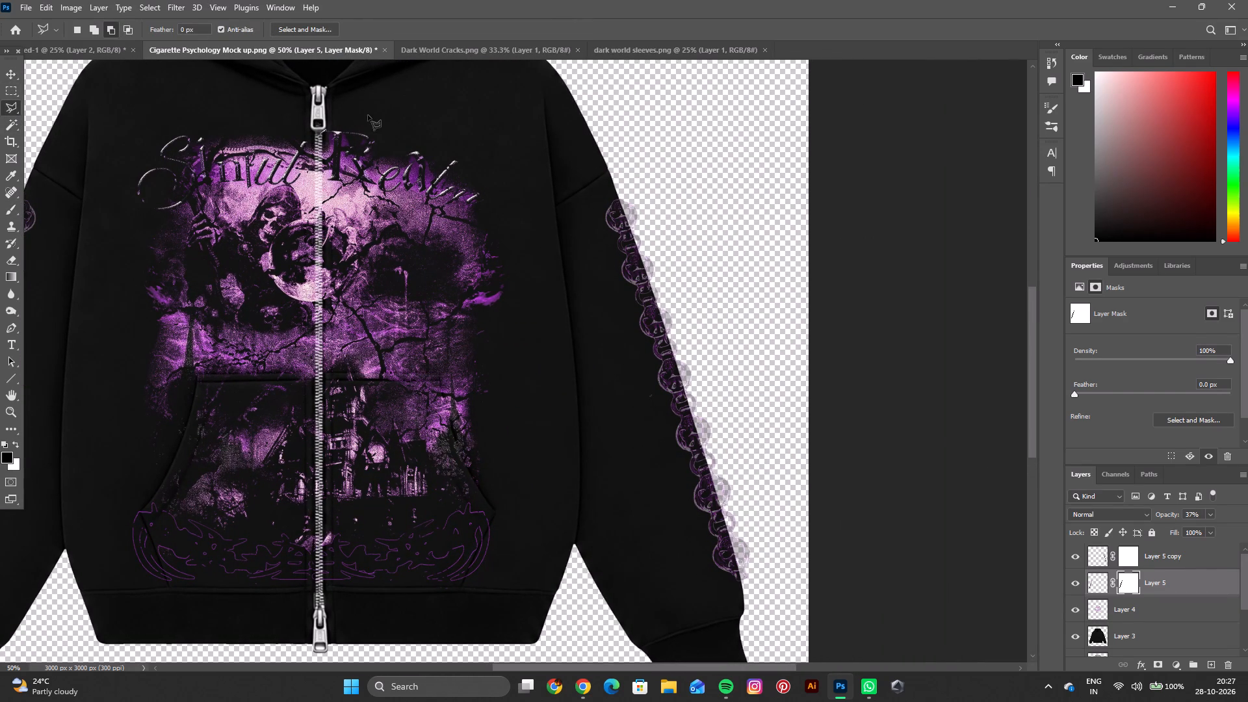
{"action": "left_click", "coordinate": [617, 193]}
{"action": "left_click", "coordinate": [632, 235]}
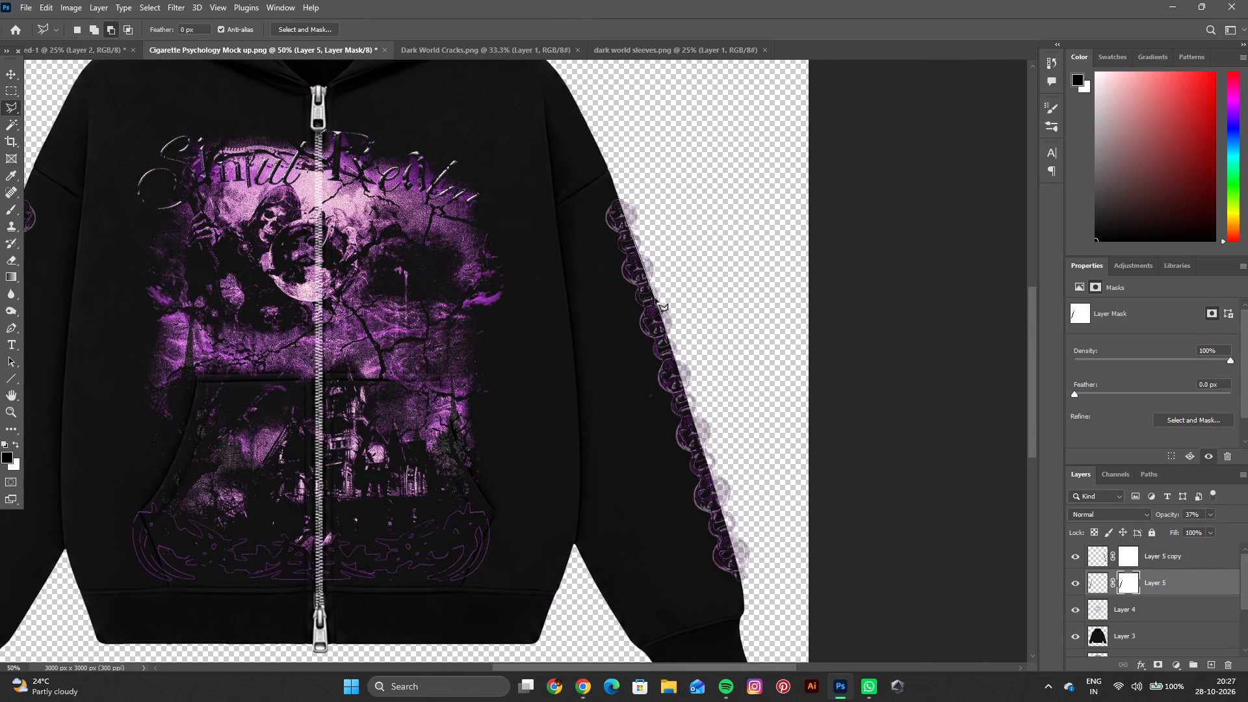
{"action": "left_click", "coordinate": [655, 299]}
{"action": "left_click", "coordinate": [675, 359]}
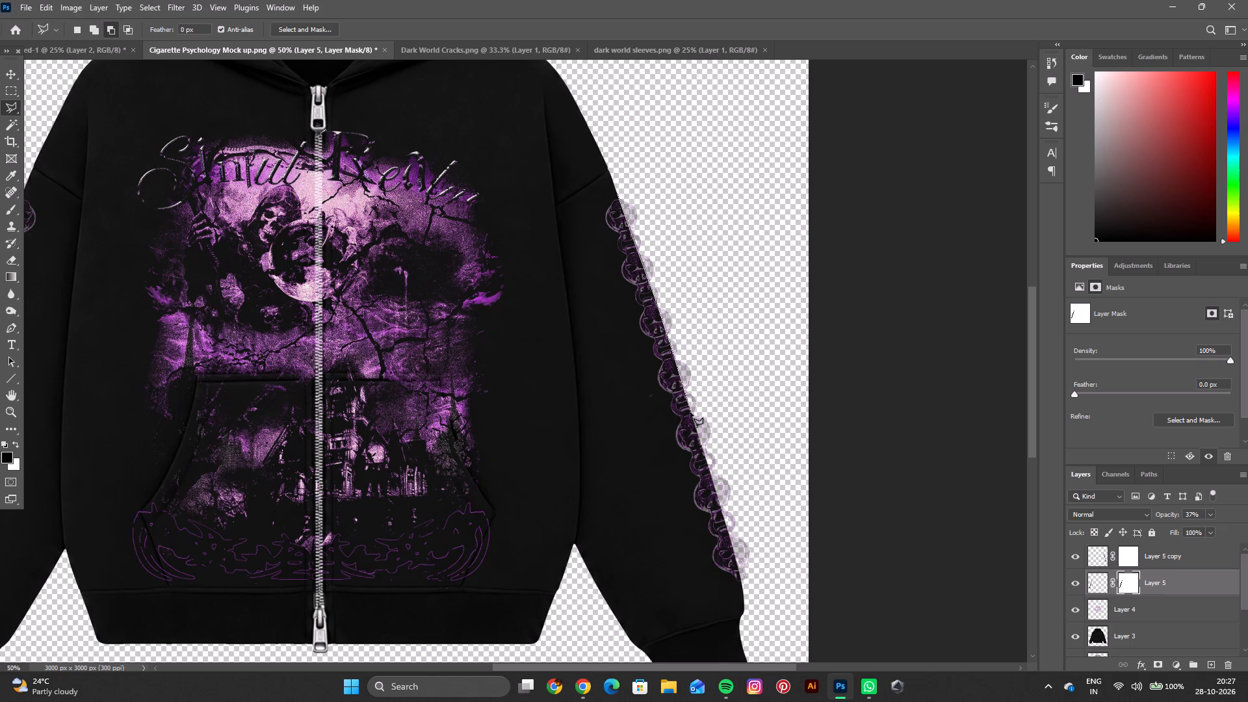
{"action": "left_click", "coordinate": [694, 423]}
{"action": "left_click", "coordinate": [718, 502]}
{"action": "left_click", "coordinate": [734, 553]}
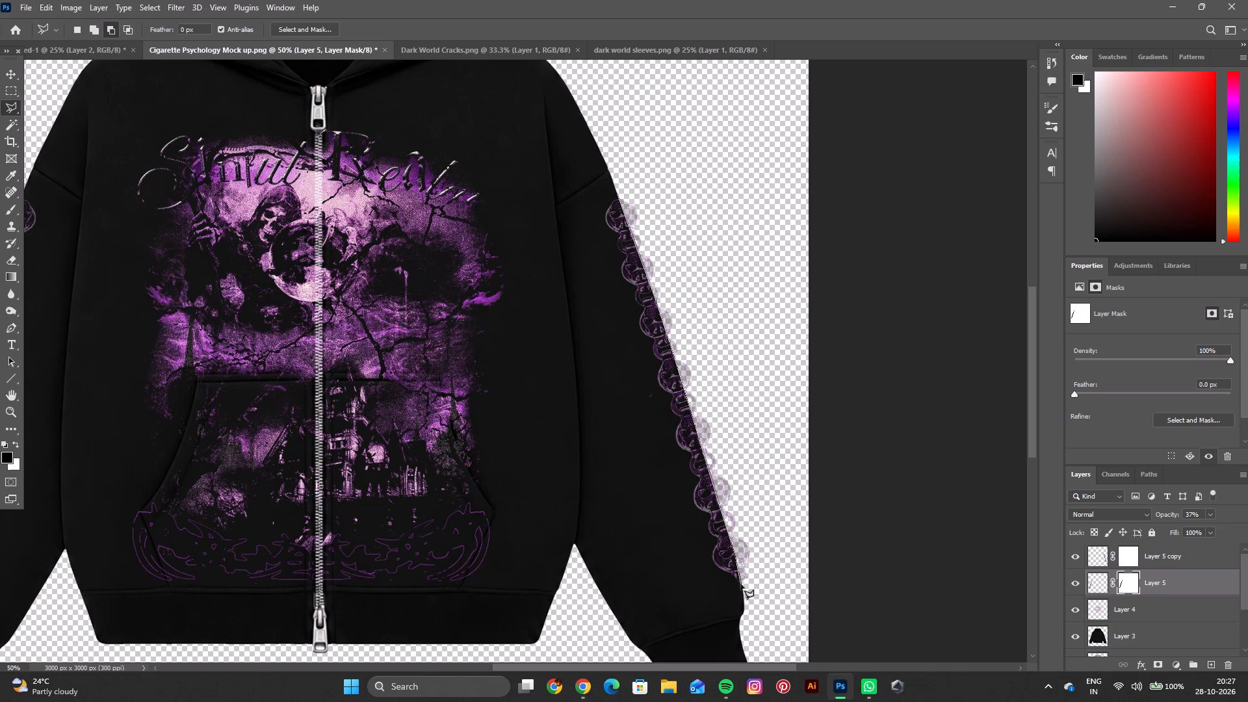
{"action": "left_click", "coordinate": [742, 586]}
{"action": "left_click", "coordinate": [744, 597]}
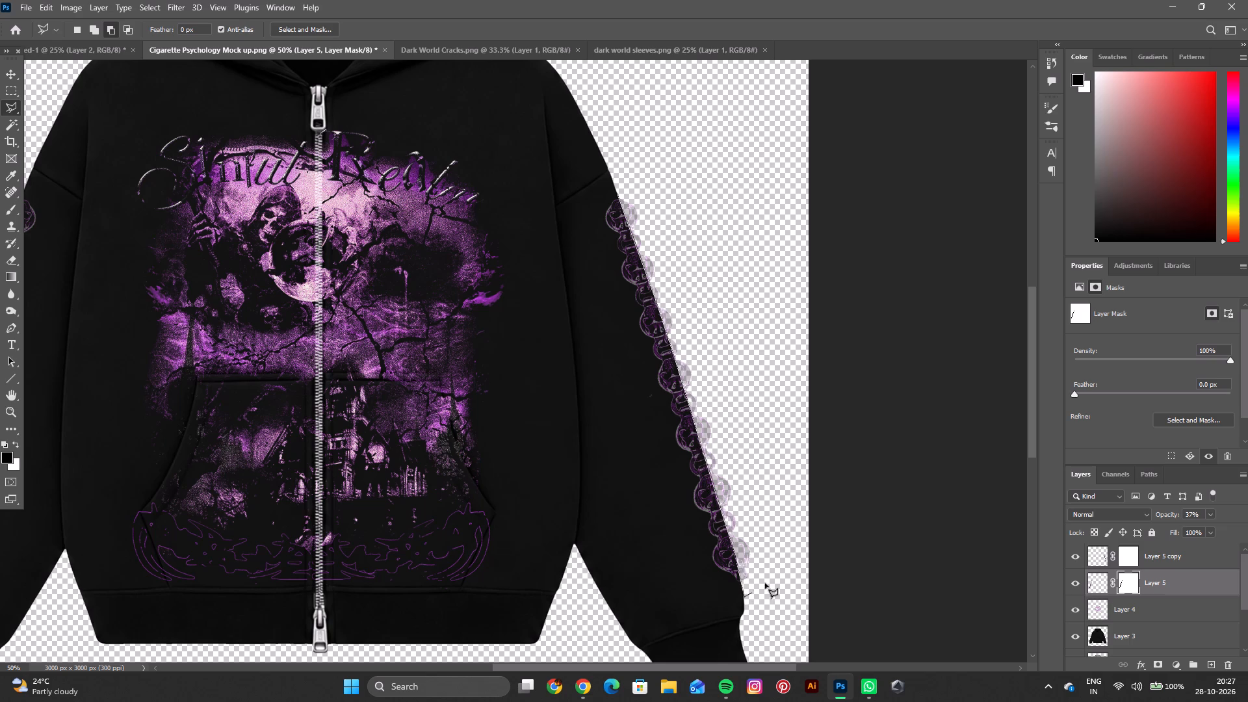
{"action": "left_click", "coordinate": [776, 573]}
{"action": "left_click_drag", "start_coordinate": [751, 348], "coordinate": [749, 341]}
{"action": "left_click", "coordinate": [682, 202]}
{"action": "left_click", "coordinate": [650, 181]}
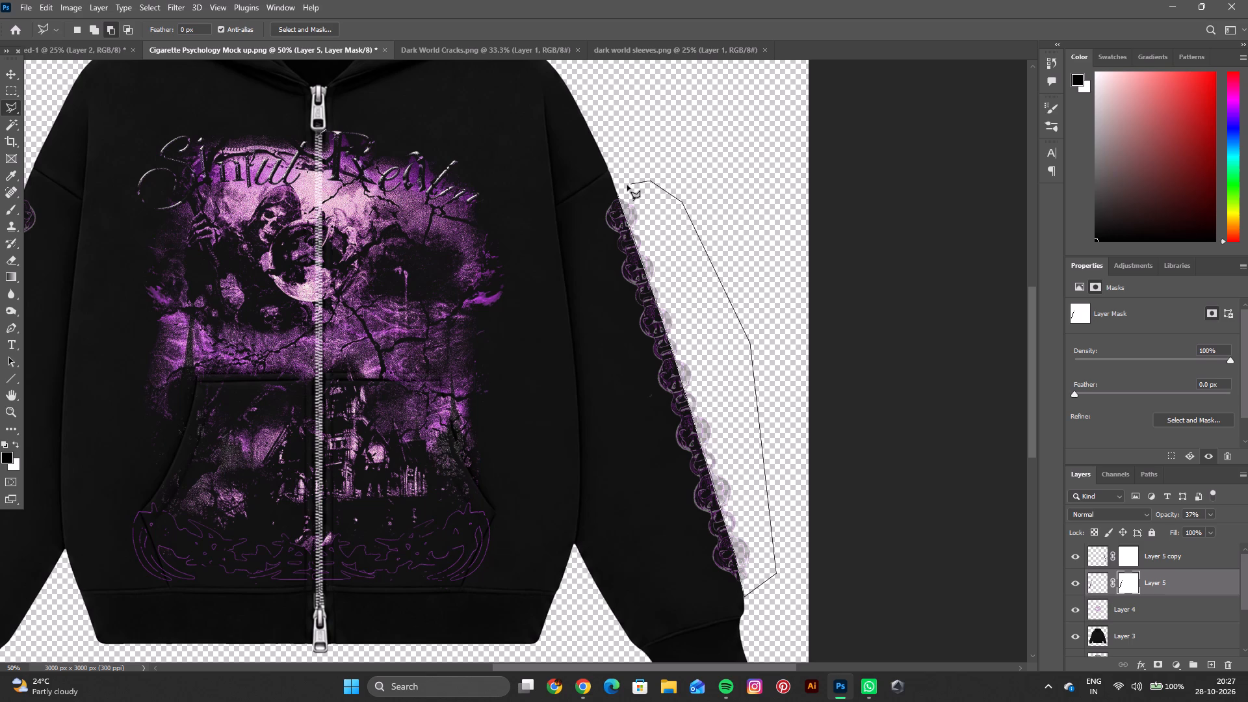
{"action": "left_click", "coordinate": [617, 195]}
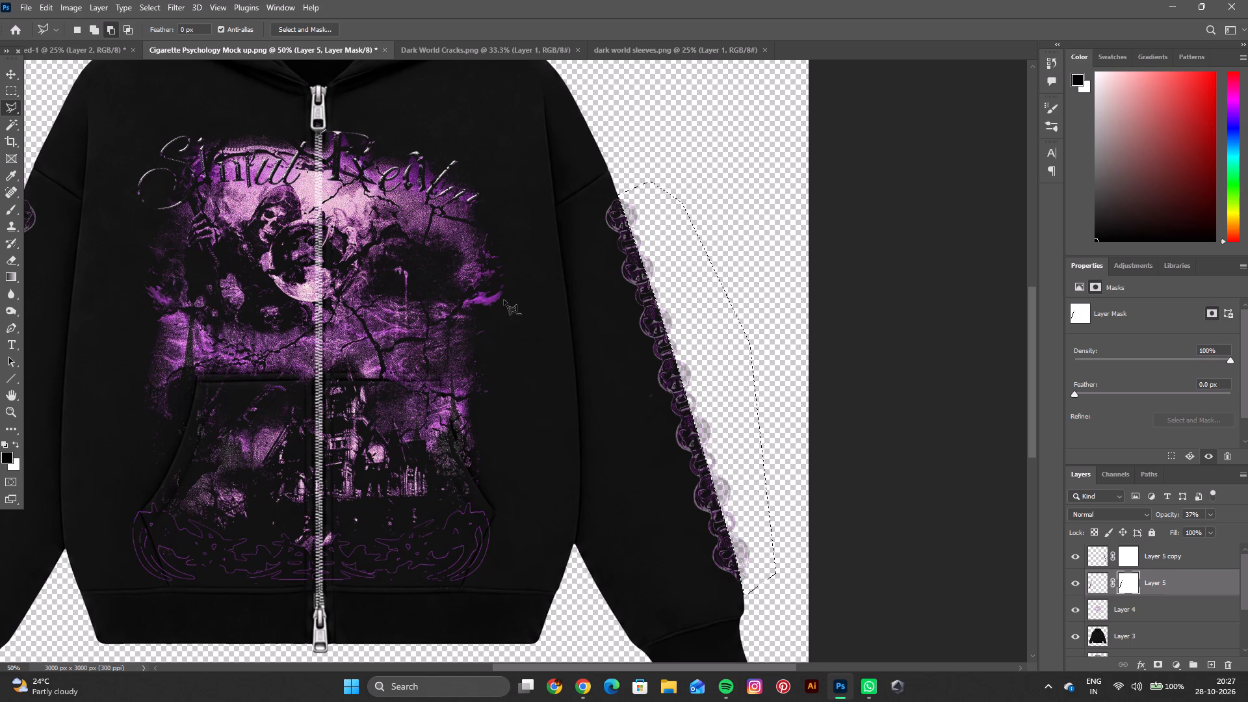
Brush black over the selected right-hand chain overhang on Layer 5 copy's mask to hide it, and clear the selection.
{"action": "left_click", "coordinate": [4, 125]}
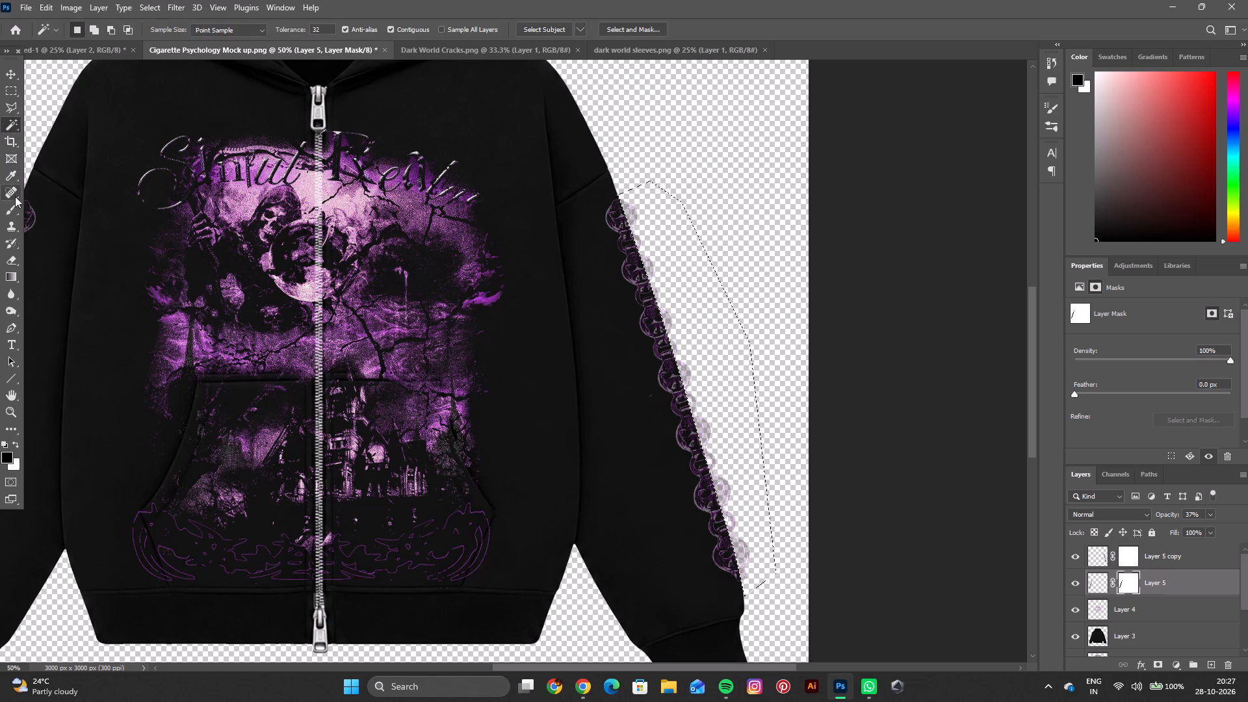
{"action": "left_click", "coordinate": [15, 217]}
{"action": "left_click_drag", "start_coordinate": [664, 272], "coordinate": [627, 201]}
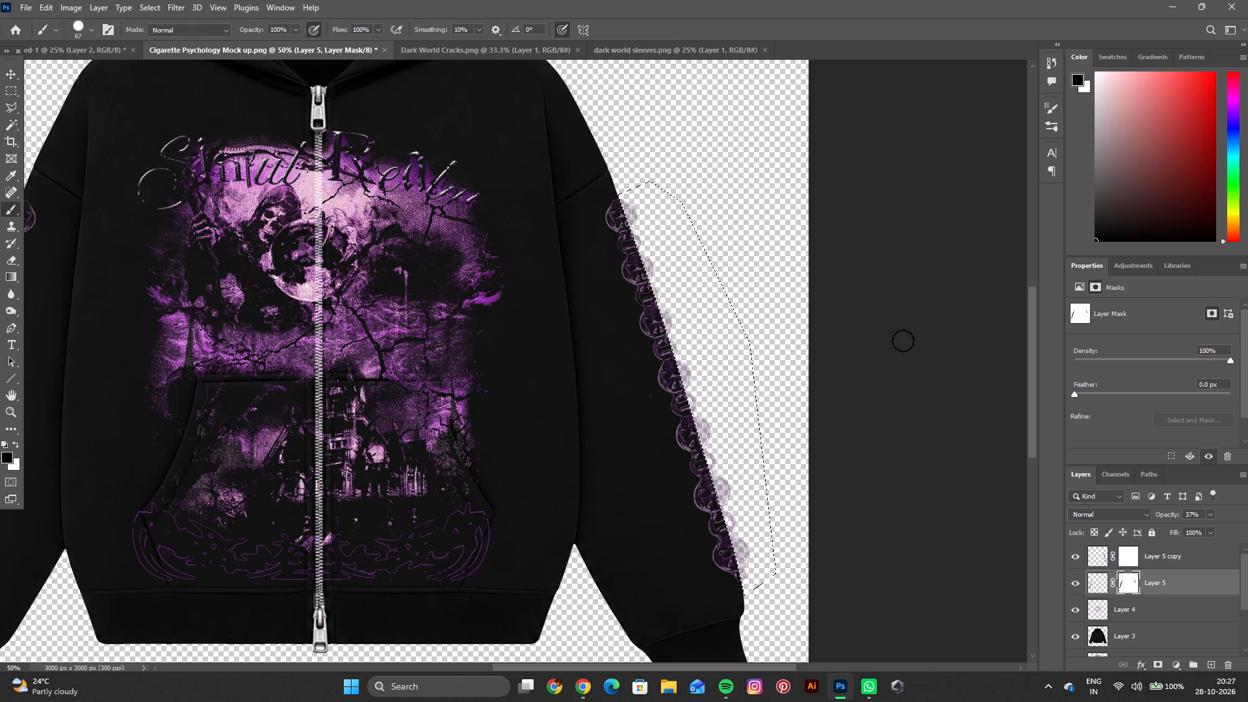
{"action": "left_click", "coordinate": [1122, 546]}
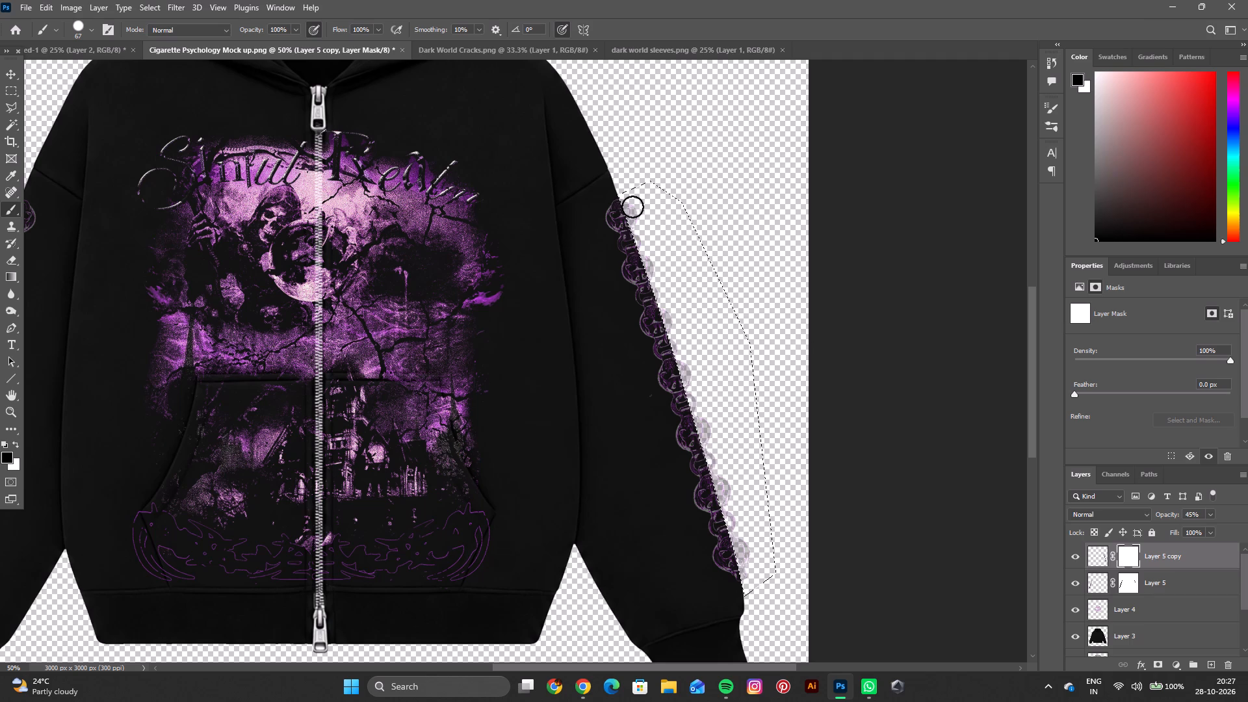
{"action": "left_click_drag", "start_coordinate": [630, 202], "coordinate": [690, 449]}
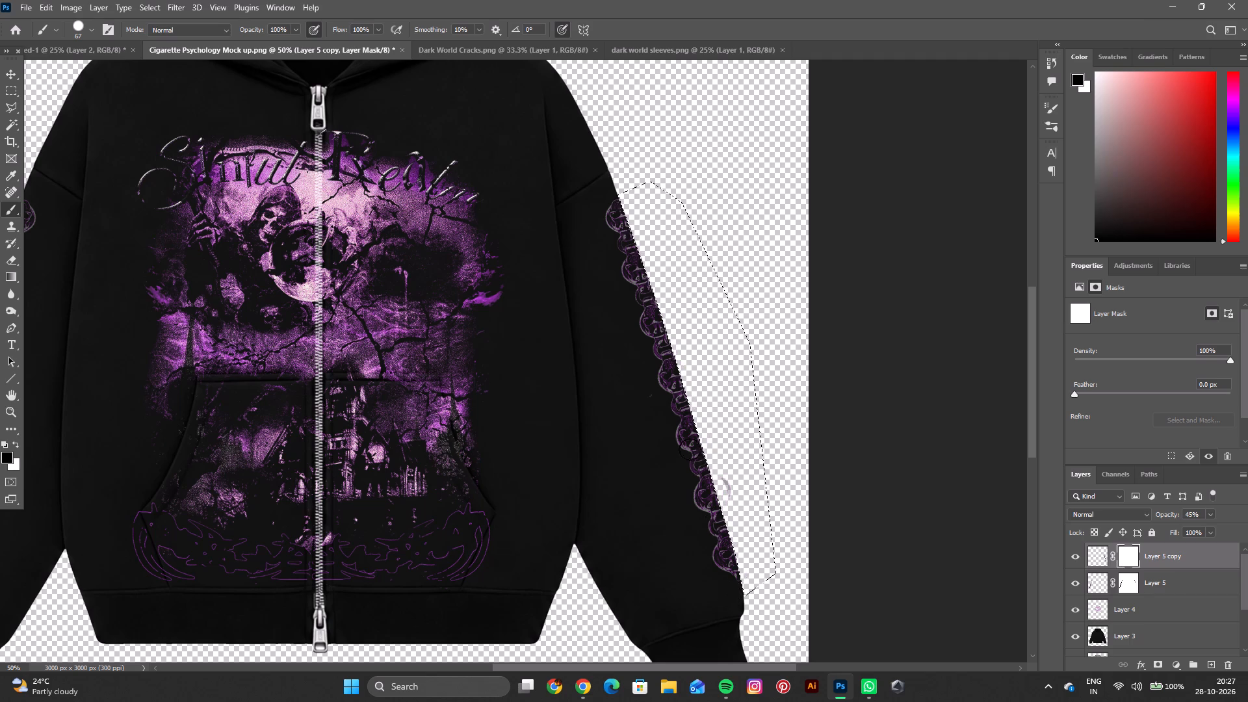
{"action": "left_click_drag", "start_coordinate": [690, 449], "coordinate": [710, 441]}
{"action": "left_click_drag", "start_coordinate": [710, 441], "coordinate": [709, 329]}
{"action": "key", "text": "ctrl+d"}
Set the opacity of both sleeve chain layers, Layer 5 and Layer 5 copy, to 100%.
{"action": "key", "text": "space"}
{"action": "key", "text": "space"}
{"action": "key", "text": "space"}
{"action": "key", "text": "space"}
{"action": "key", "text": "space"}
{"action": "key", "text": "space"}
{"action": "key", "text": "space"}
{"action": "left_click_drag", "start_coordinate": [707, 335], "coordinate": [836, 316]}
{"action": "key", "text": "ctrl+minus"}
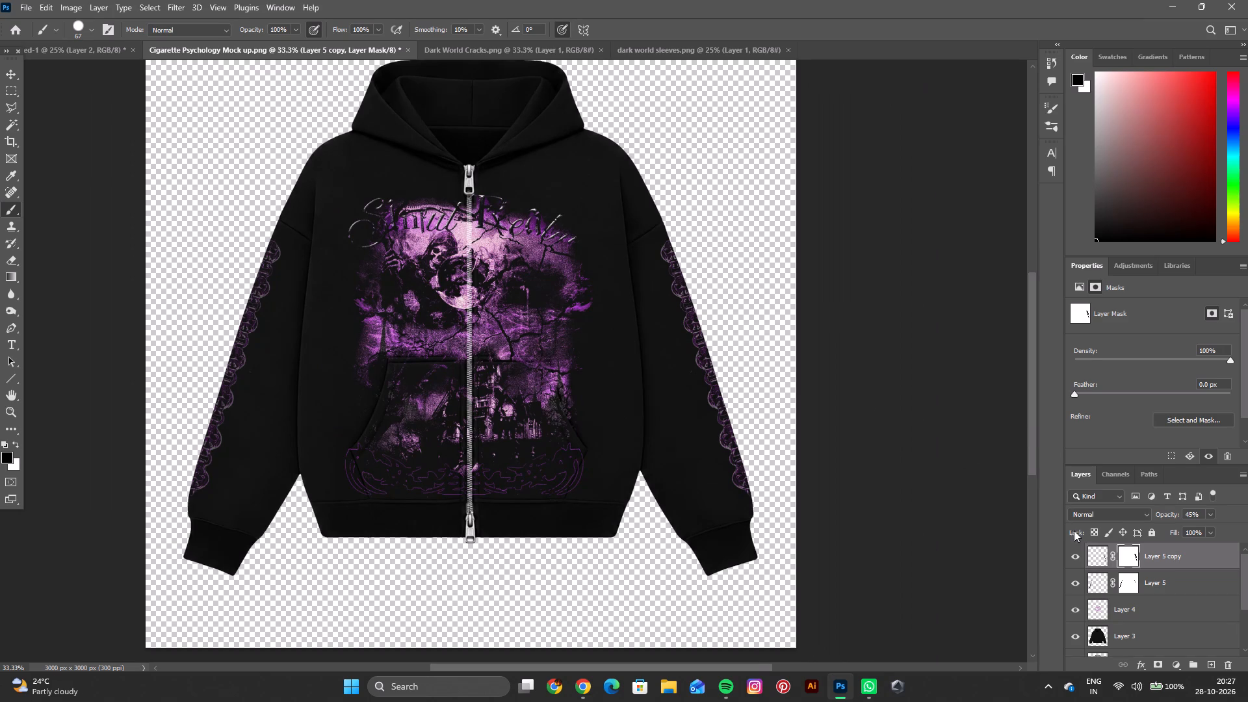
{"action": "left_click", "coordinate": [1167, 588], "text": "shift"}
{"action": "left_click", "coordinate": [1209, 518]}
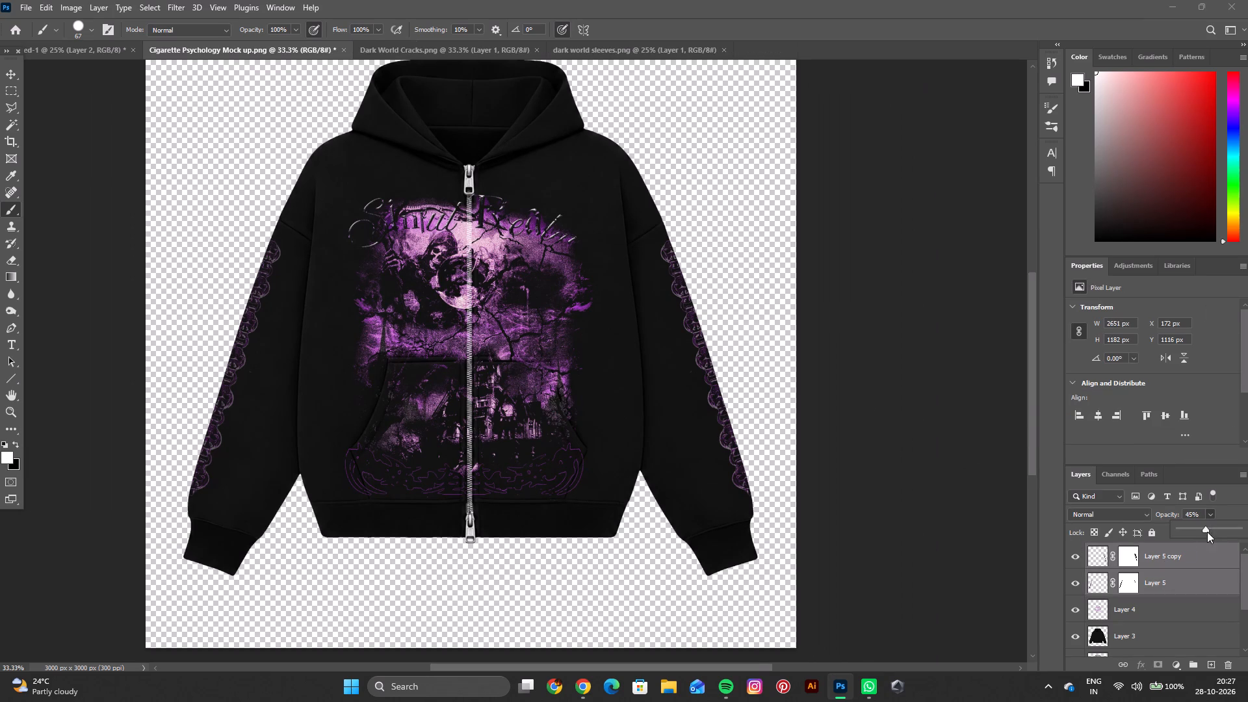
{"action": "left_click_drag", "start_coordinate": [1207, 525], "coordinate": [1247, 525]}
{"action": "left_click", "coordinate": [944, 355]}
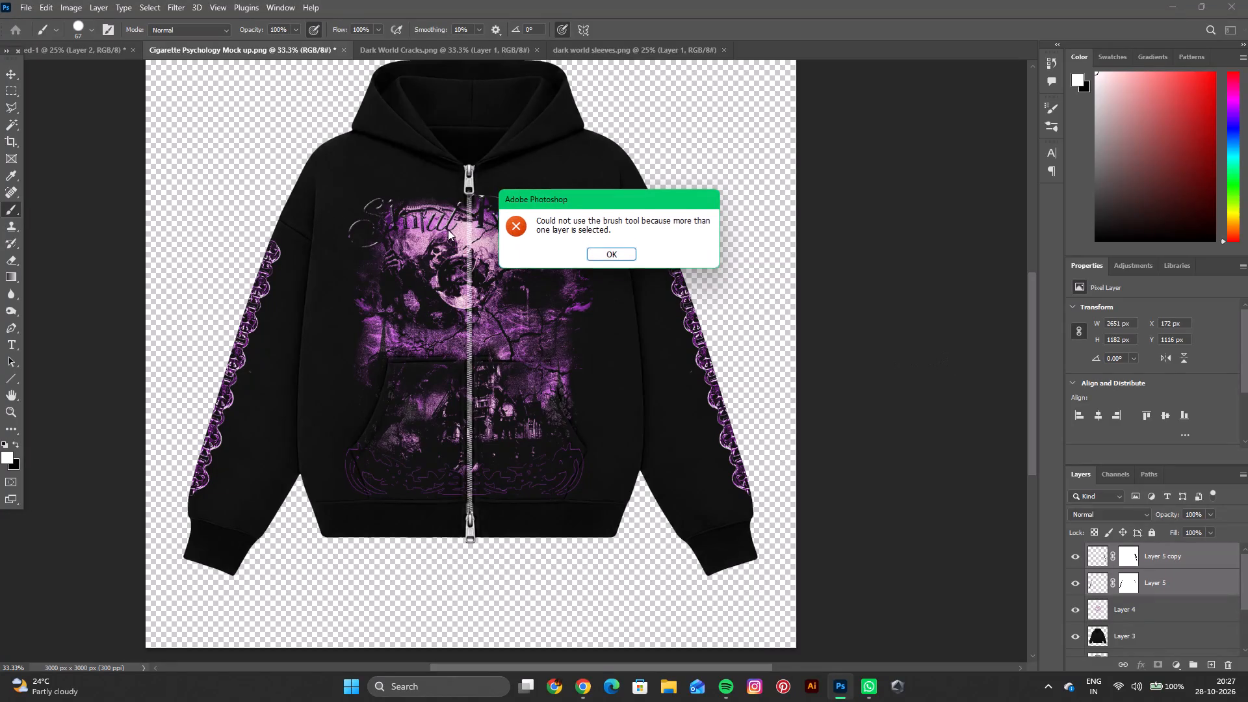
{"action": "left_click", "coordinate": [617, 252]}
Duplicate the black hoodie layer, Layer 3, with the Move tool active.
{"action": "left_click", "coordinate": [5, 66]}
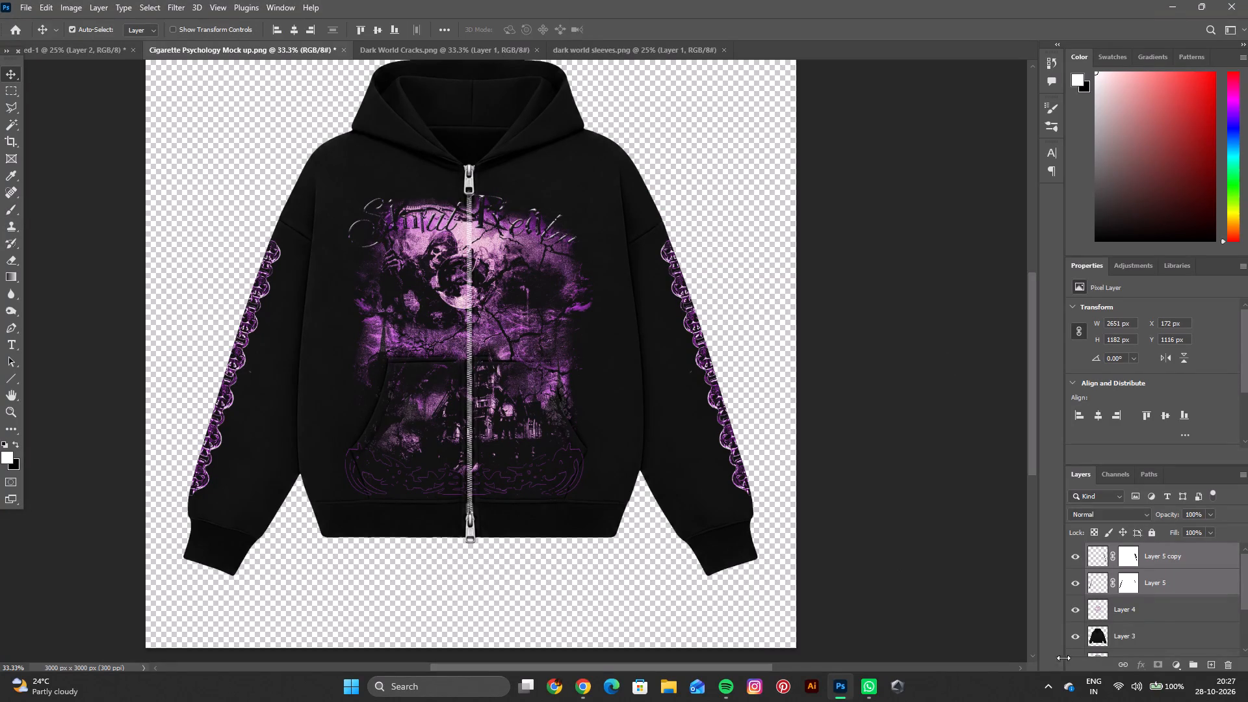
{"action": "left_click", "coordinate": [1156, 610]}
{"action": "left_click", "coordinate": [1157, 631]}
{"action": "scroll", "coordinate": [1160, 639], "scroll_direction": "down", "scroll_amount": 2}
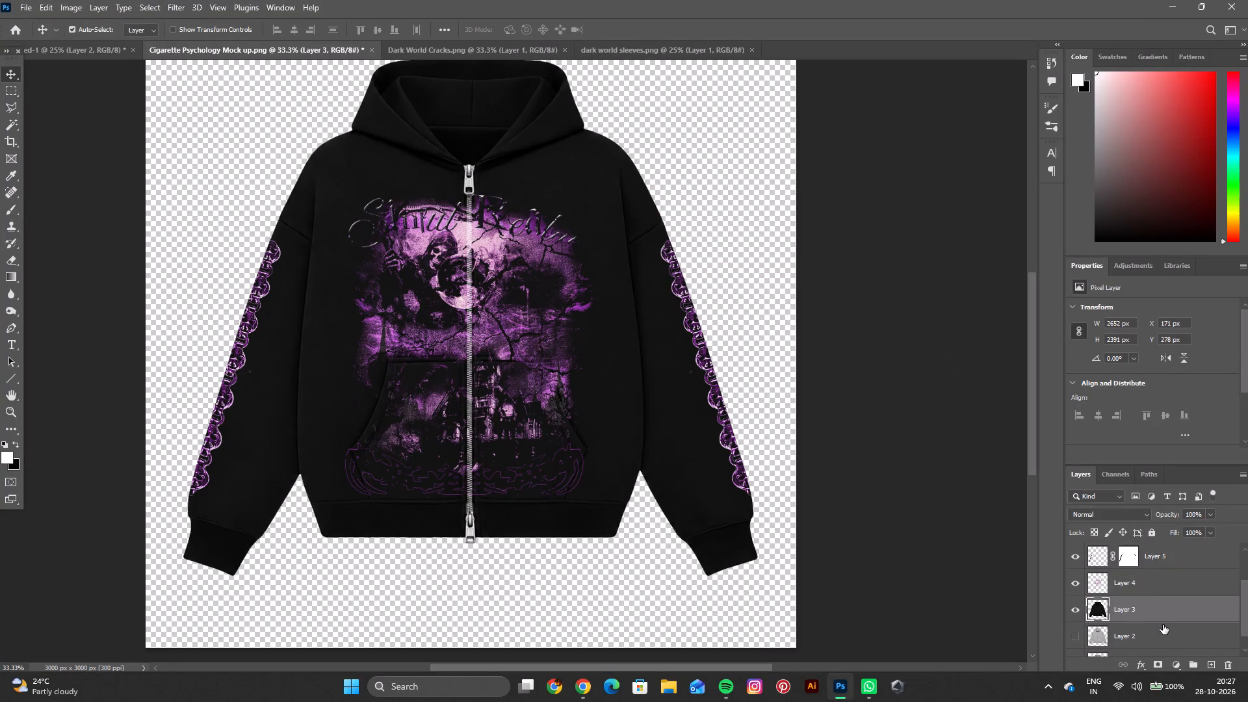
{"action": "key", "text": "ctrl+j"}
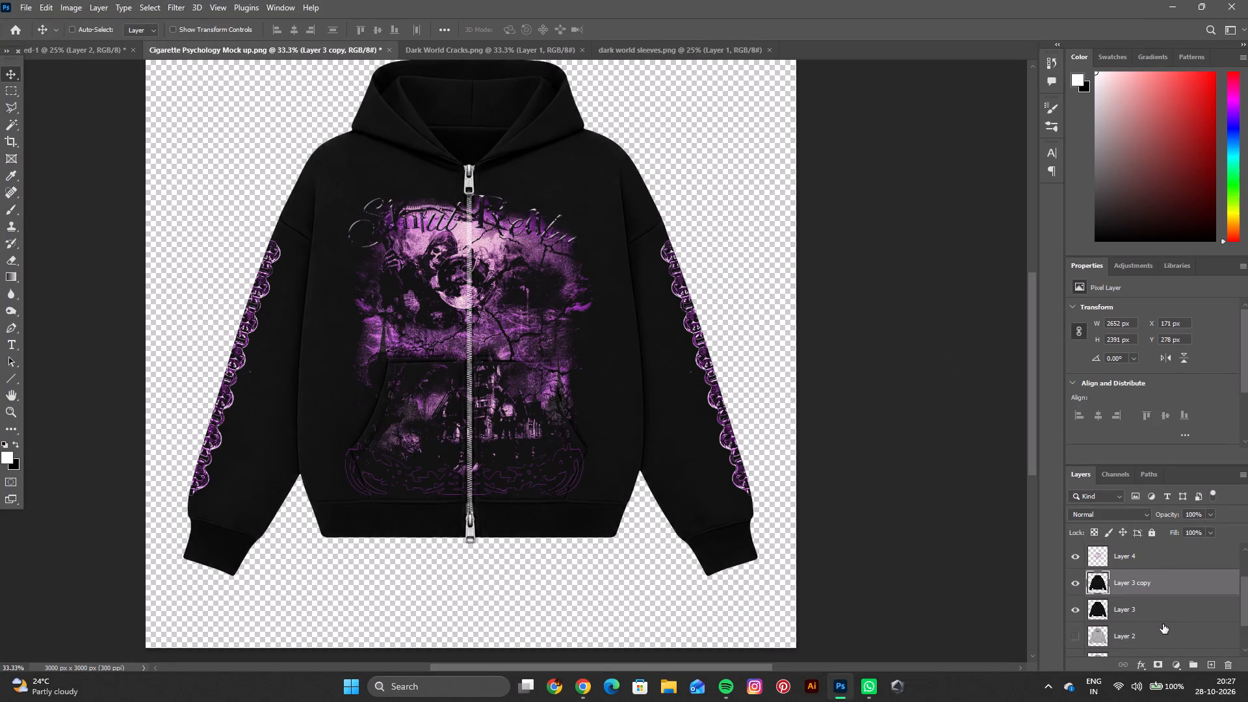
Merge Layer 3 copy, Layer 4, Layer 5 and Layer 5 copy into one layer, and hide the original Layer 3.
{"action": "scroll", "coordinate": [1157, 598], "scroll_direction": "up", "scroll_amount": 4}
{"action": "left_click", "coordinate": [1169, 558], "text": "shift"}
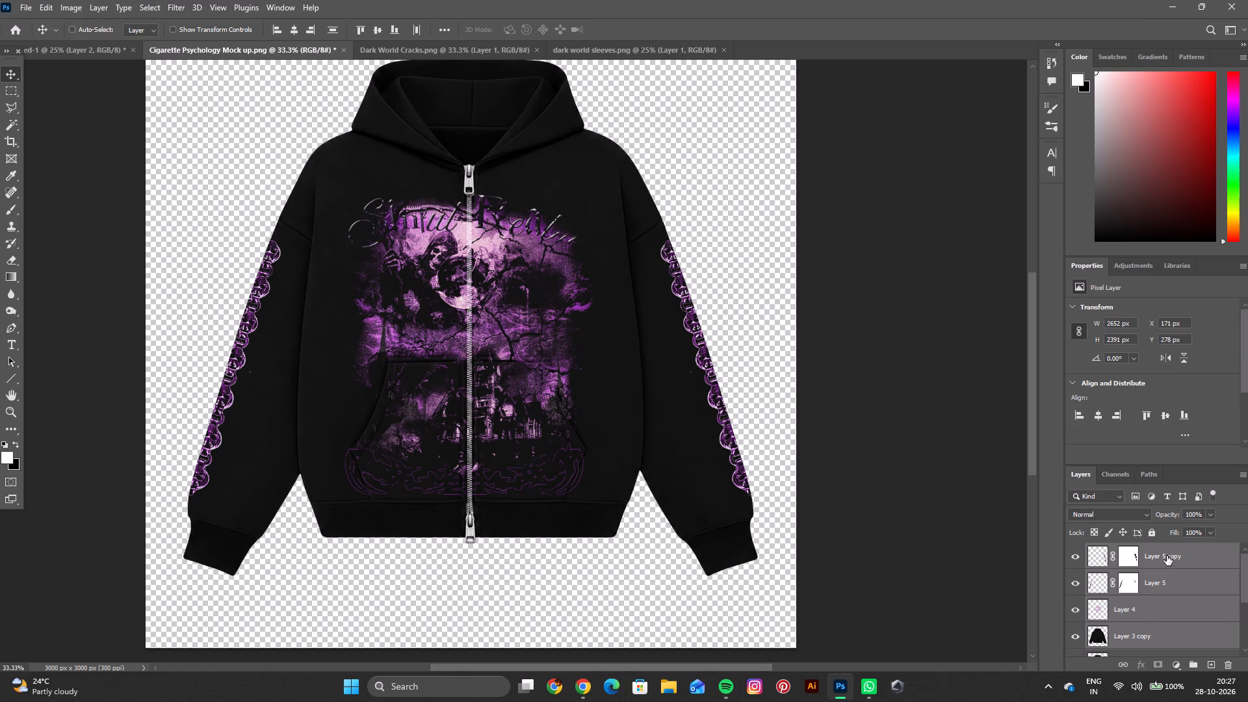
{"action": "key", "text": "ctrl+e"}
{"action": "left_click", "coordinate": [1078, 583]}
{"action": "scroll", "coordinate": [608, 417], "scroll_direction": "up", "scroll_amount": 2}
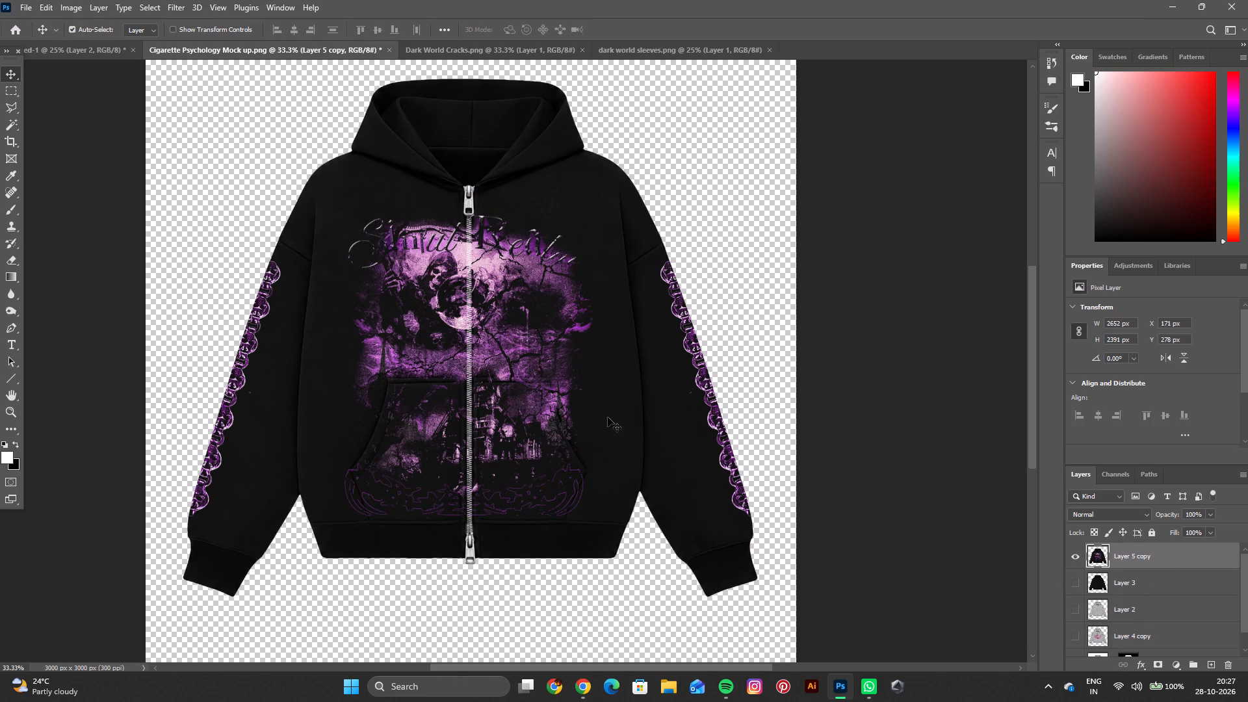
Copy the merged black hoodie and paste it into the snowy branch composition.
{"action": "left_click", "coordinate": [439, 320]}
{"action": "key", "text": "ctrl+c"}
{"action": "left_click", "coordinate": [79, 38]}
{"action": "left_click", "coordinate": [89, 51]}
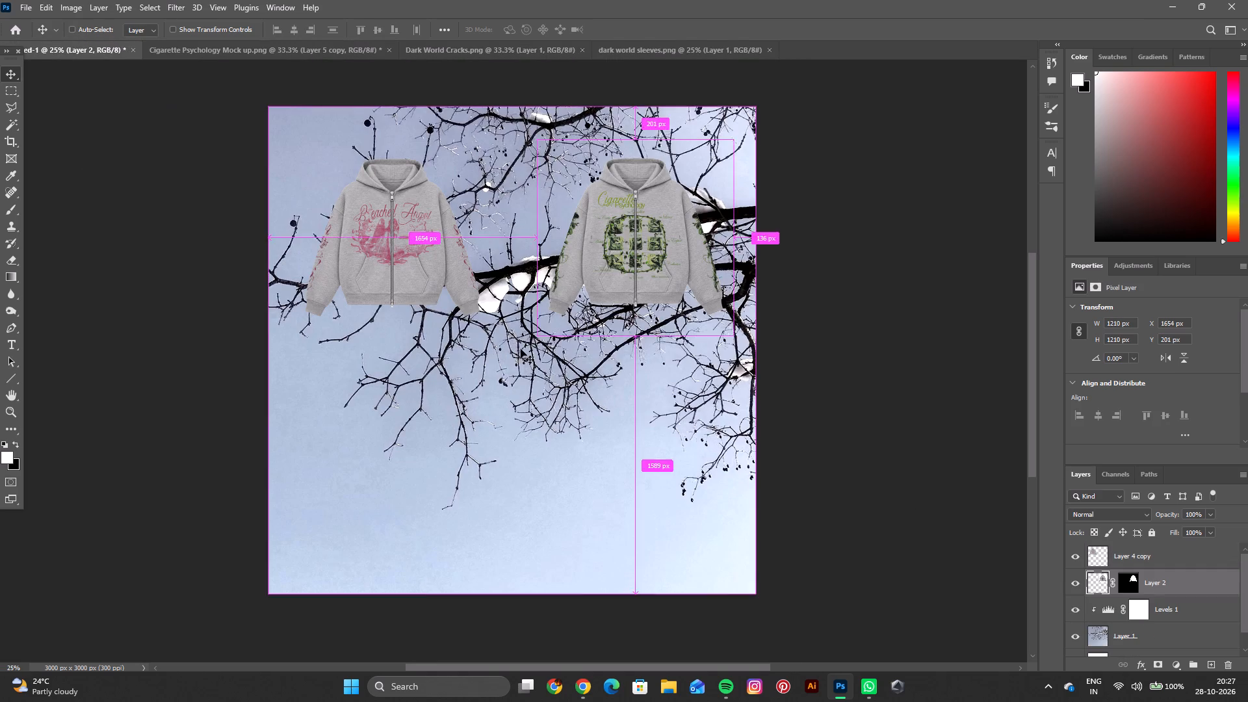
{"action": "key", "text": "ctrl+v"}
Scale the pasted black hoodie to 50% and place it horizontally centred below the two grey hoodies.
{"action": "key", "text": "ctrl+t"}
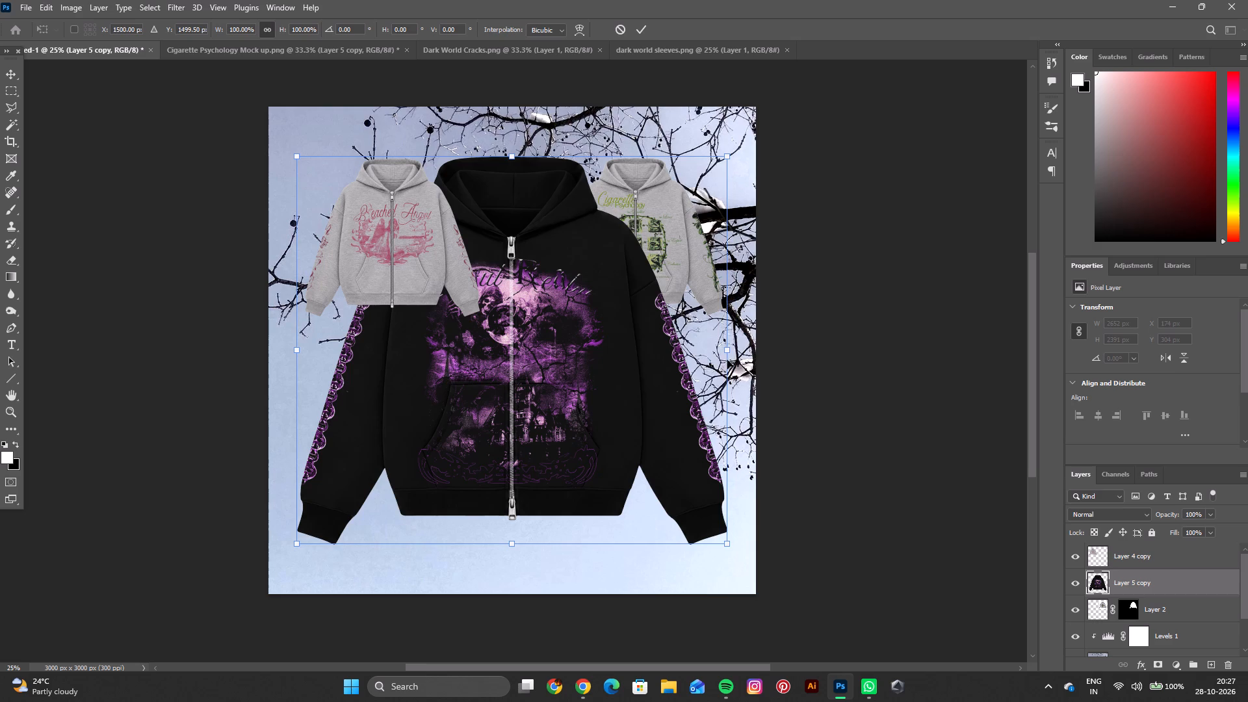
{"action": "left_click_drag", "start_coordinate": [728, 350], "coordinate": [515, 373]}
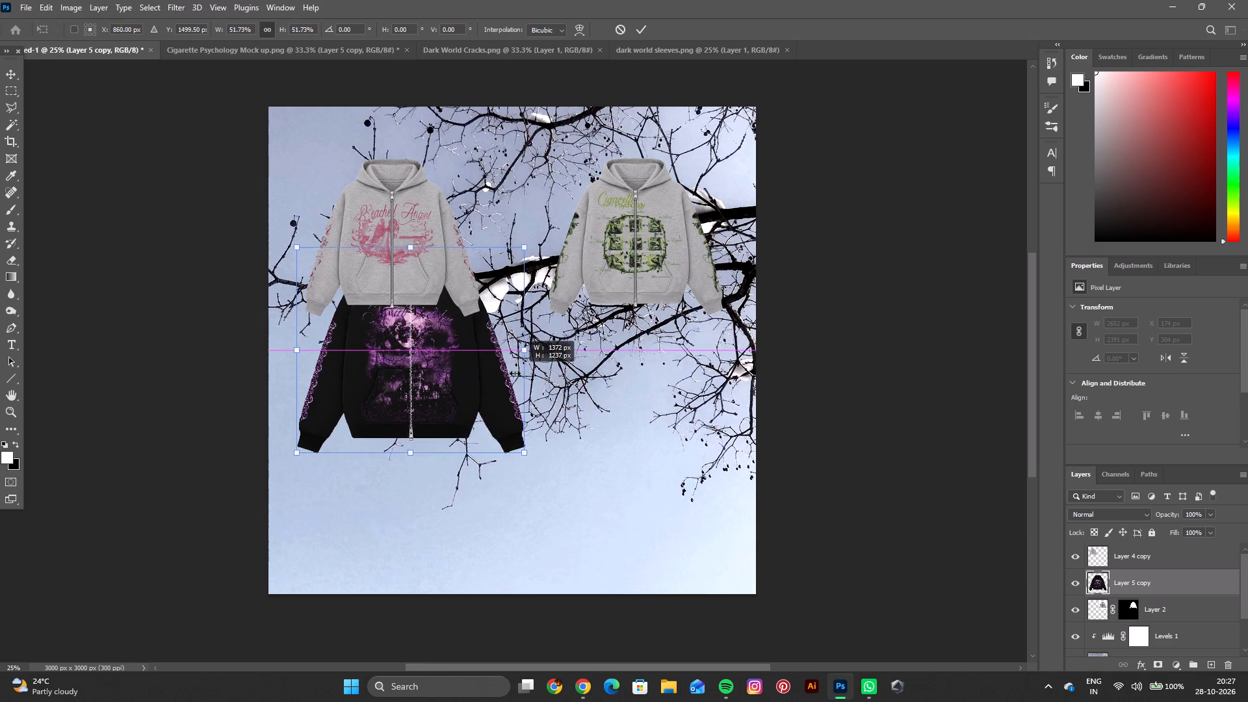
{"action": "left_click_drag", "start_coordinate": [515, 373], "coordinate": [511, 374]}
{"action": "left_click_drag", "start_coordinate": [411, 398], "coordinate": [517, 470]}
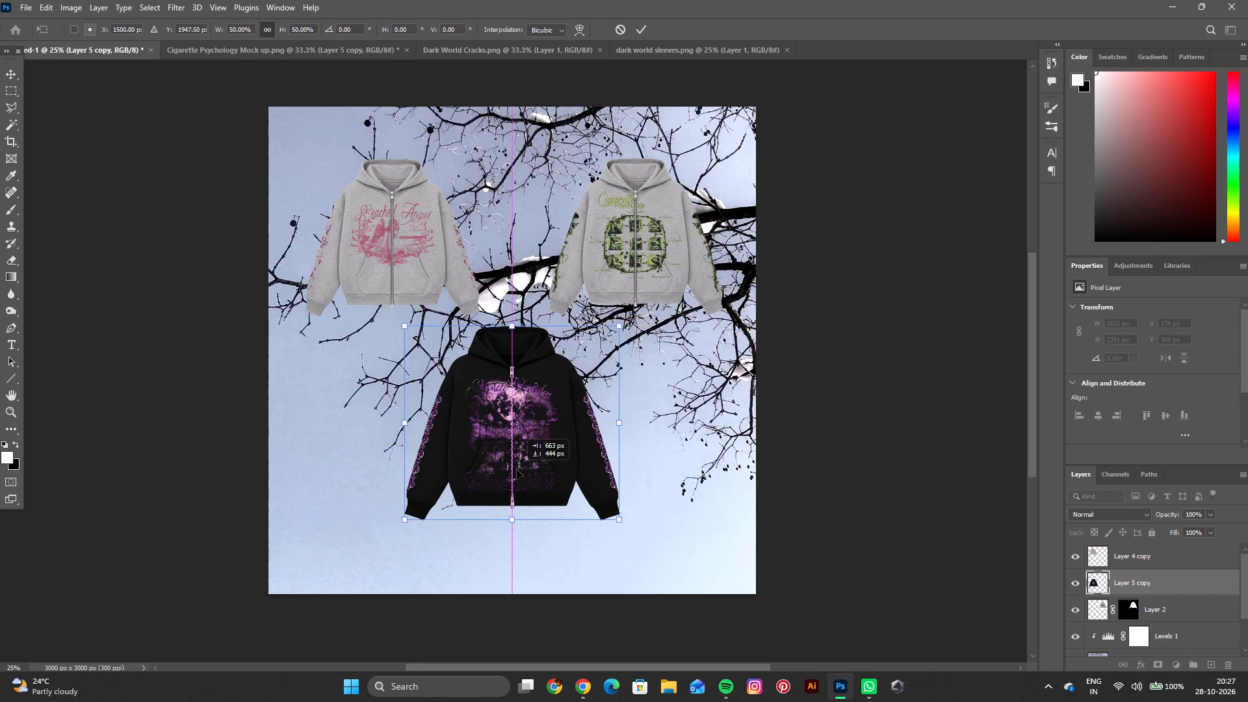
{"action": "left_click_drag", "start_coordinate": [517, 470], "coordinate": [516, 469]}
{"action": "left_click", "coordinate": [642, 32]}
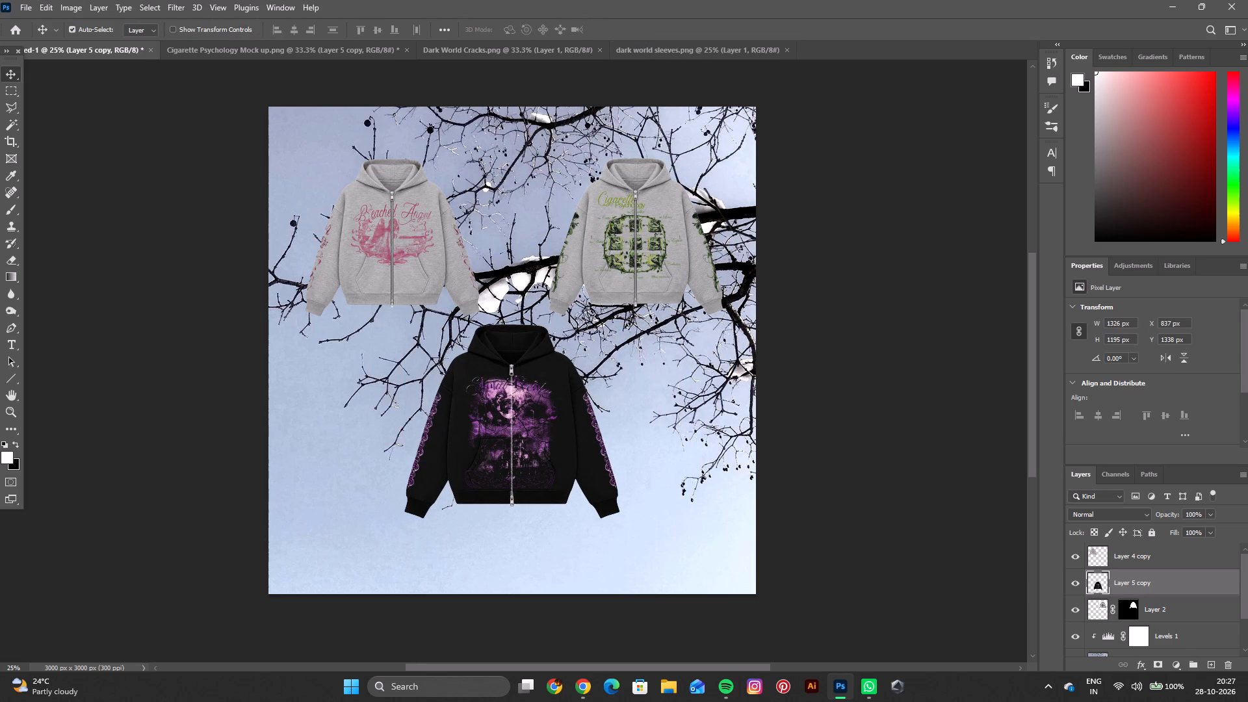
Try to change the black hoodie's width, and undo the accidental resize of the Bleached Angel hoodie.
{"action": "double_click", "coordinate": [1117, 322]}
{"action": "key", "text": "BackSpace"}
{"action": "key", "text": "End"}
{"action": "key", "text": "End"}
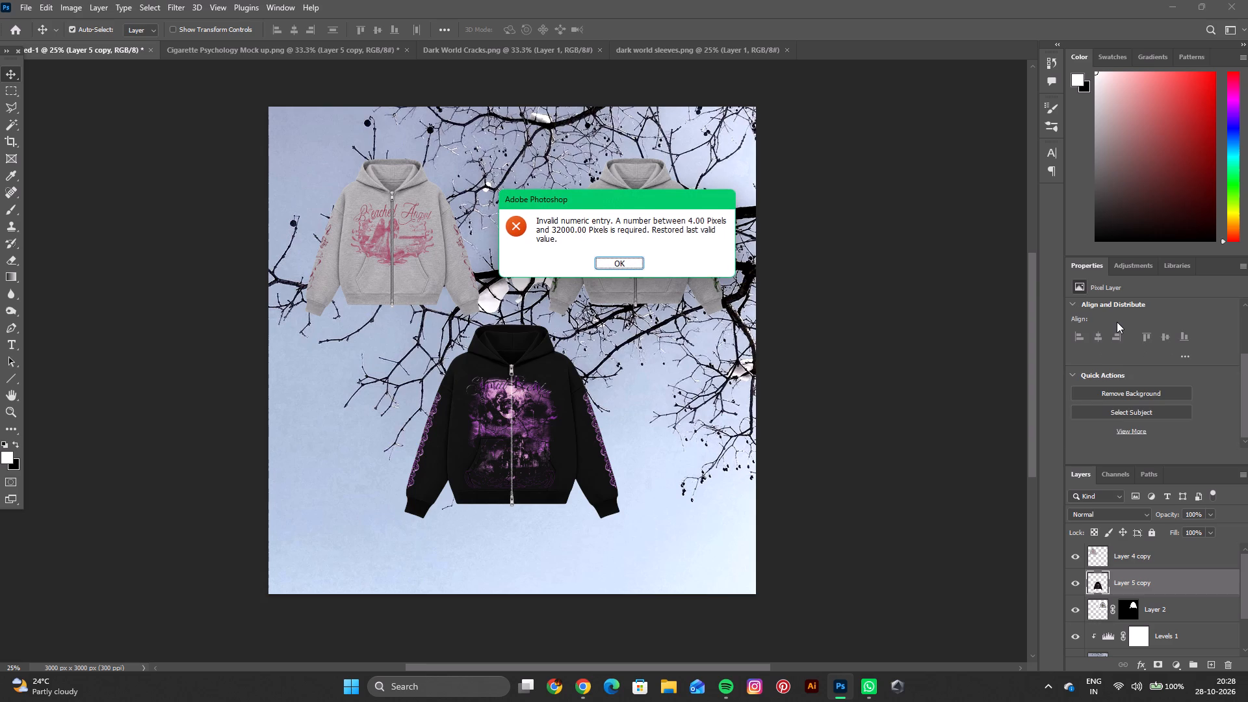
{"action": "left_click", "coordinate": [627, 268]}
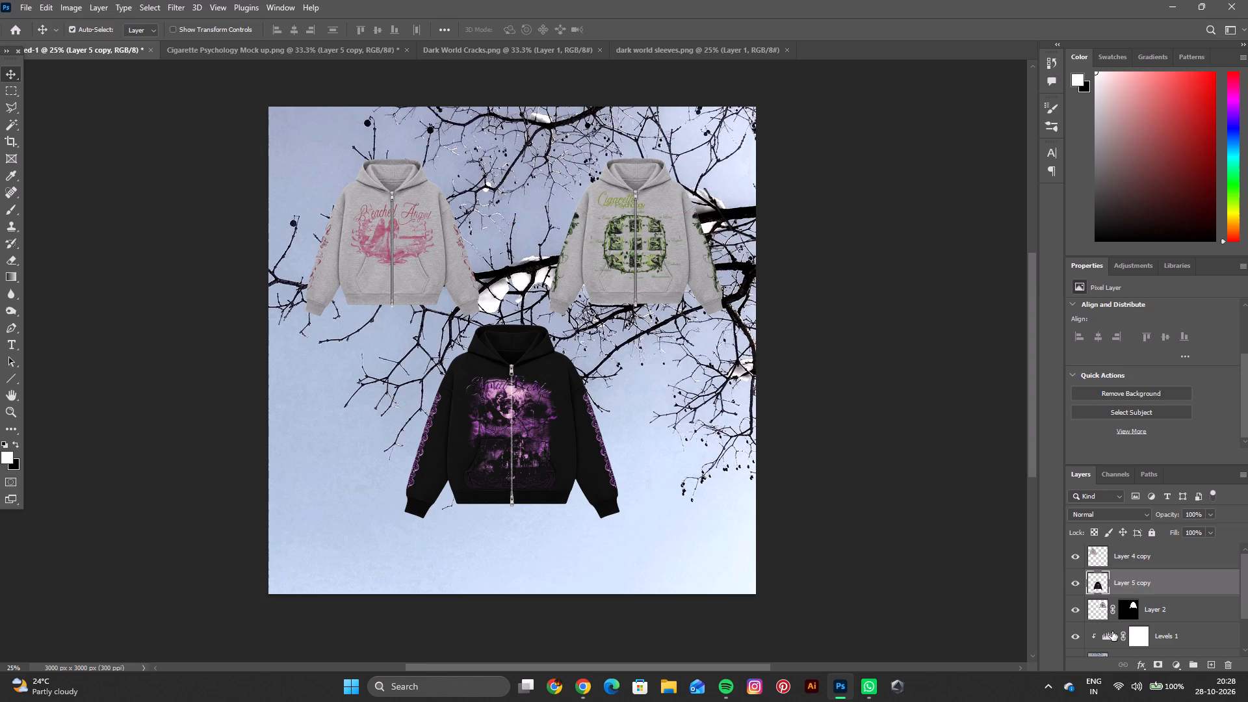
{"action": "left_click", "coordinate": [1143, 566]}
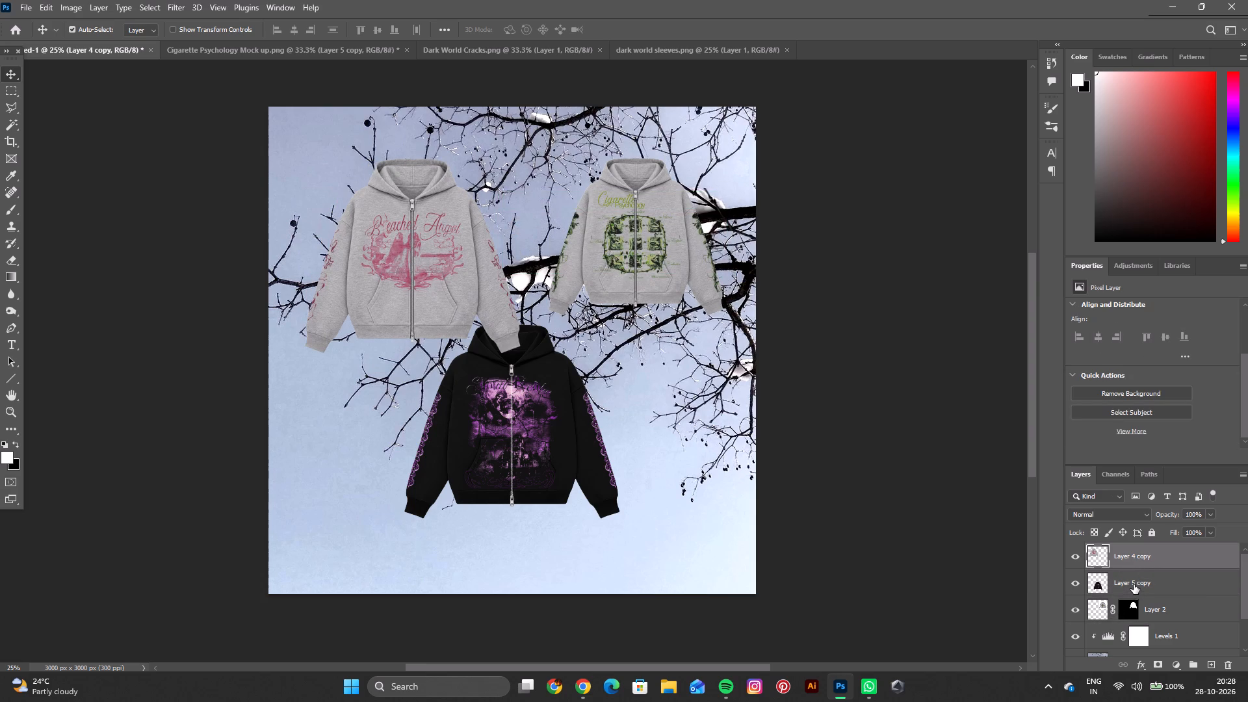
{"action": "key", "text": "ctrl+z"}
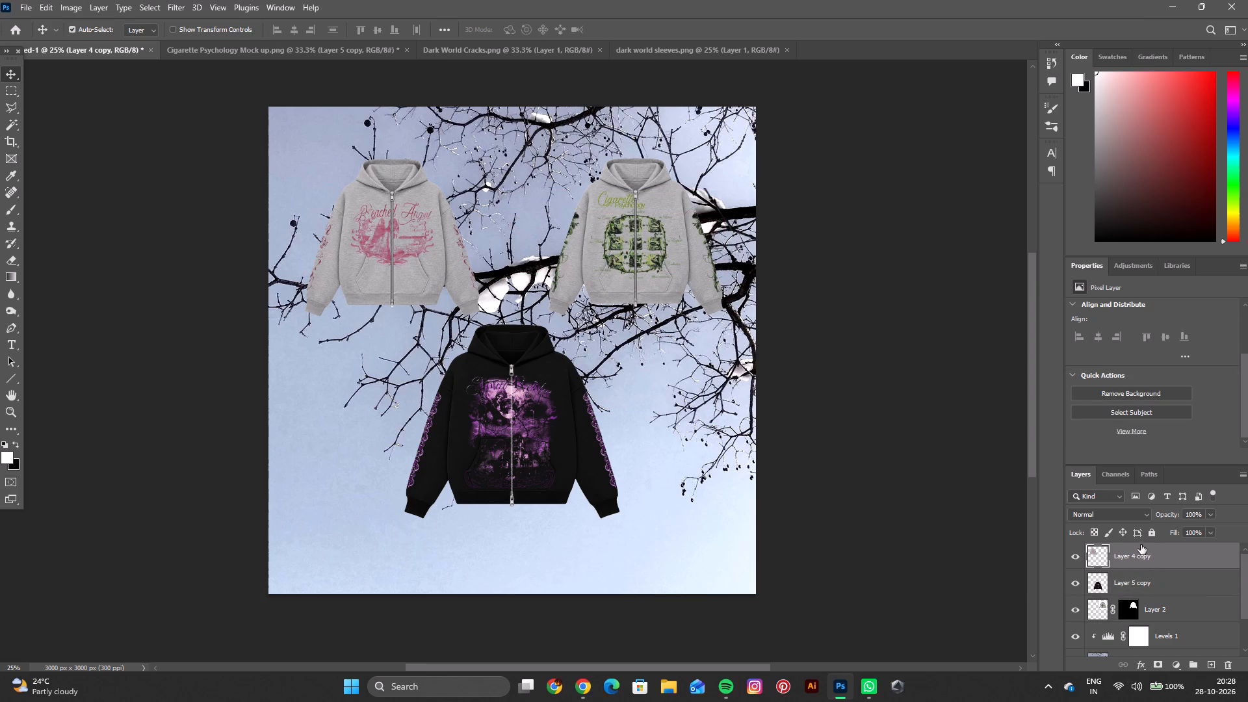
Check the transform dimensions of the Bleached Angel hoodie layer, Layer 4 copy.
{"action": "double_click", "coordinate": [1144, 556]}
{"action": "left_click", "coordinate": [1141, 323]}
{"action": "scroll", "coordinate": [1176, 346], "scroll_direction": "up", "scroll_amount": 4}
{"action": "scroll", "coordinate": [1176, 346], "scroll_direction": "down", "scroll_amount": 1}
{"action": "scroll", "coordinate": [1176, 346], "scroll_direction": "up", "scroll_amount": 4}
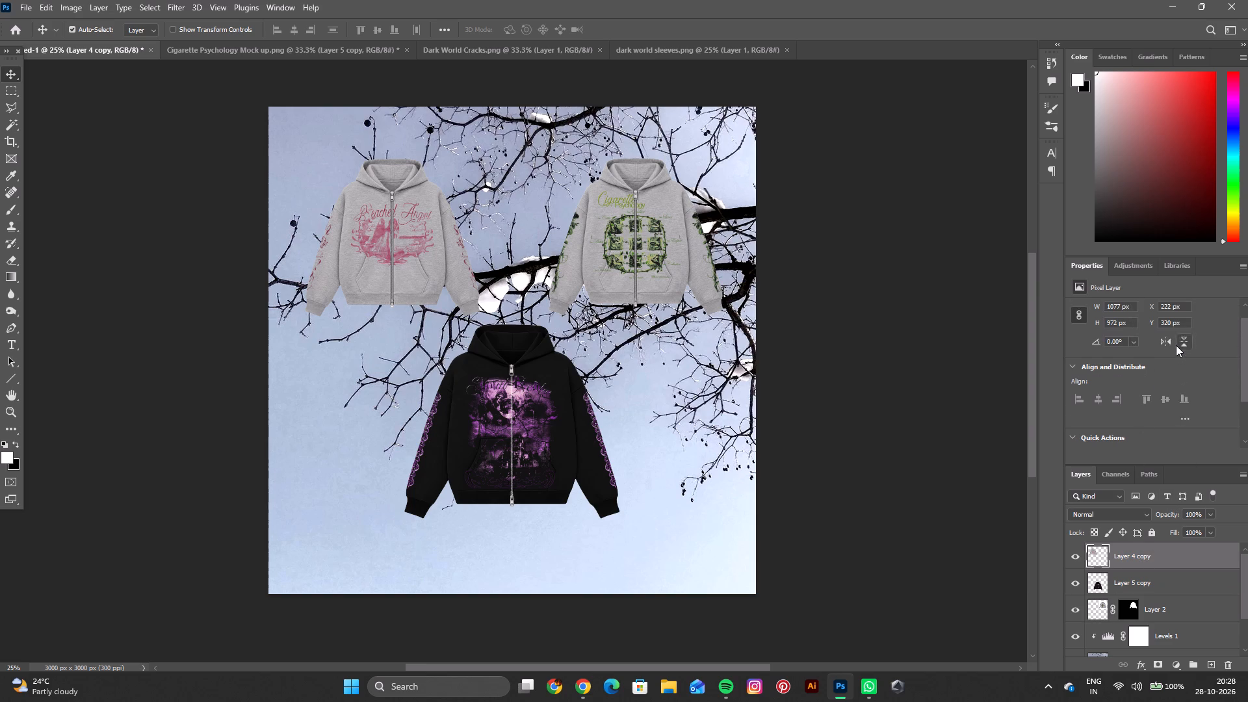
{"action": "scroll", "coordinate": [1176, 345], "scroll_direction": "up", "scroll_amount": 2}
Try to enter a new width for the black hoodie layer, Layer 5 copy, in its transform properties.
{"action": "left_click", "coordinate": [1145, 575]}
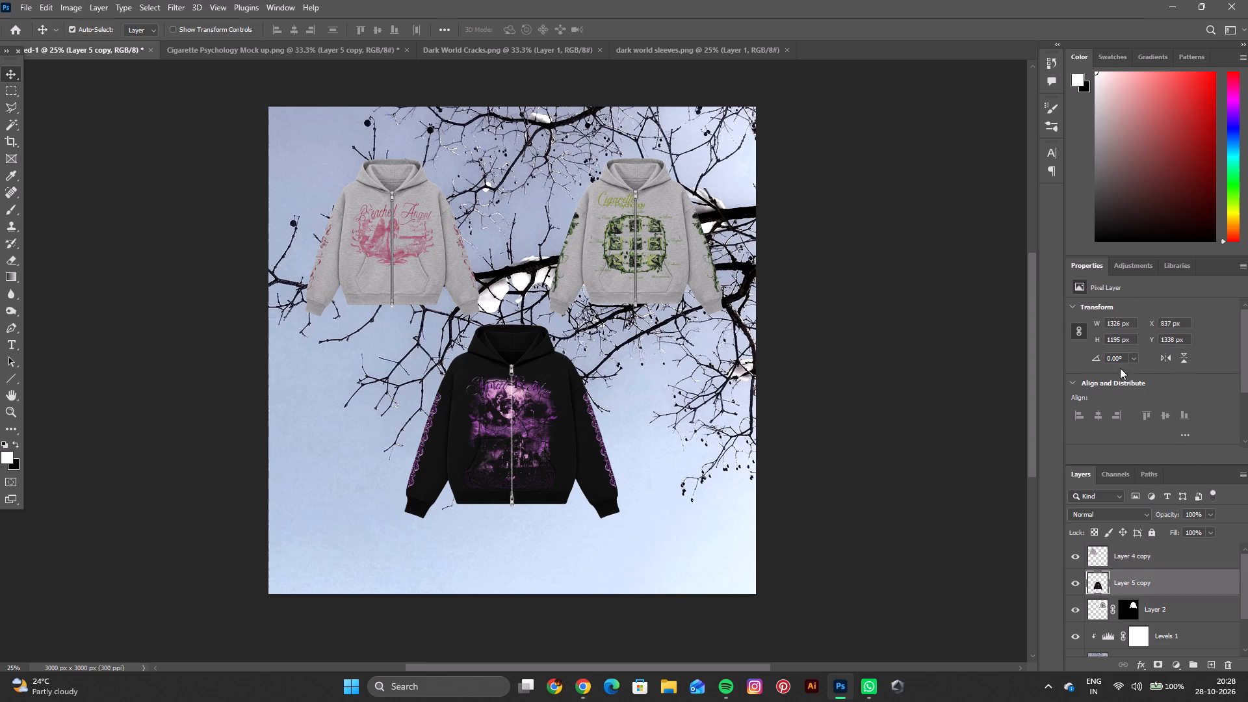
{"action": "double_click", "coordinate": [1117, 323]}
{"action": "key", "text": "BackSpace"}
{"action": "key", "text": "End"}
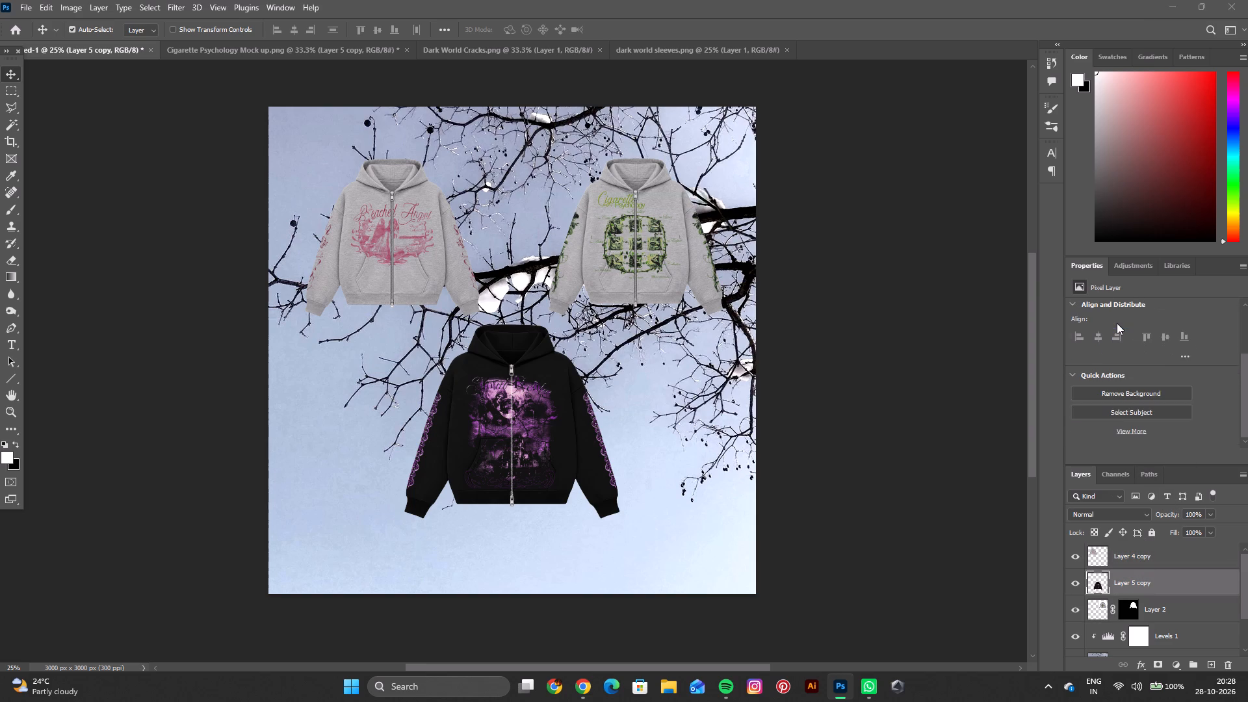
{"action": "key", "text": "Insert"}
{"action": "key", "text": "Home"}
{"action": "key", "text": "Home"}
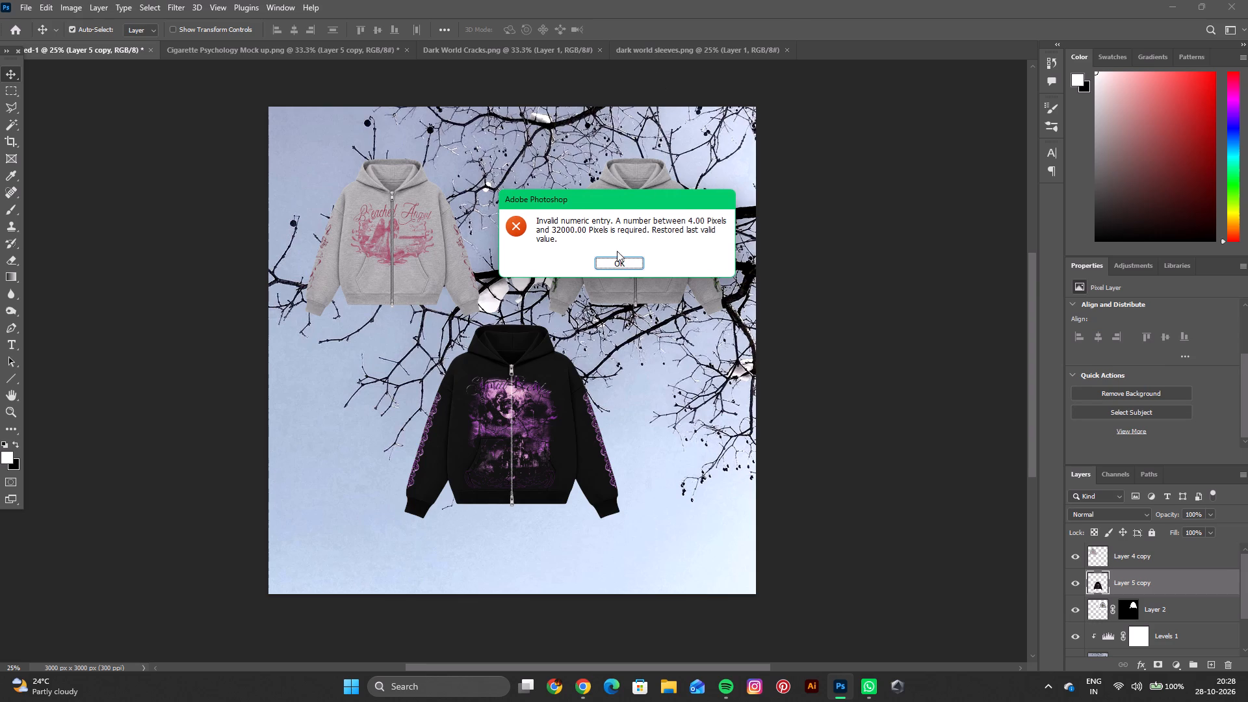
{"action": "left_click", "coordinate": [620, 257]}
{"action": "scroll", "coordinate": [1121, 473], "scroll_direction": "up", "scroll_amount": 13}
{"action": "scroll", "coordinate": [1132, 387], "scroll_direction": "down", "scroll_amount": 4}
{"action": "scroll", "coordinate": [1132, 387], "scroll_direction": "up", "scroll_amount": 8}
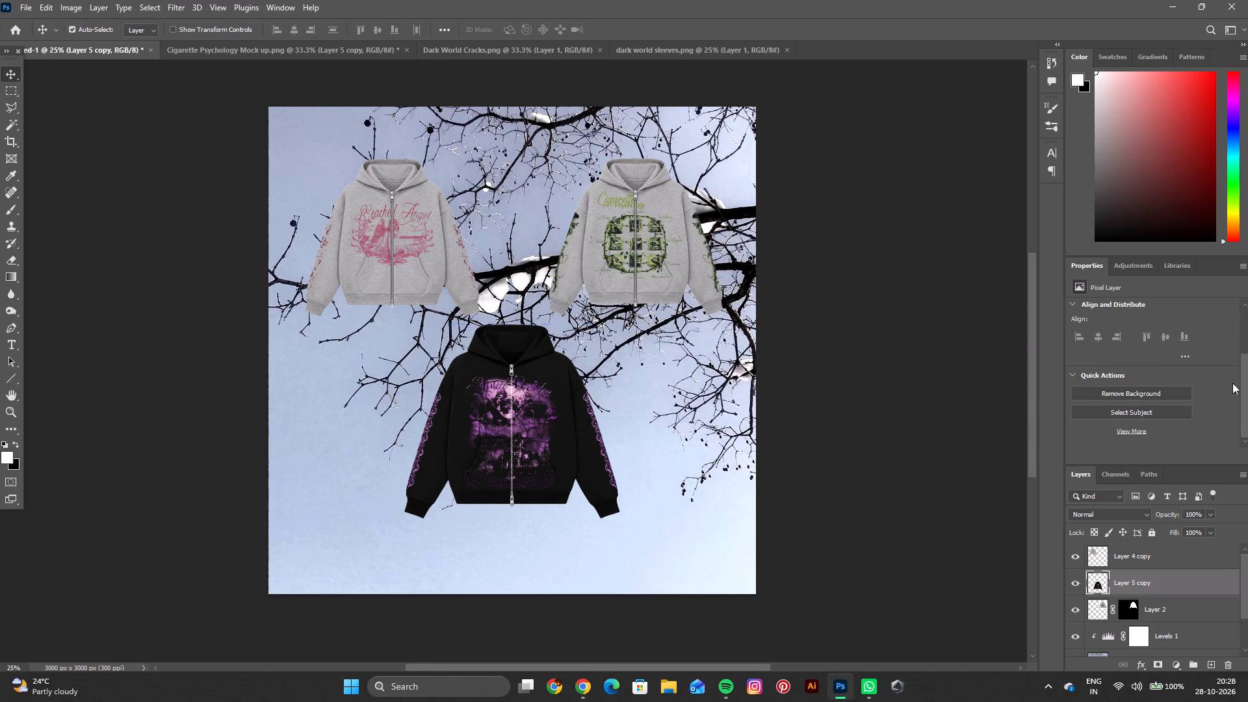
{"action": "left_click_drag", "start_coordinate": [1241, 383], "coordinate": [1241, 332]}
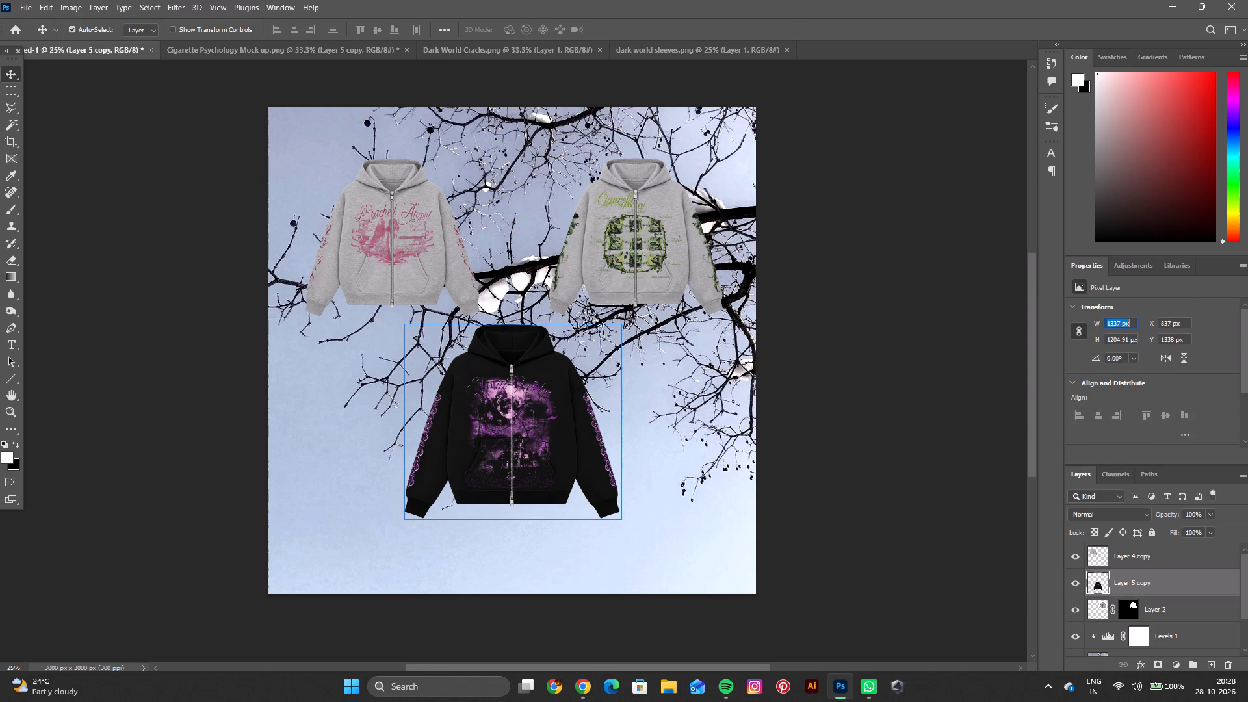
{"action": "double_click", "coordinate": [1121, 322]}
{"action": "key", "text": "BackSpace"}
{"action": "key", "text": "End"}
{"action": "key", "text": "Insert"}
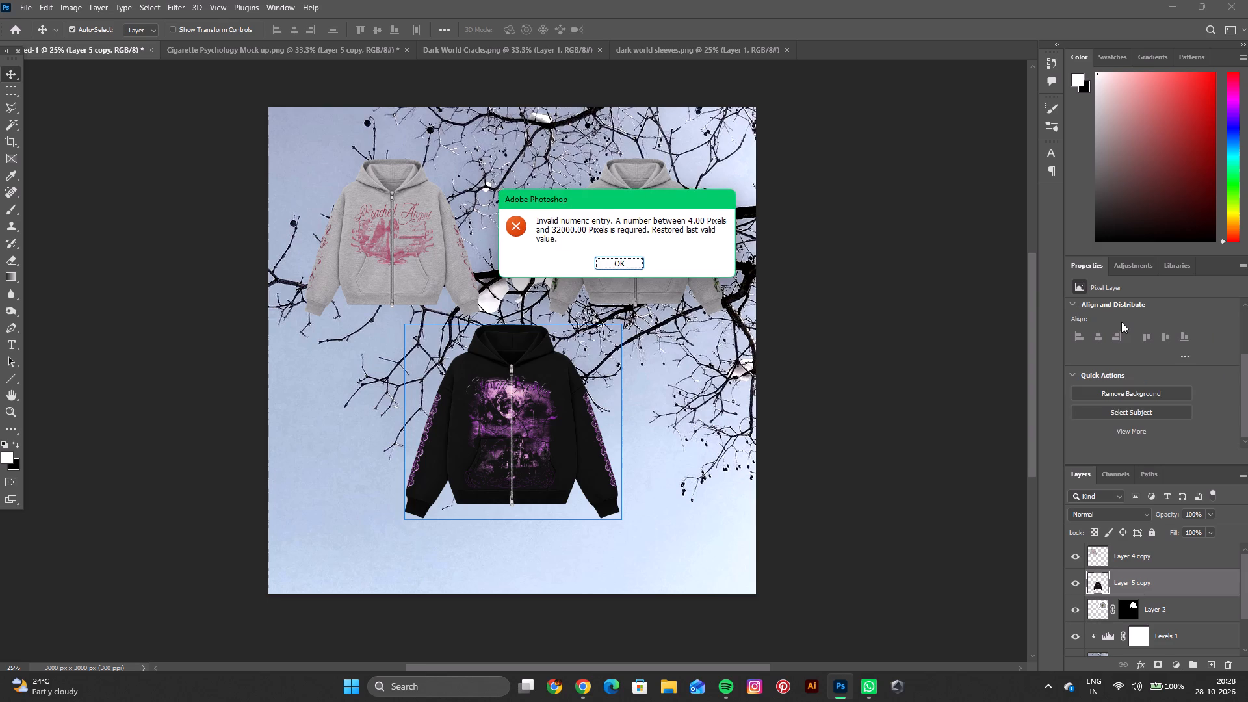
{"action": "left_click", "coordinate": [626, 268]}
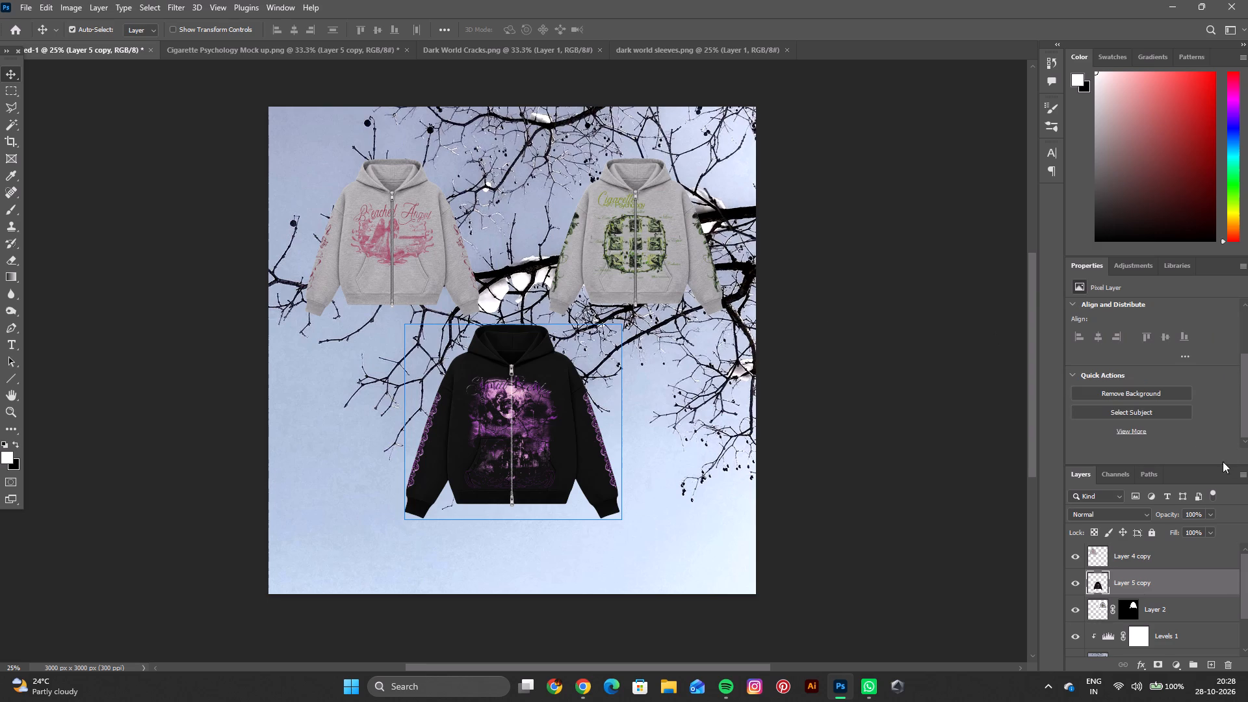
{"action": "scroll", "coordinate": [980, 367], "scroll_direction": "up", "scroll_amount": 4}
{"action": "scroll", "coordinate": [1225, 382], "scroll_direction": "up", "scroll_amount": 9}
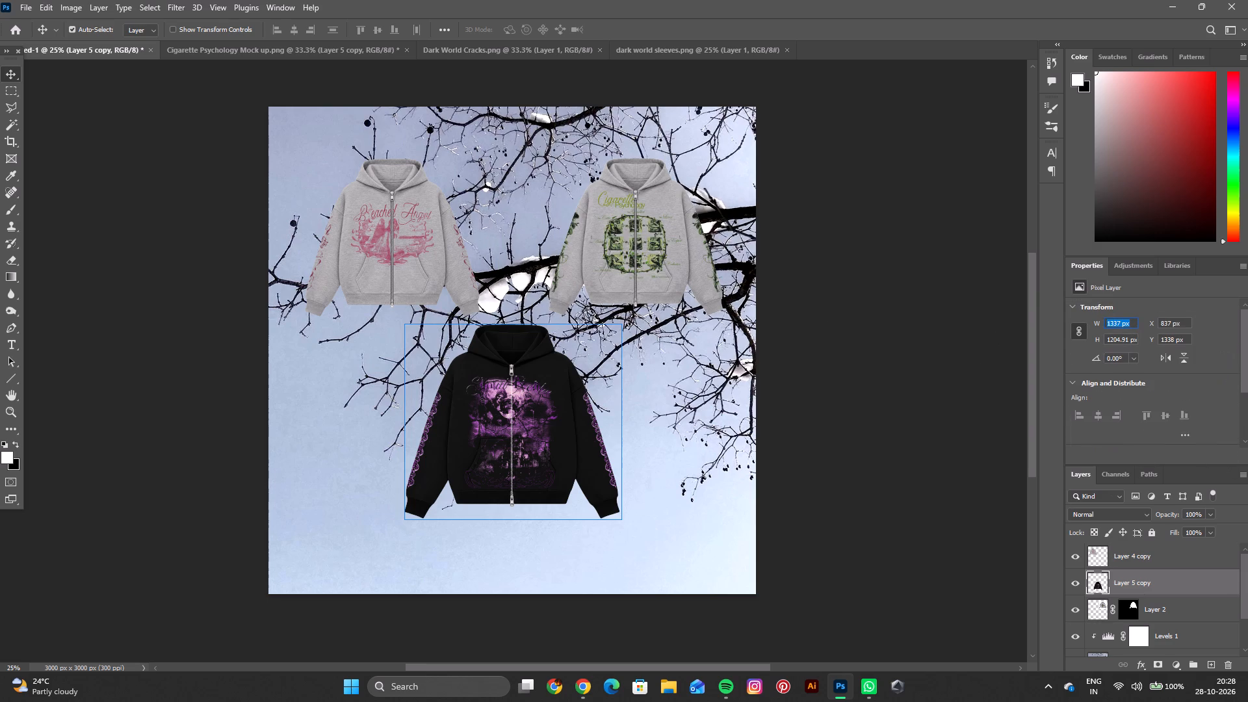
Set the black hoodie's width to 1077 px with its proportions linked.
{"action": "double_click", "coordinate": [1119, 320]}
{"action": "type", "text": "10"}
{"action": "key", "text": "Home"}
{"action": "left_click", "coordinate": [1113, 320]}
{"action": "type", "text": "77"}
{"action": "key", "text": "Return"}
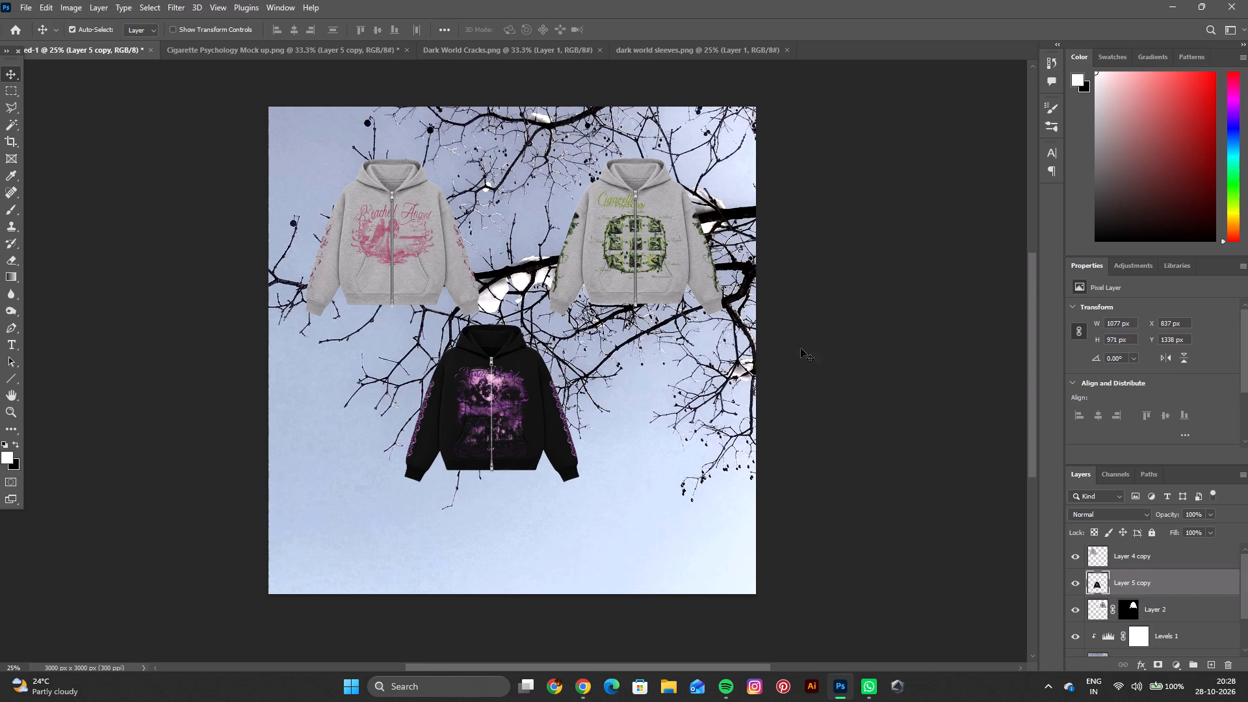
Move the black hoodie between the two grey hoodies, level with them at X 962 px, Y 320 px.
{"action": "left_click_drag", "start_coordinate": [534, 408], "coordinate": [559, 242]}
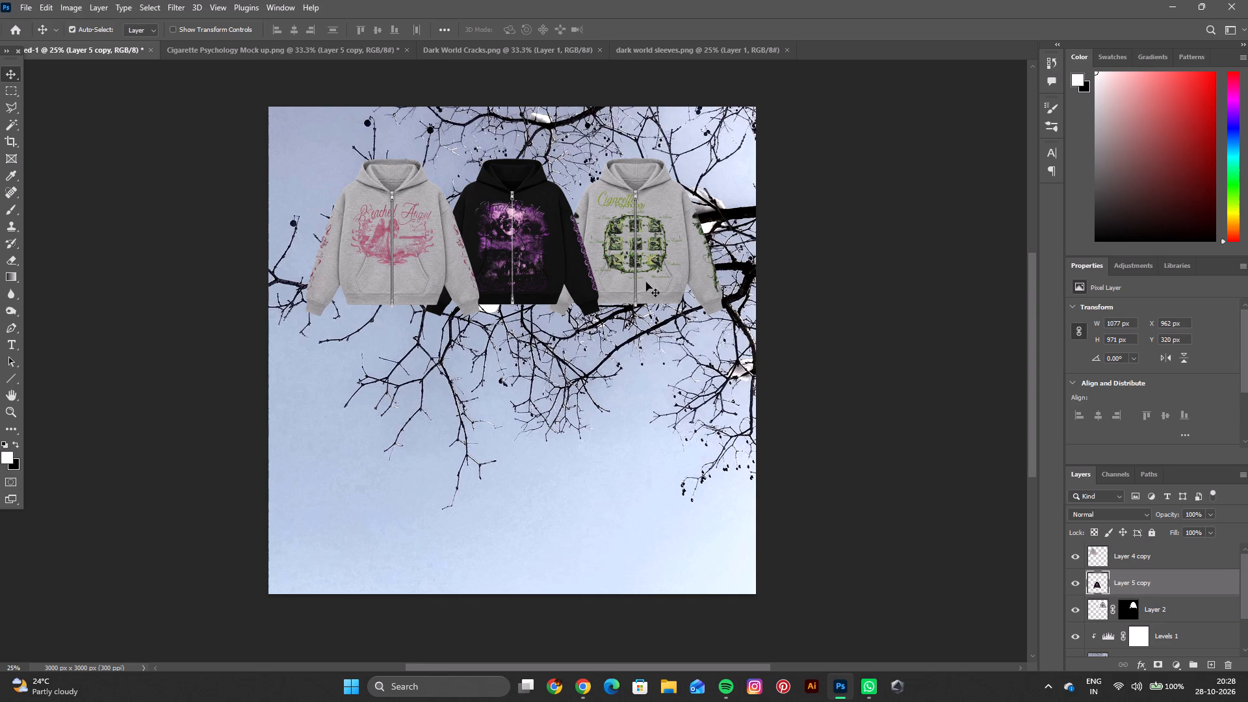
Open the Funkyyyy image from the GB S25 folder.
{"action": "key", "text": "ctrl+o"}
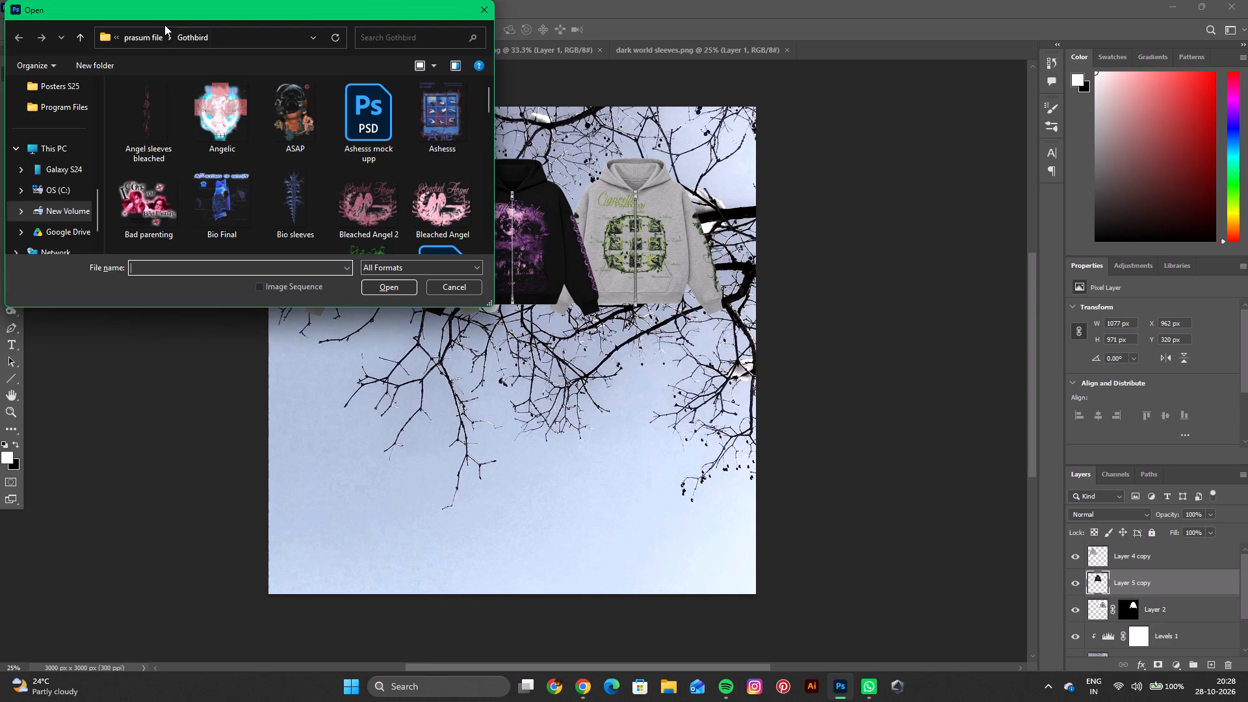
{"action": "scroll", "coordinate": [162, 183], "scroll_direction": "down", "scroll_amount": 2}
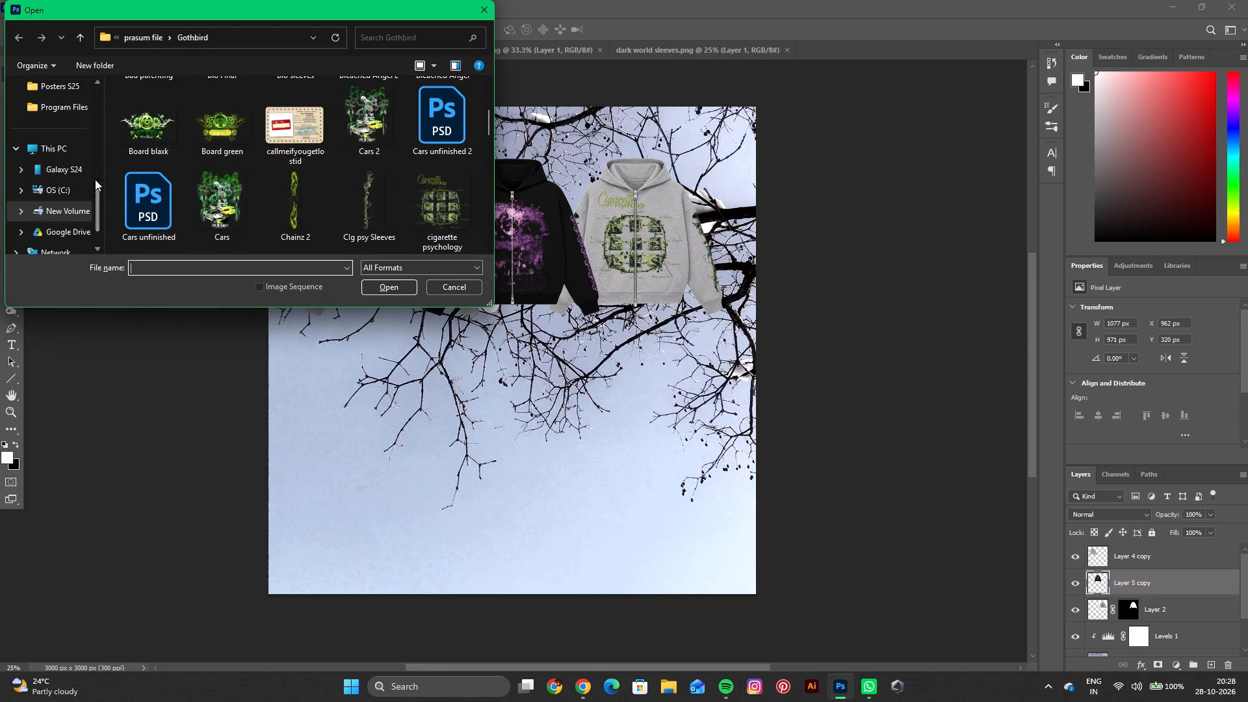
{"action": "scroll", "coordinate": [31, 151], "scroll_direction": "up", "scroll_amount": 3}
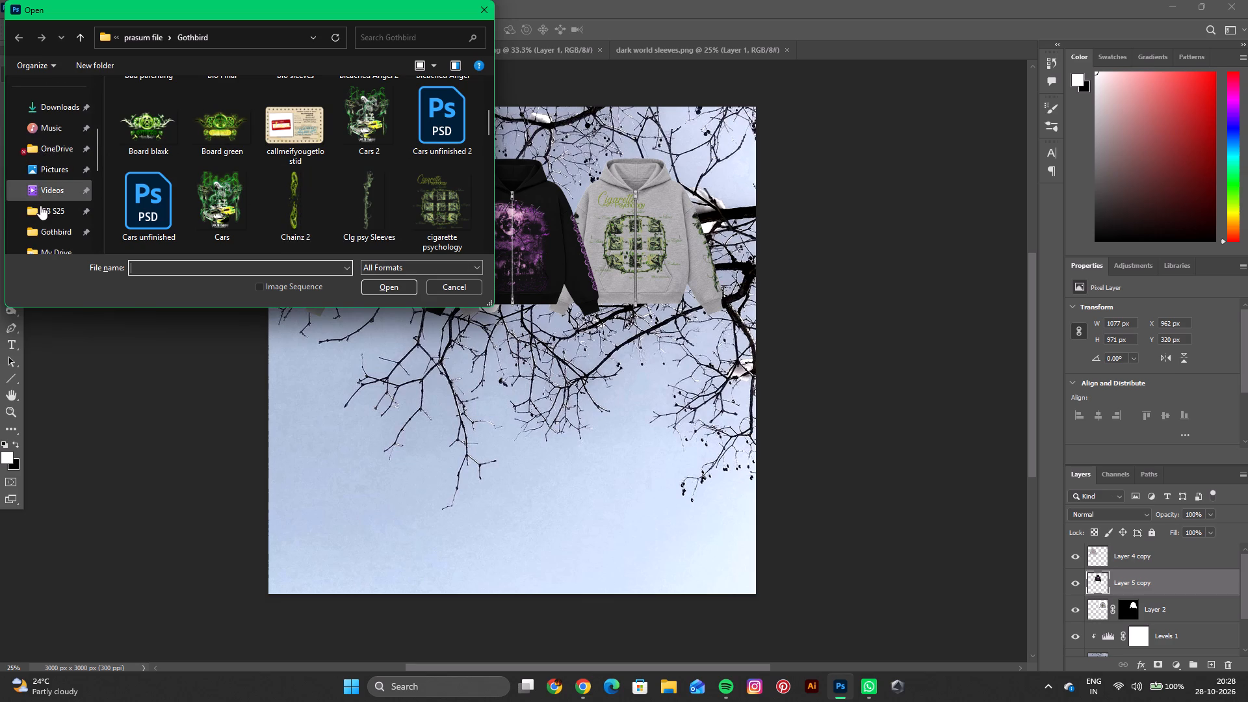
{"action": "left_click", "coordinate": [40, 207]}
{"action": "scroll", "coordinate": [195, 205], "scroll_direction": "down", "scroll_amount": 1}
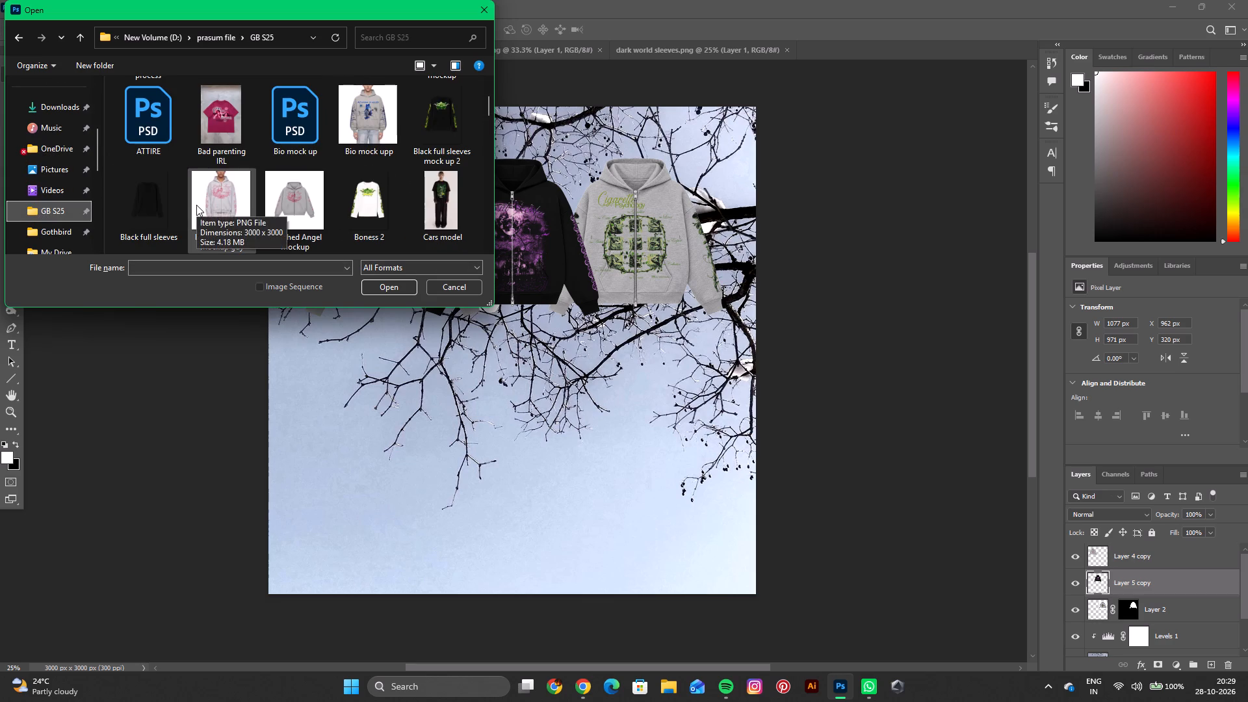
{"action": "scroll", "coordinate": [340, 209], "scroll_direction": "down", "scroll_amount": 3}
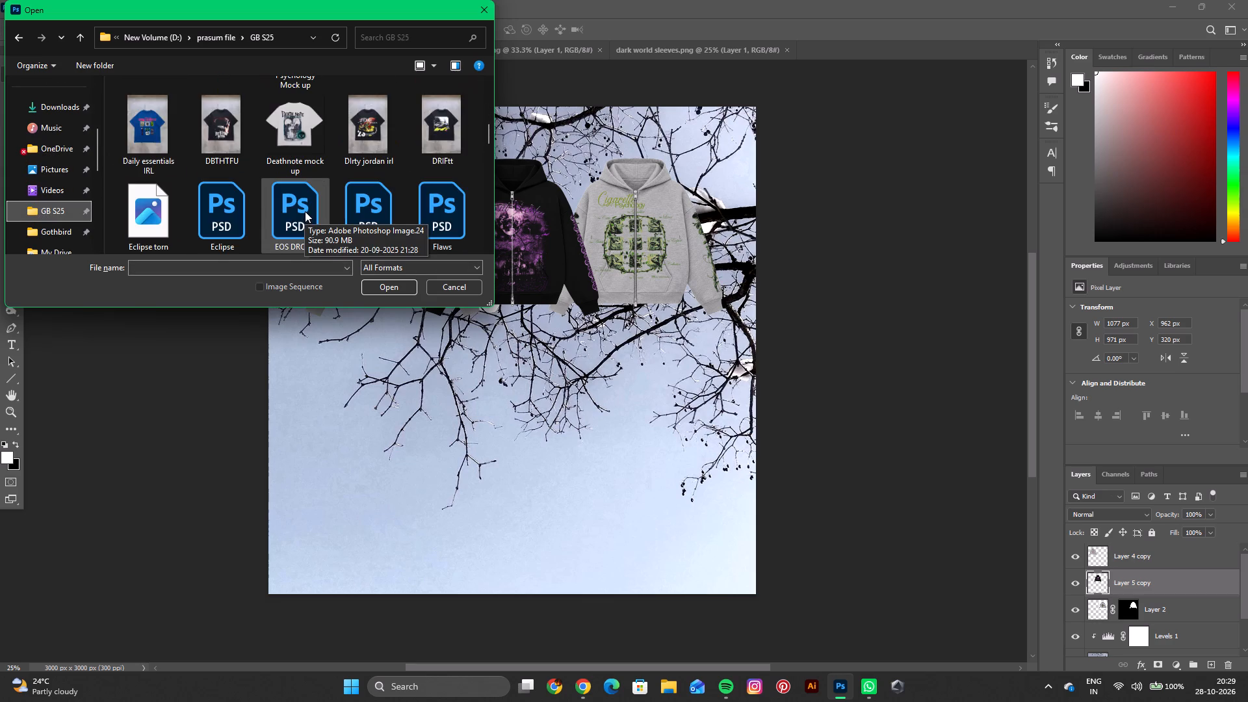
{"action": "scroll", "coordinate": [307, 205], "scroll_direction": "down", "scroll_amount": 2}
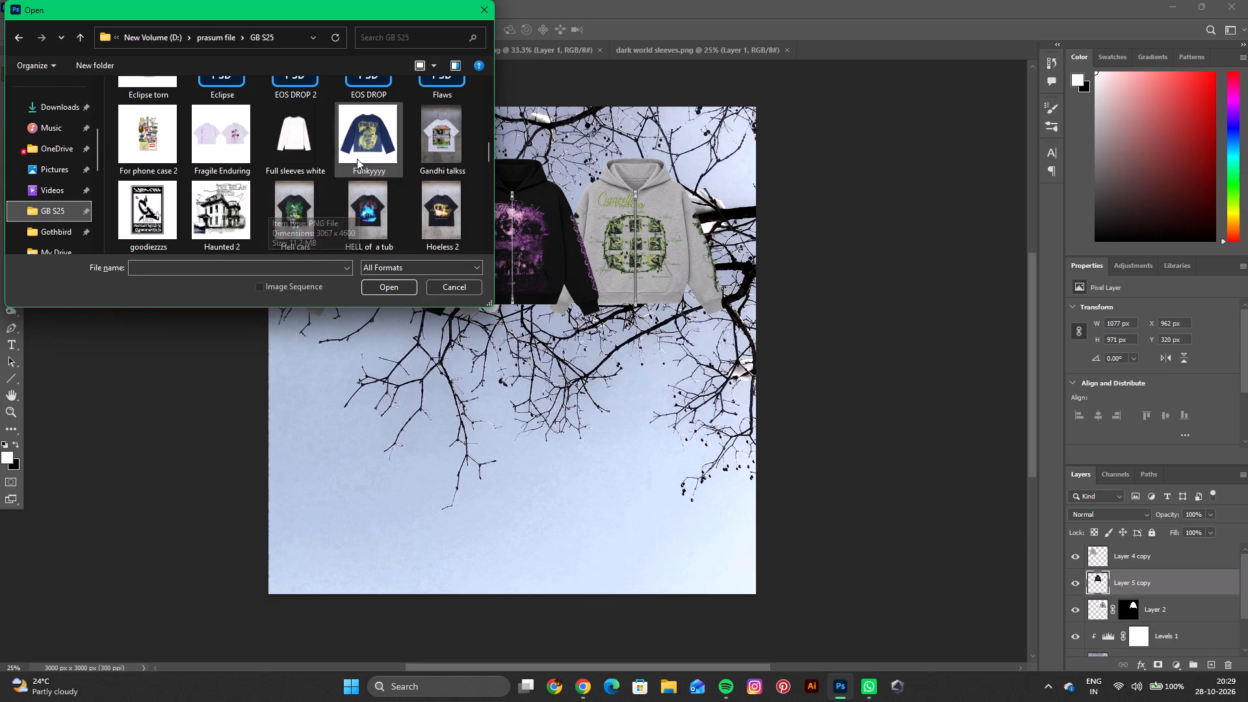
{"action": "double_click", "coordinate": [358, 158]}
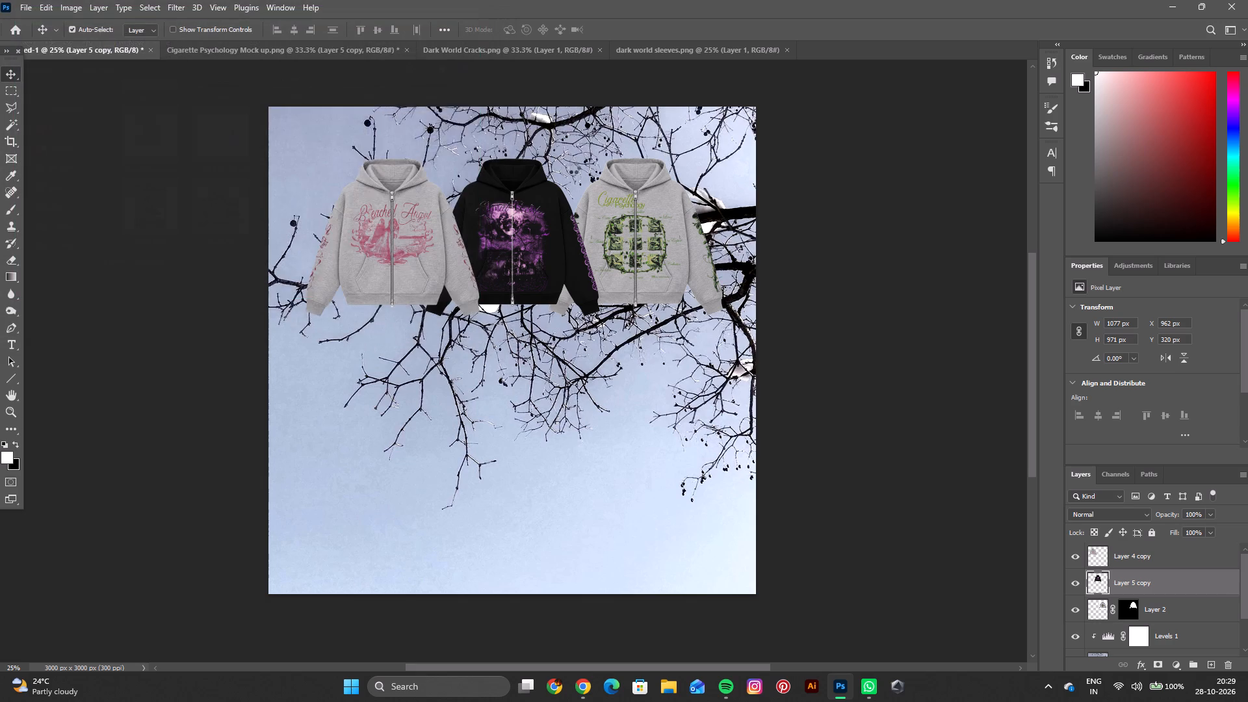
Remove the white background around the blue Funky sweatshirt with the Magic Wand, leaving it transparent.
{"action": "left_click", "coordinate": [1, 118]}
{"action": "left_click", "coordinate": [358, 174]}
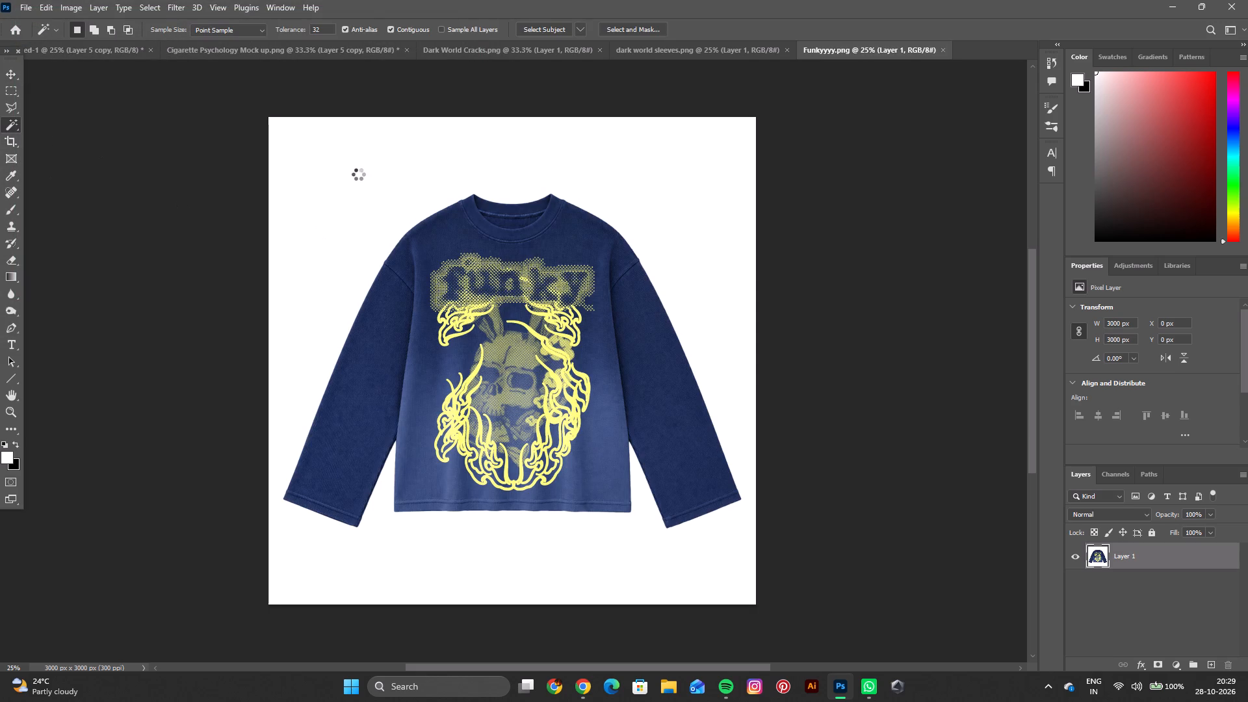
{"action": "key", "text": "Delete"}
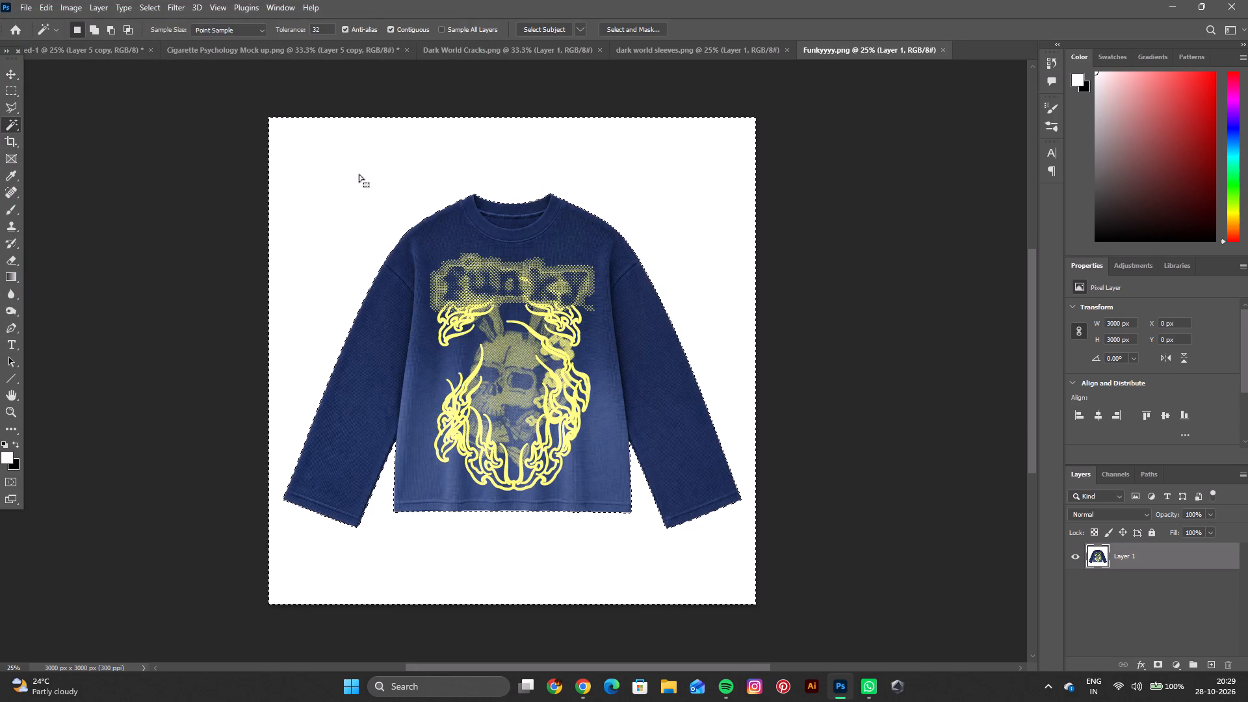
{"action": "left_click", "coordinate": [361, 176]}
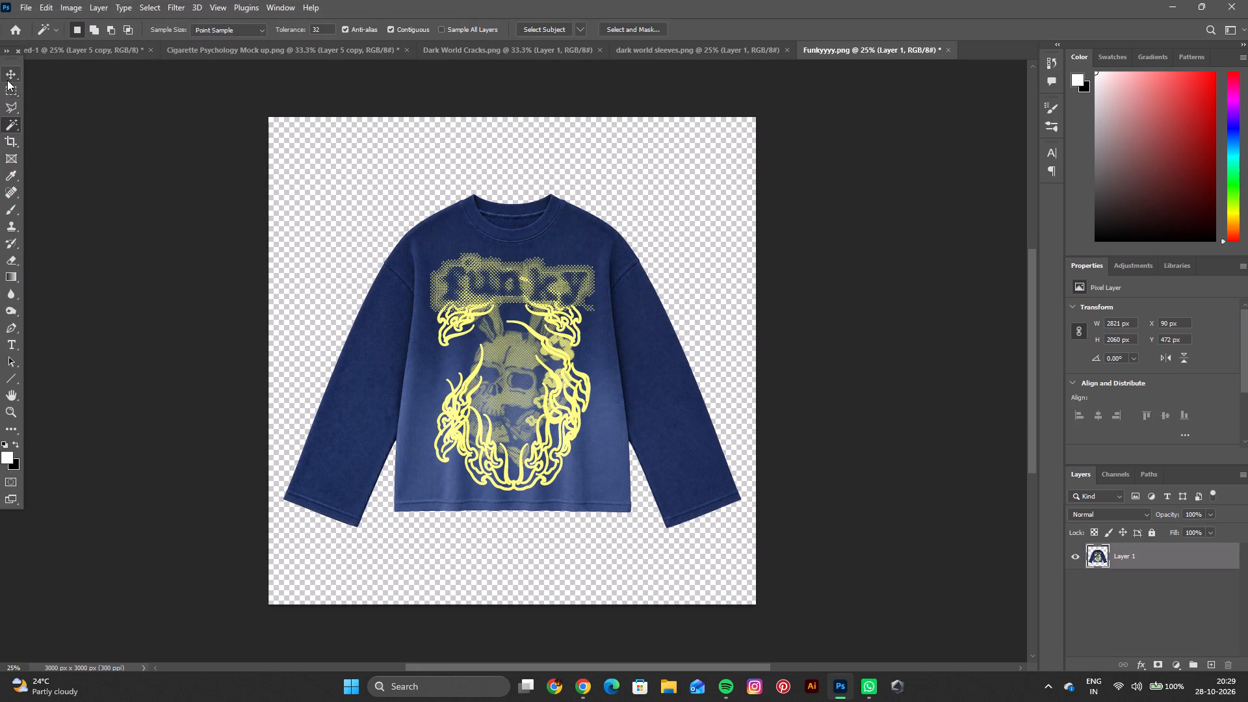
Copy the cut-out Funky sweatshirt and paste it into the snowy branch composition.
{"action": "left_click", "coordinate": [7, 78]}
{"action": "left_click", "coordinate": [496, 313]}
{"action": "key", "text": "ctrl+c"}
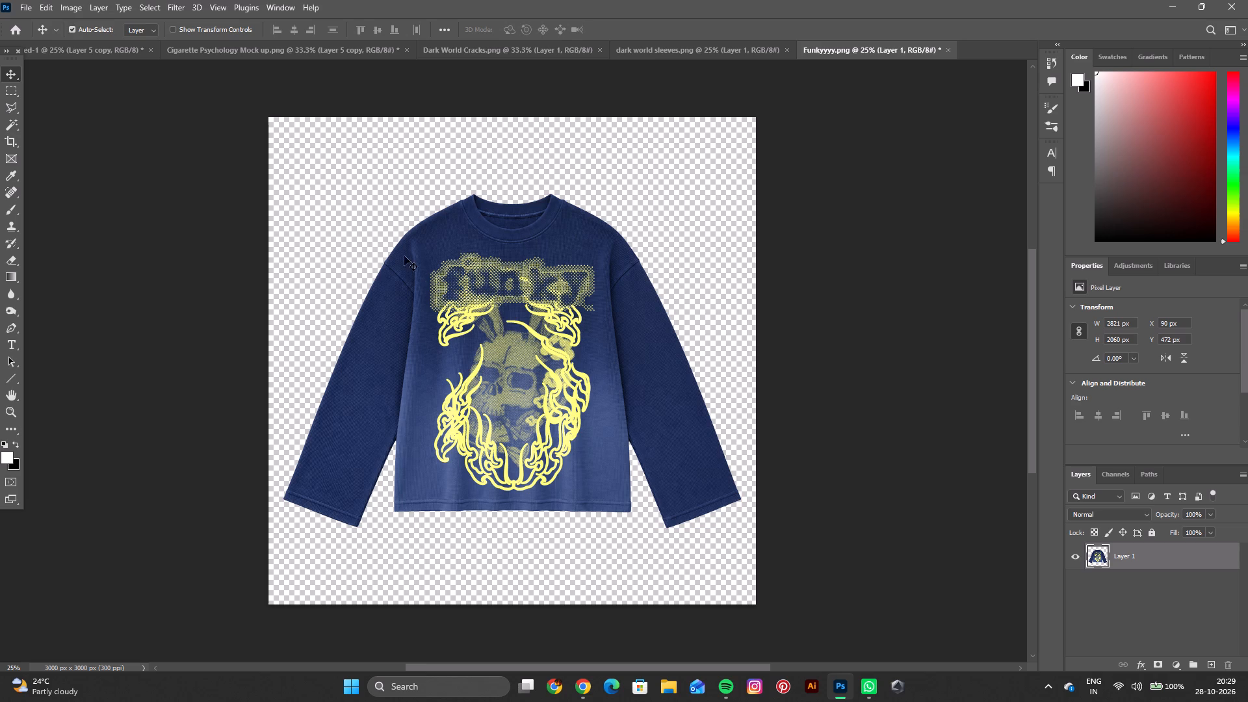
{"action": "left_click", "coordinate": [102, 60]}
{"action": "left_click", "coordinate": [101, 57]}
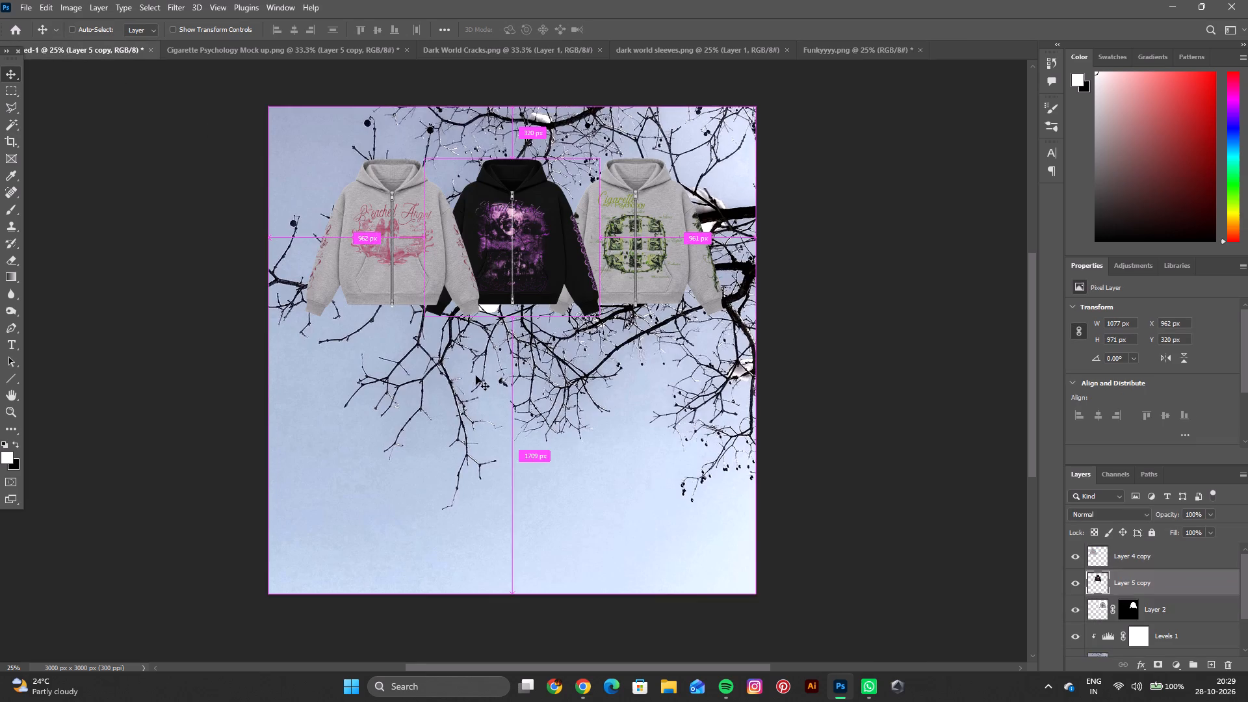
{"action": "key", "text": "ctrl+v"}
Scale the pasted Funky sweatshirt to about 1209 x 882 px, placing it below the grey hoodie with the pink print.
{"action": "left_click_drag", "start_coordinate": [504, 406], "coordinate": [434, 480]}
{"action": "key", "text": "ctrl+t"}
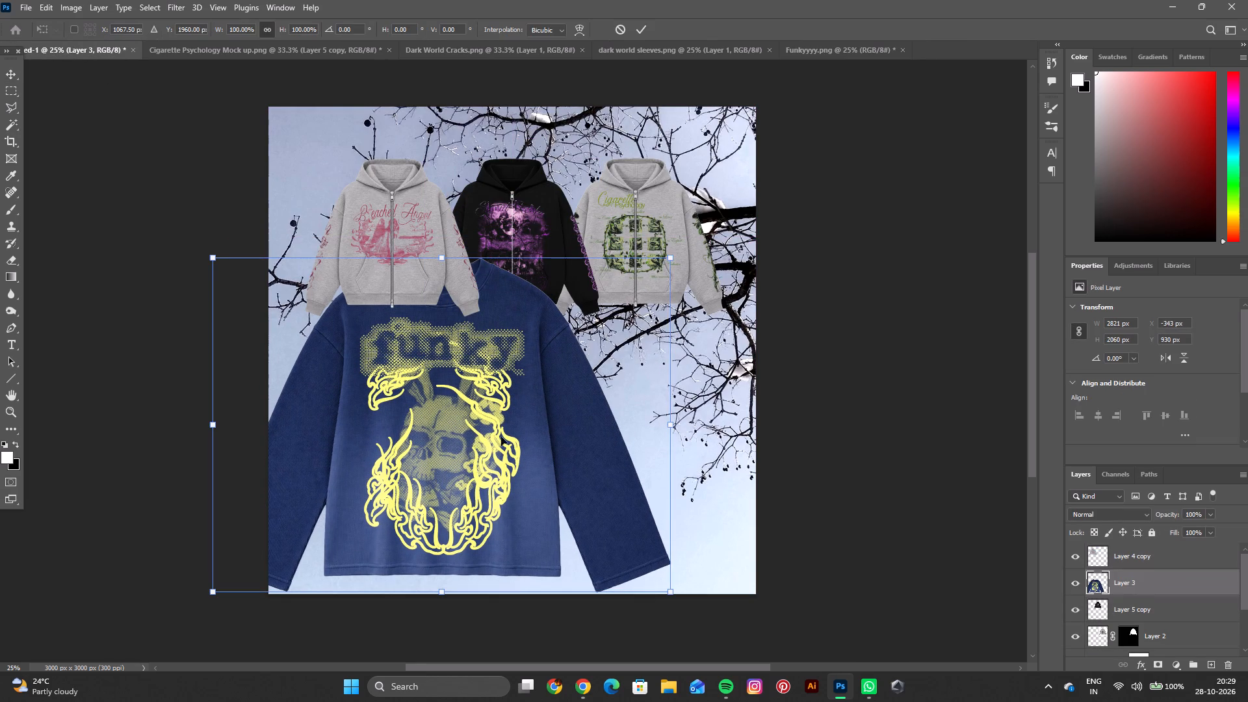
{"action": "left_click_drag", "start_coordinate": [668, 259], "coordinate": [478, 437]}
{"action": "left_click_drag", "start_coordinate": [380, 492], "coordinate": [450, 382]}
{"action": "left_click_drag", "start_coordinate": [532, 300], "coordinate": [498, 347]}
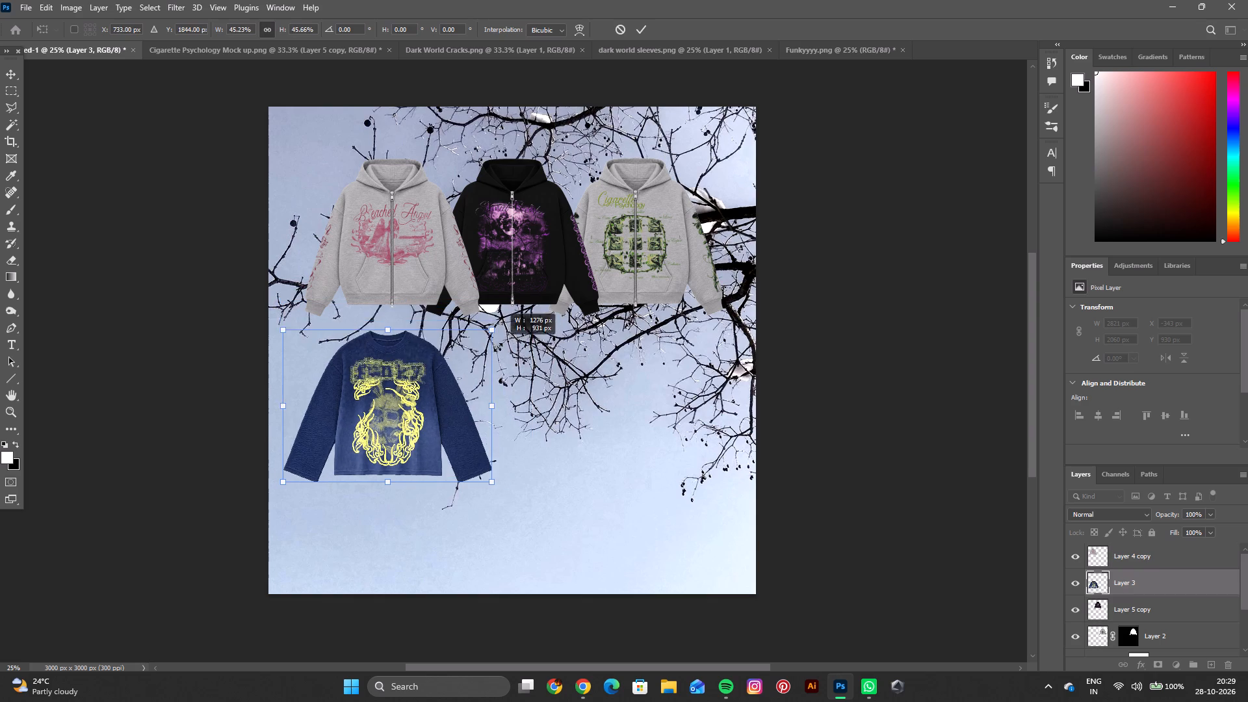
{"action": "left_click_drag", "start_coordinate": [498, 347], "coordinate": [498, 348]}
{"action": "left_click_drag", "start_coordinate": [408, 411], "coordinate": [419, 386]}
{"action": "left_click", "coordinate": [490, 306]}
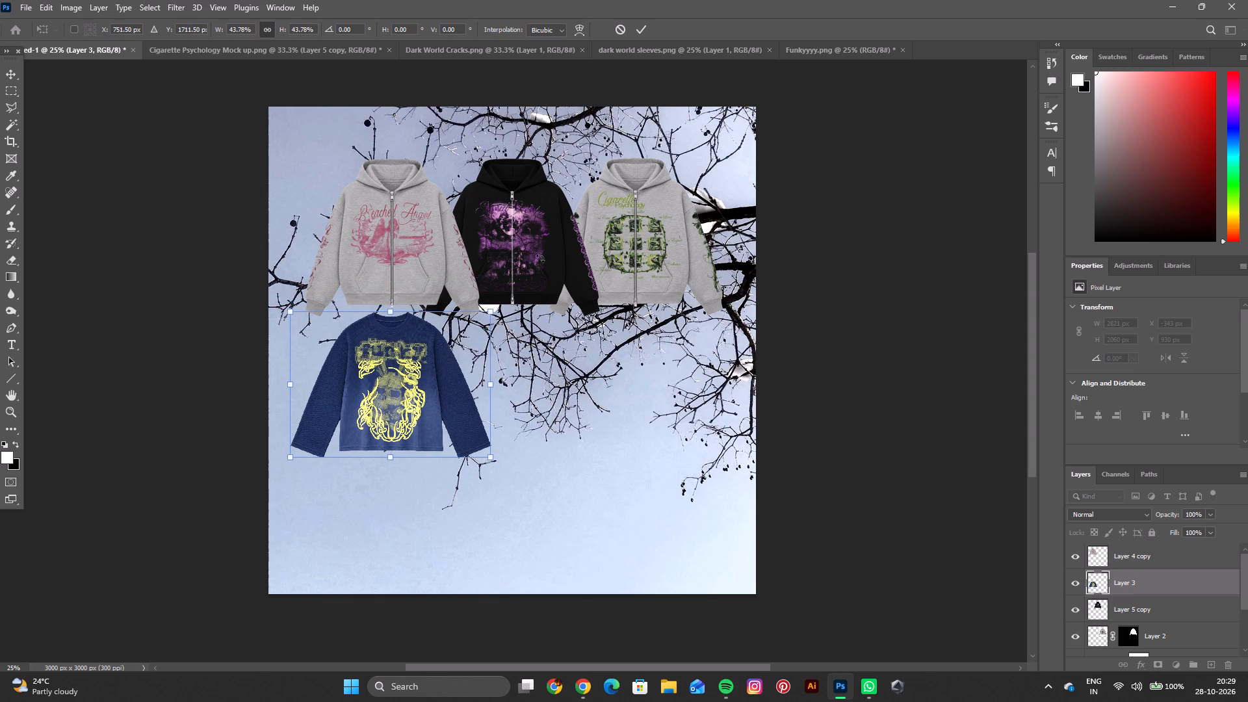
{"action": "left_click", "coordinate": [491, 315]}
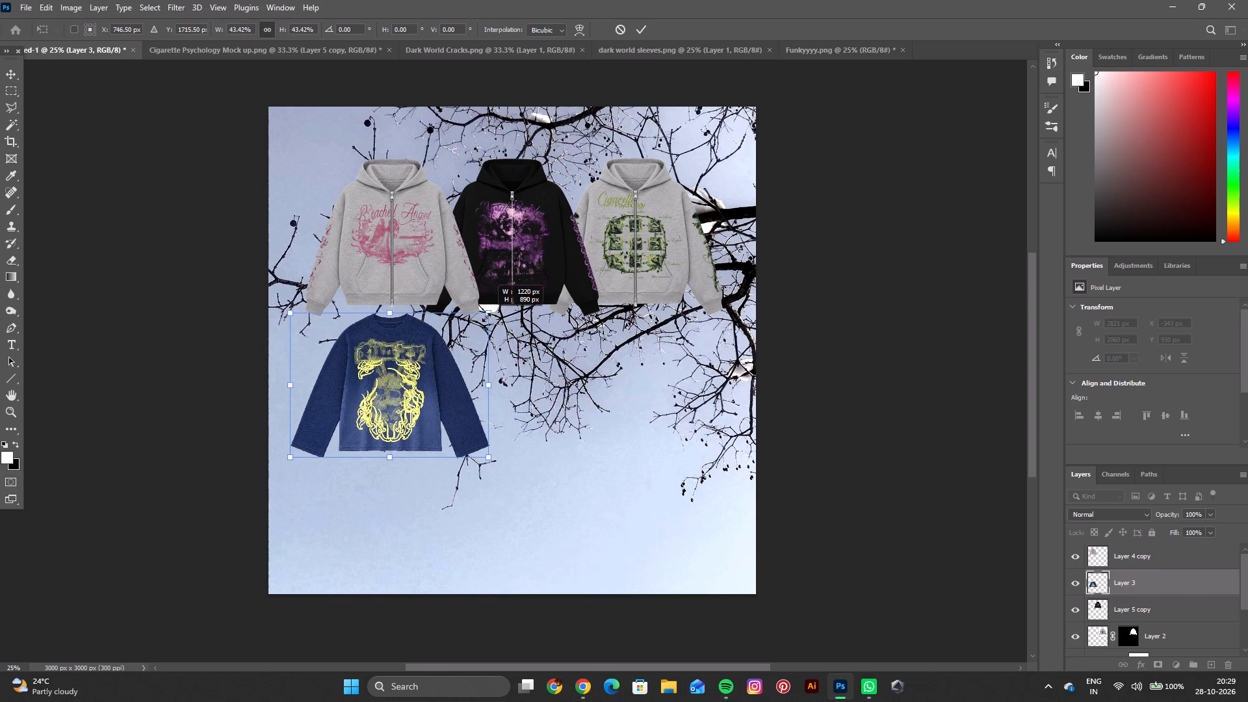
{"action": "left_click", "coordinate": [641, 34]}
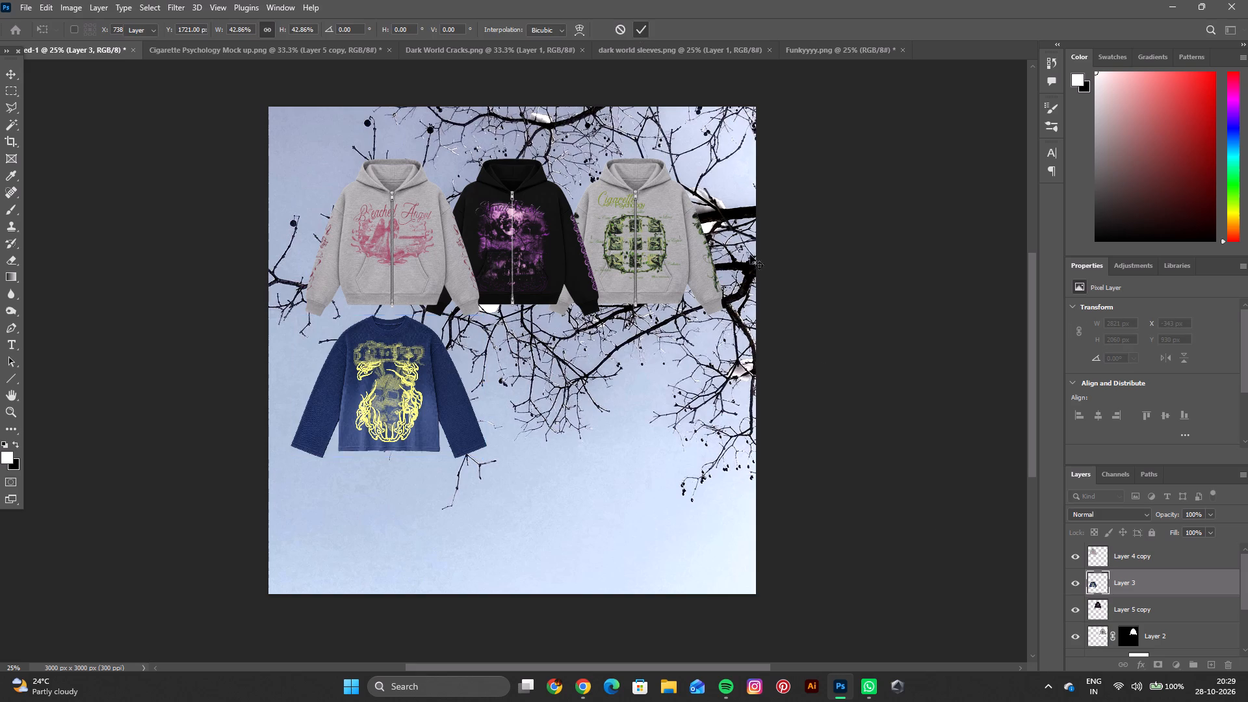
Move the Funky sweatshirt layer, Layer 3, above Layer 4 copy at the top of the layer stack.
{"action": "left_click_drag", "start_coordinate": [1150, 576], "coordinate": [1150, 552]}
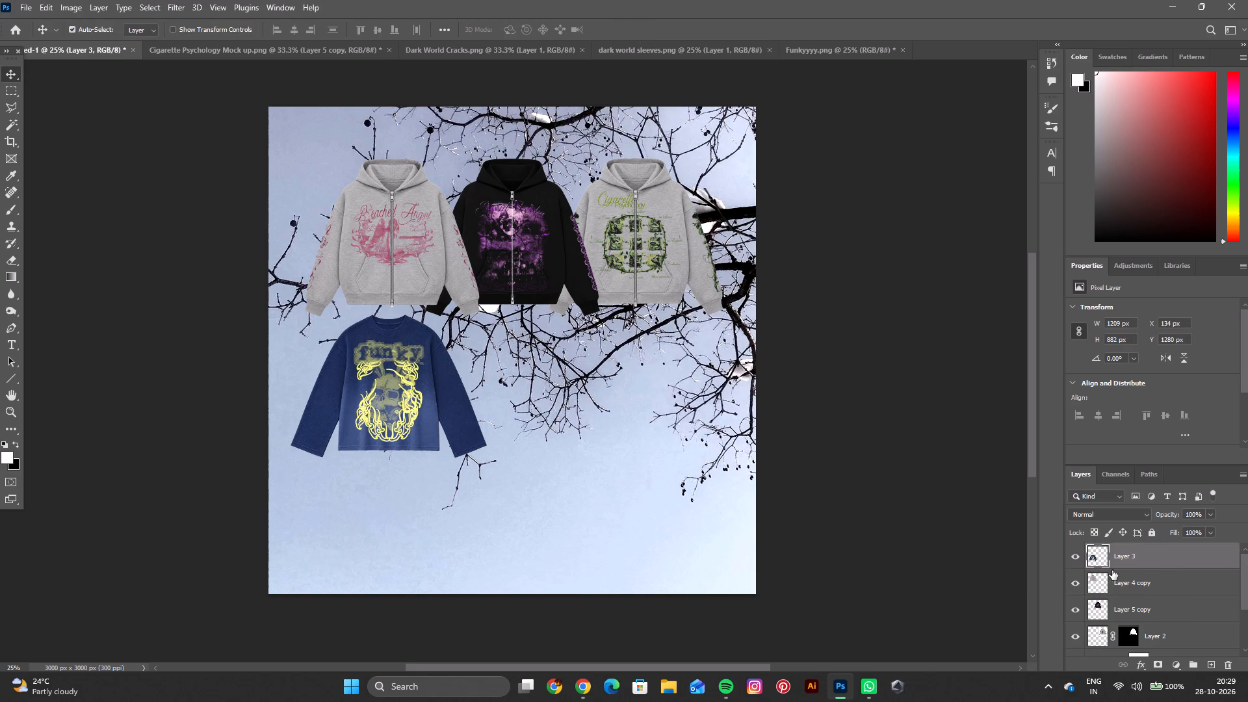
{"action": "scroll", "coordinate": [1133, 559], "scroll_direction": "up", "scroll_amount": 2}
Move the Funky sweatshirt up between the pink-print and black hoodies, to about X 445 px, Y 1059 px.
{"action": "left_click_drag", "start_coordinate": [423, 424], "coordinate": [454, 386]}
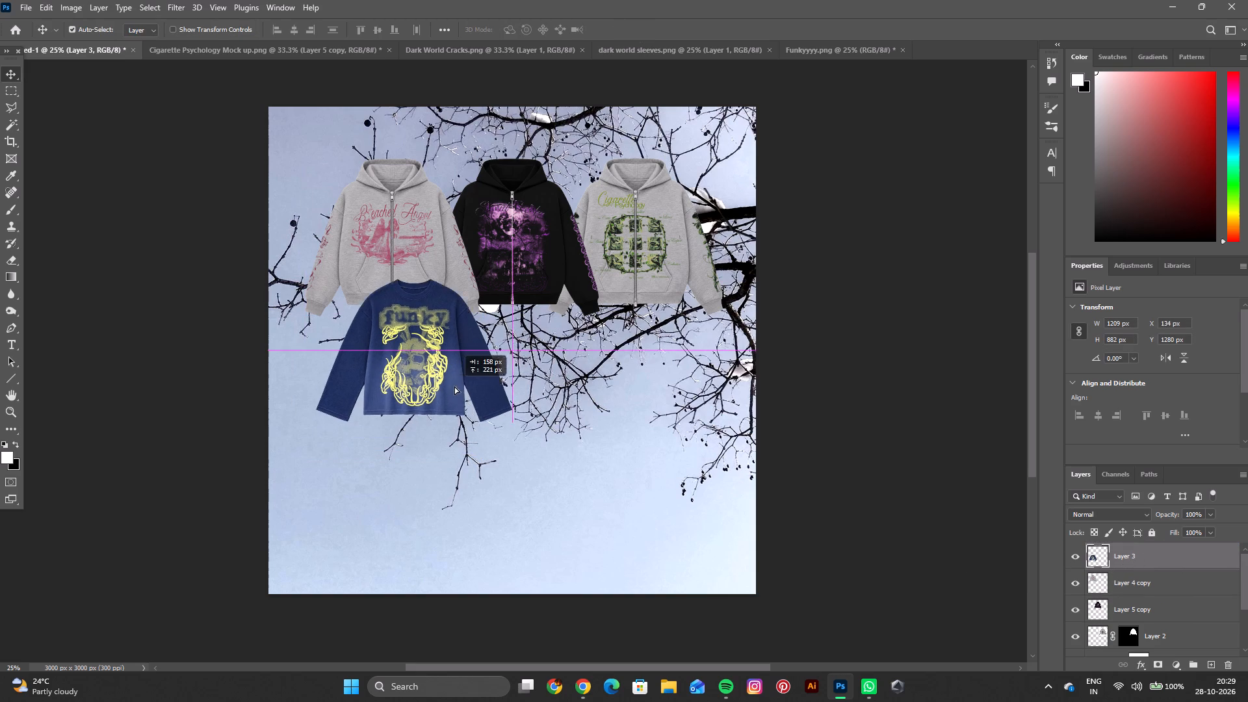
{"action": "left_click_drag", "start_coordinate": [454, 386], "coordinate": [470, 383]}
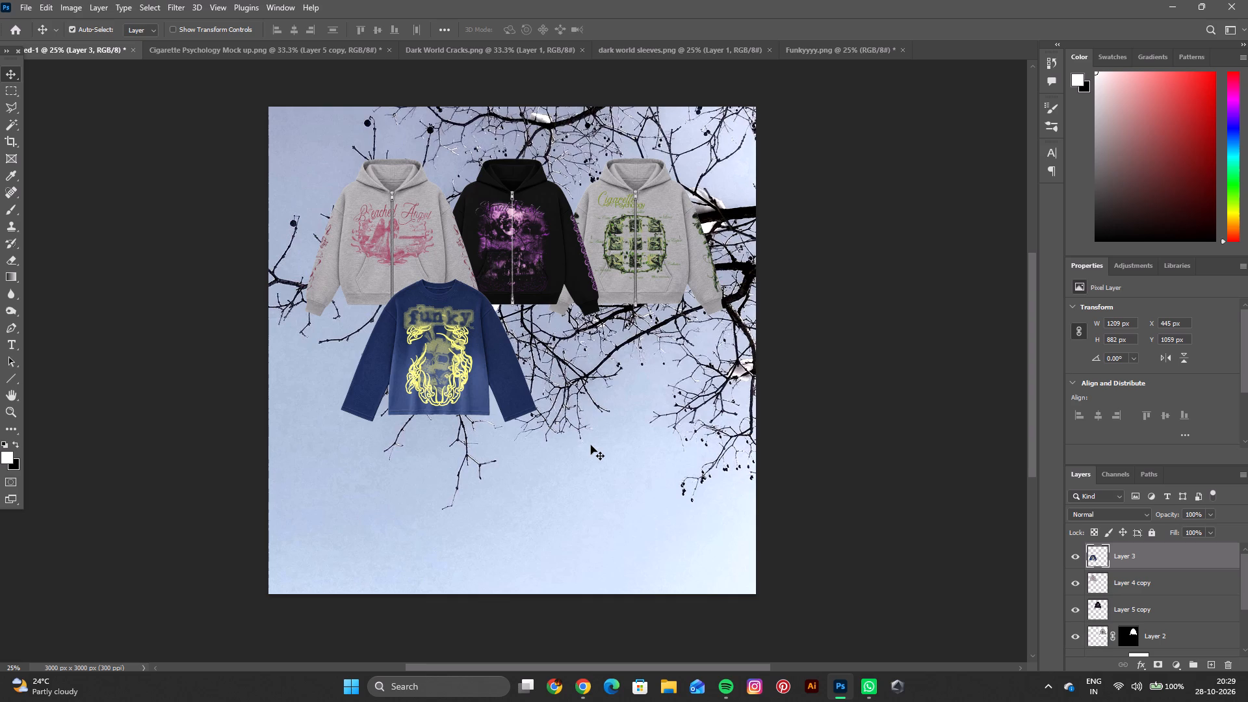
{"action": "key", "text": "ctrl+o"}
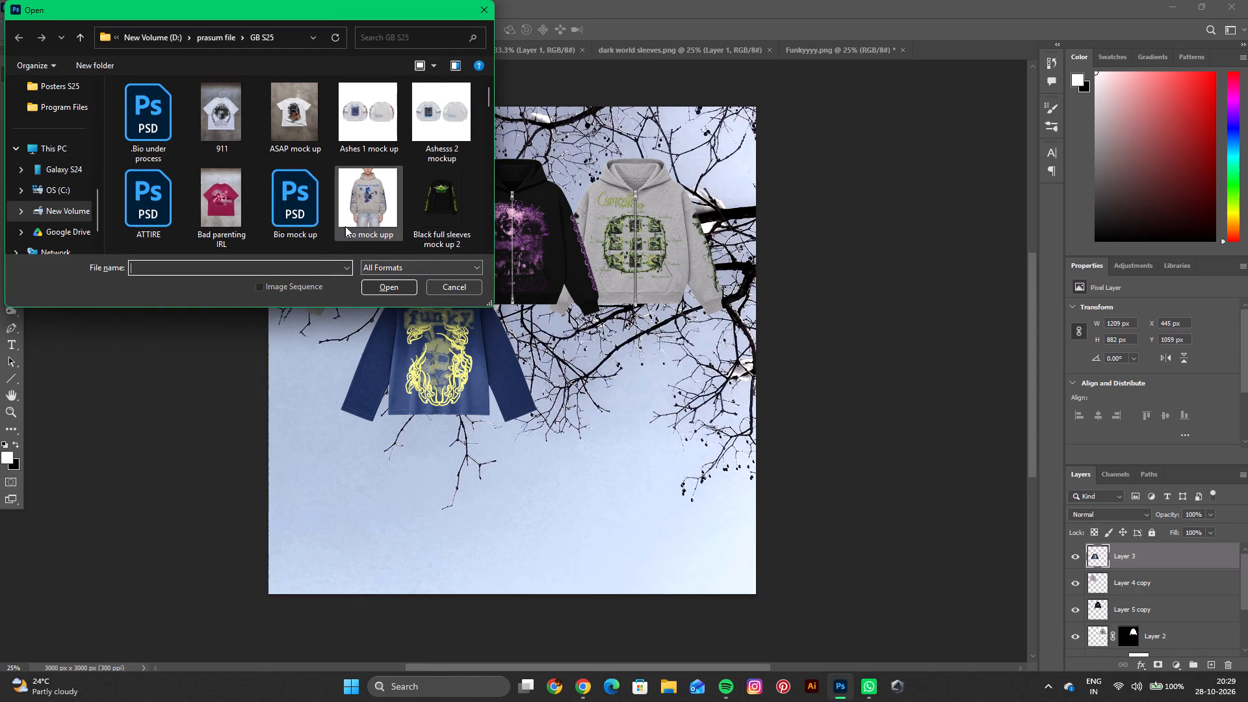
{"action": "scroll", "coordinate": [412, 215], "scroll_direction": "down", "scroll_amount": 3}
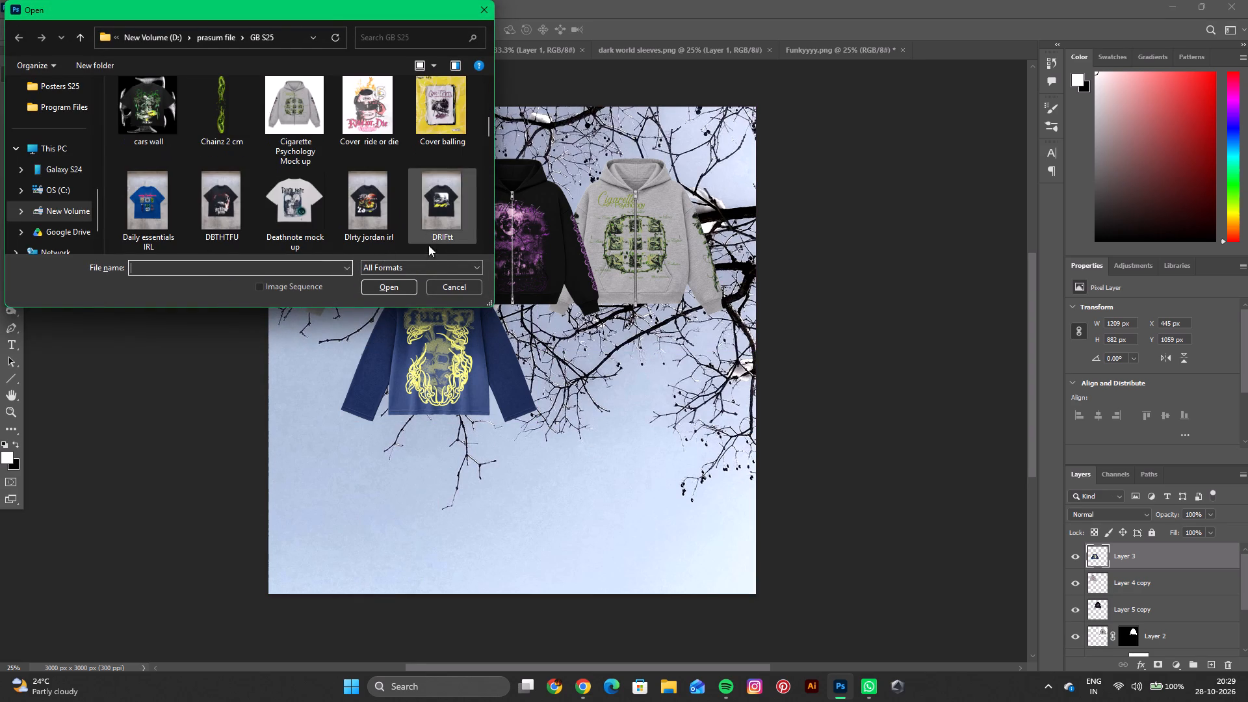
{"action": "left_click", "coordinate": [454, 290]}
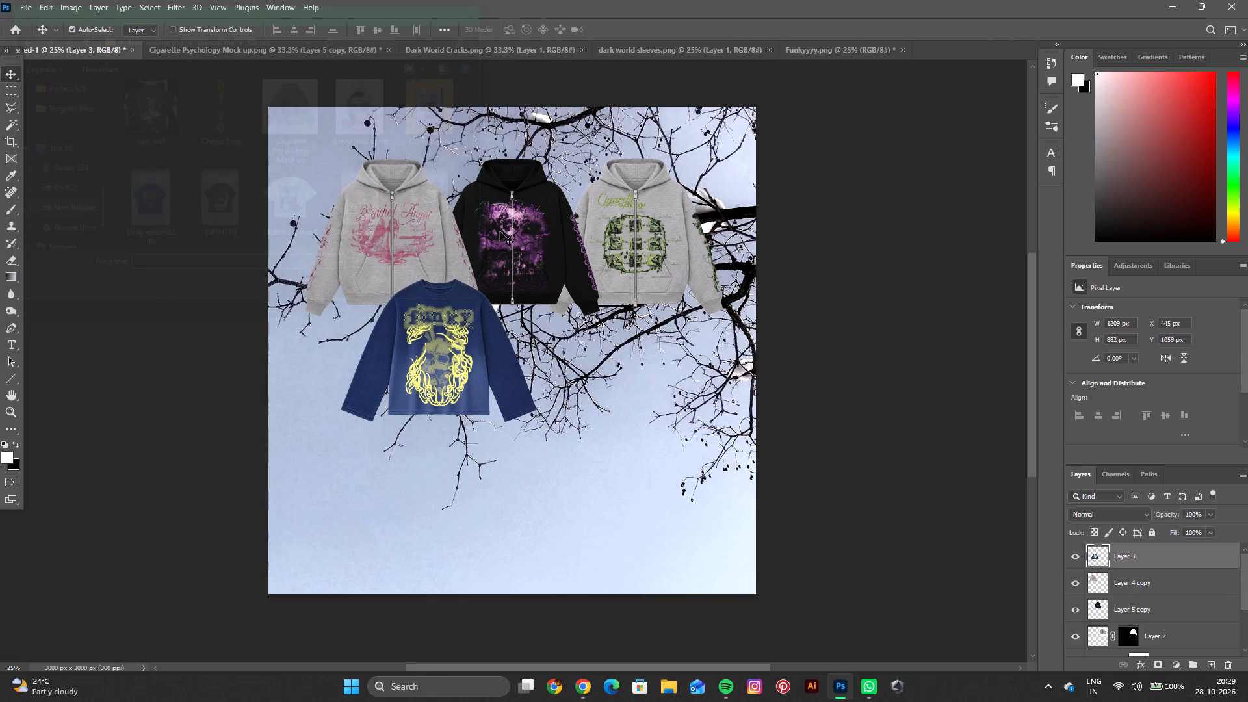
Hide the black hoodie layer, Layer 5 copy, in the Cigarette Psychology Mock up document.
{"action": "left_click", "coordinate": [474, 52]}
{"action": "left_click", "coordinate": [325, 62]}
{"action": "left_click", "coordinate": [324, 57]}
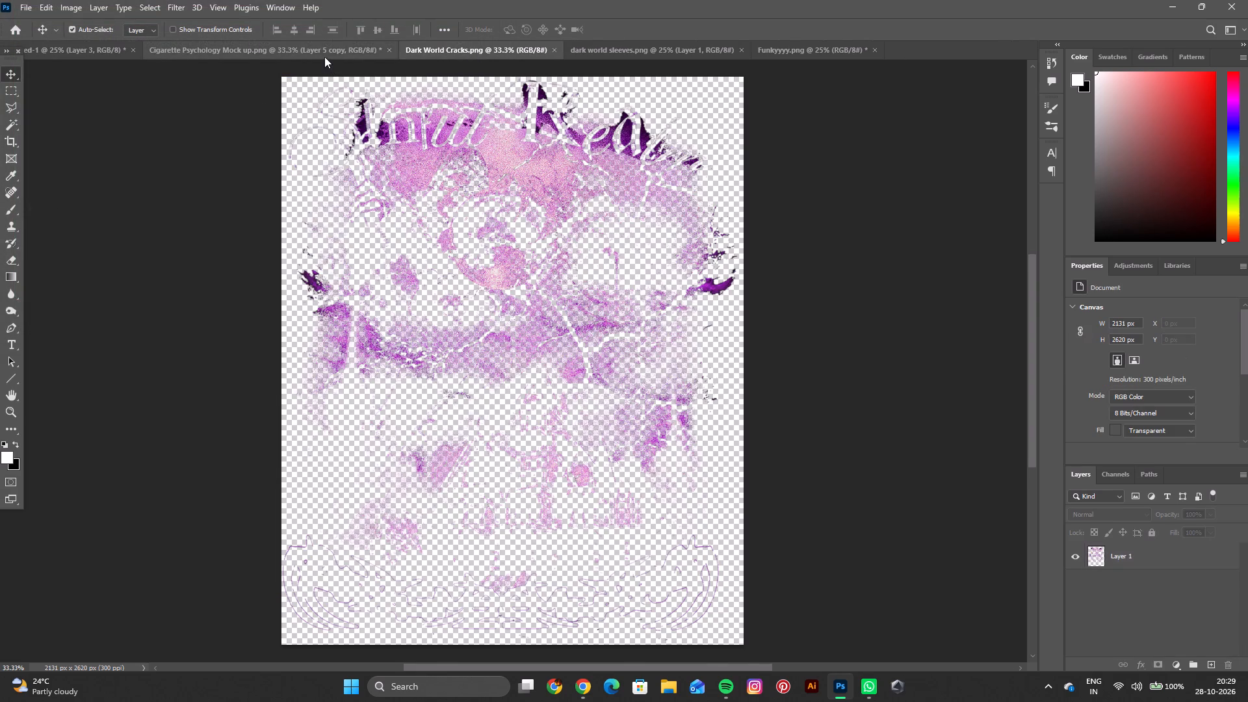
{"action": "scroll", "coordinate": [1051, 580], "scroll_direction": "down", "scroll_amount": 1}
{"action": "left_click", "coordinate": [1071, 555]}
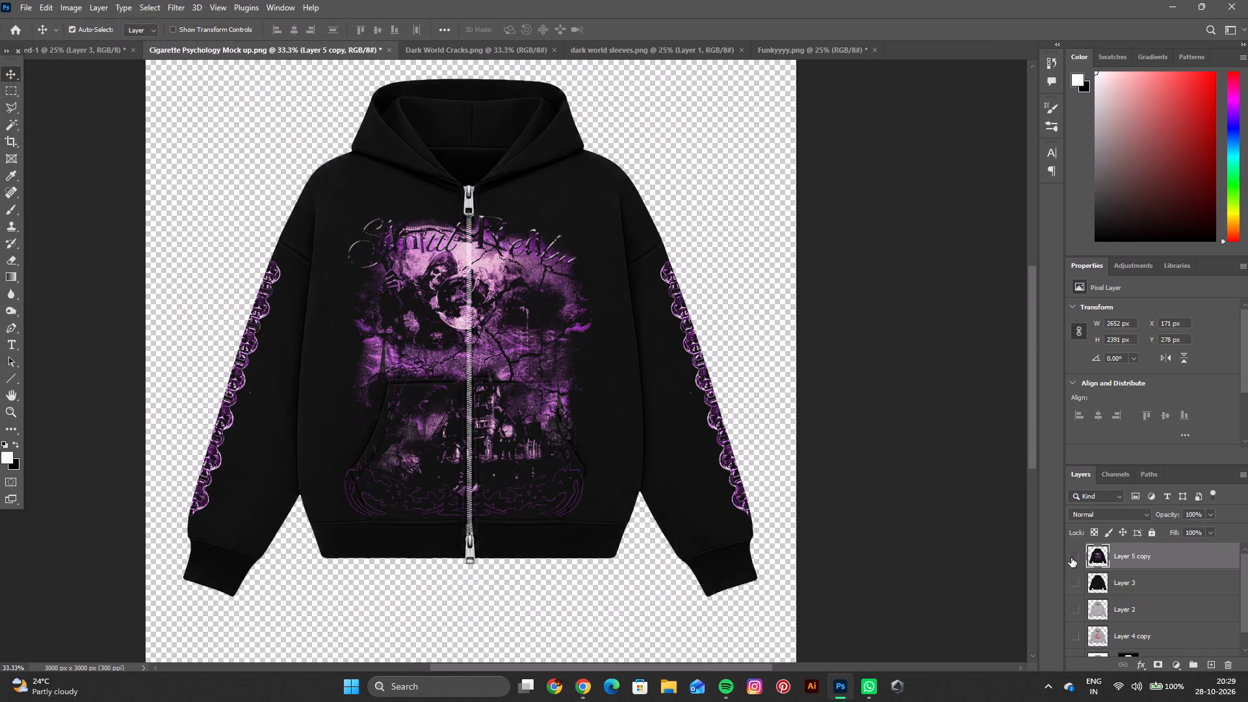
{"action": "scroll", "coordinate": [1119, 642], "scroll_direction": "down", "scroll_amount": 1}
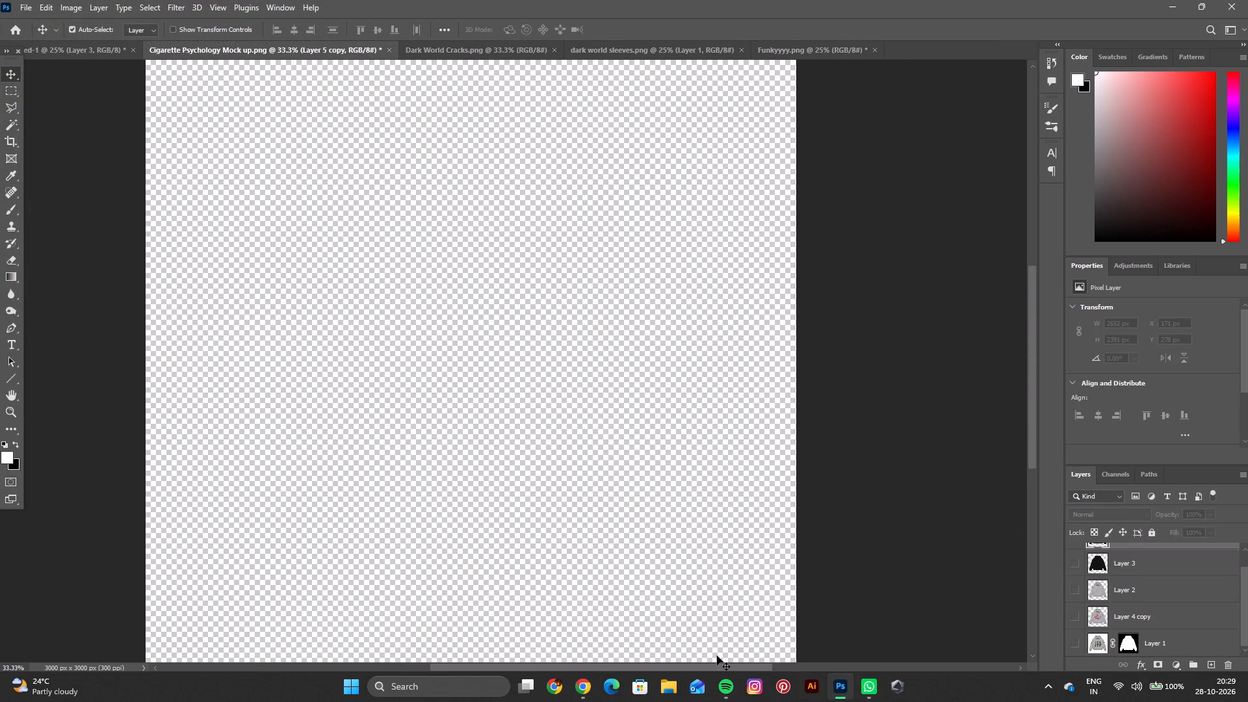
Switch to the Unitee site in Chrome and start a new product design with the Cream Boxy Hoodie.
{"action": "left_click", "coordinate": [575, 692]}
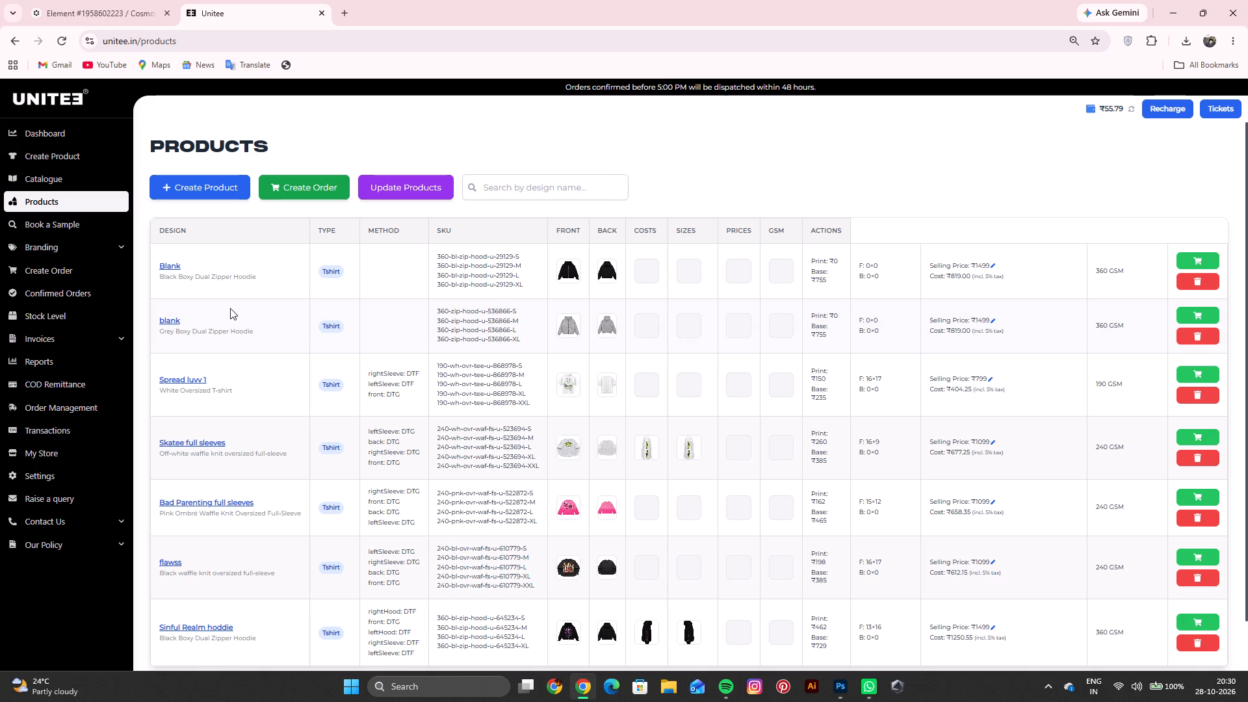
{"action": "left_click", "coordinate": [40, 158]}
{"action": "left_click", "coordinate": [68, 156]}
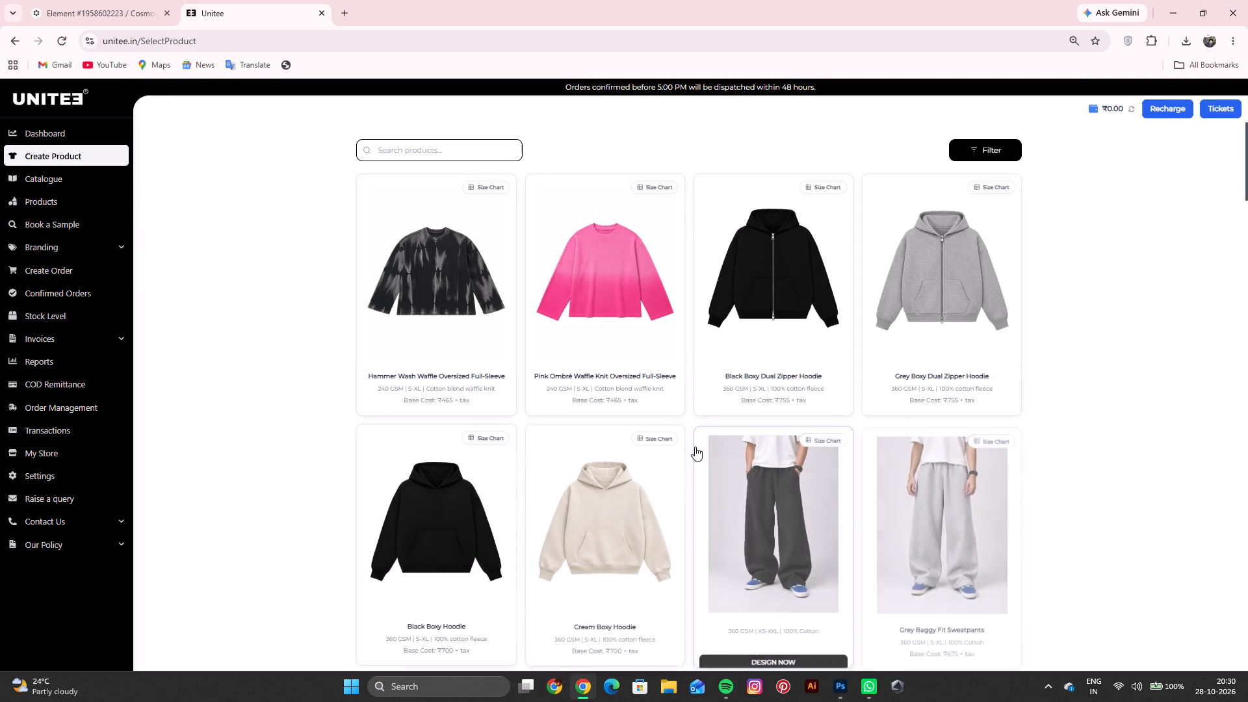
{"action": "scroll", "coordinate": [695, 447], "scroll_direction": "down", "scroll_amount": 1}
{"action": "scroll", "coordinate": [626, 506], "scroll_direction": "down", "scroll_amount": 1}
{"action": "left_click", "coordinate": [617, 519]}
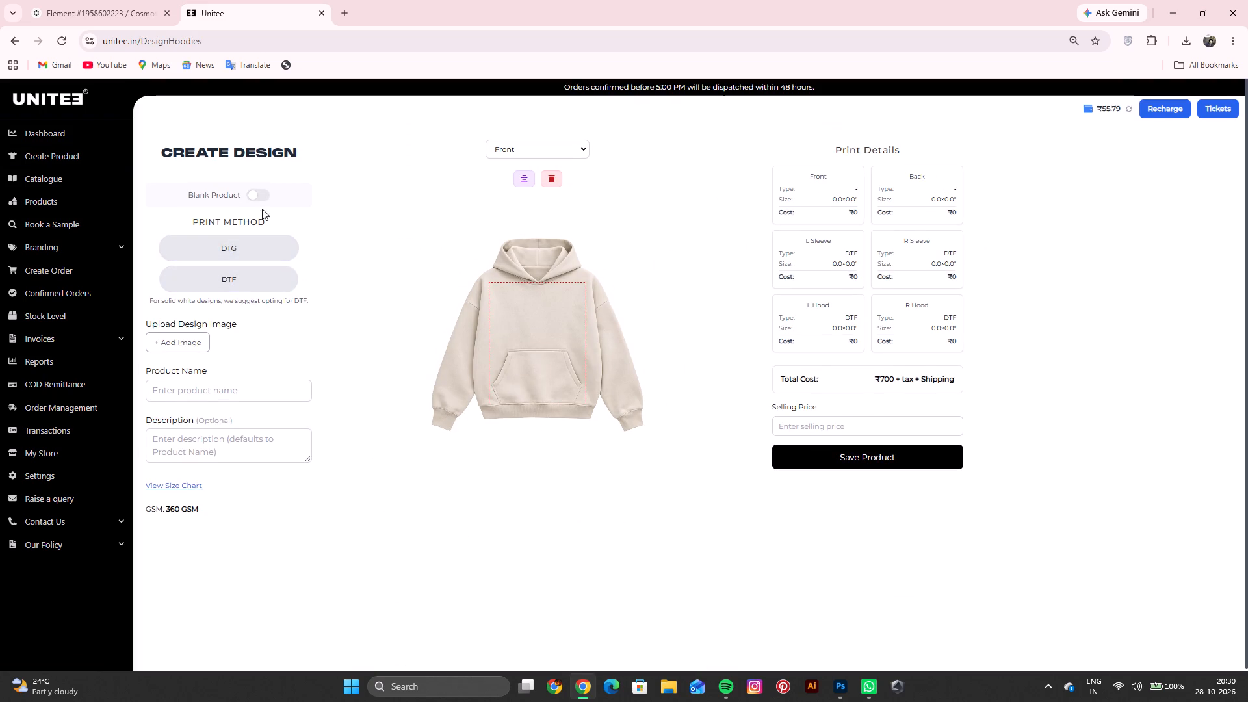
Save the cream hoodie as a blank product named "blank" with a selling price of 1499.
{"action": "left_click", "coordinate": [263, 199]}
{"action": "left_click", "coordinate": [231, 315]}
{"action": "left_click", "coordinate": [235, 295]}
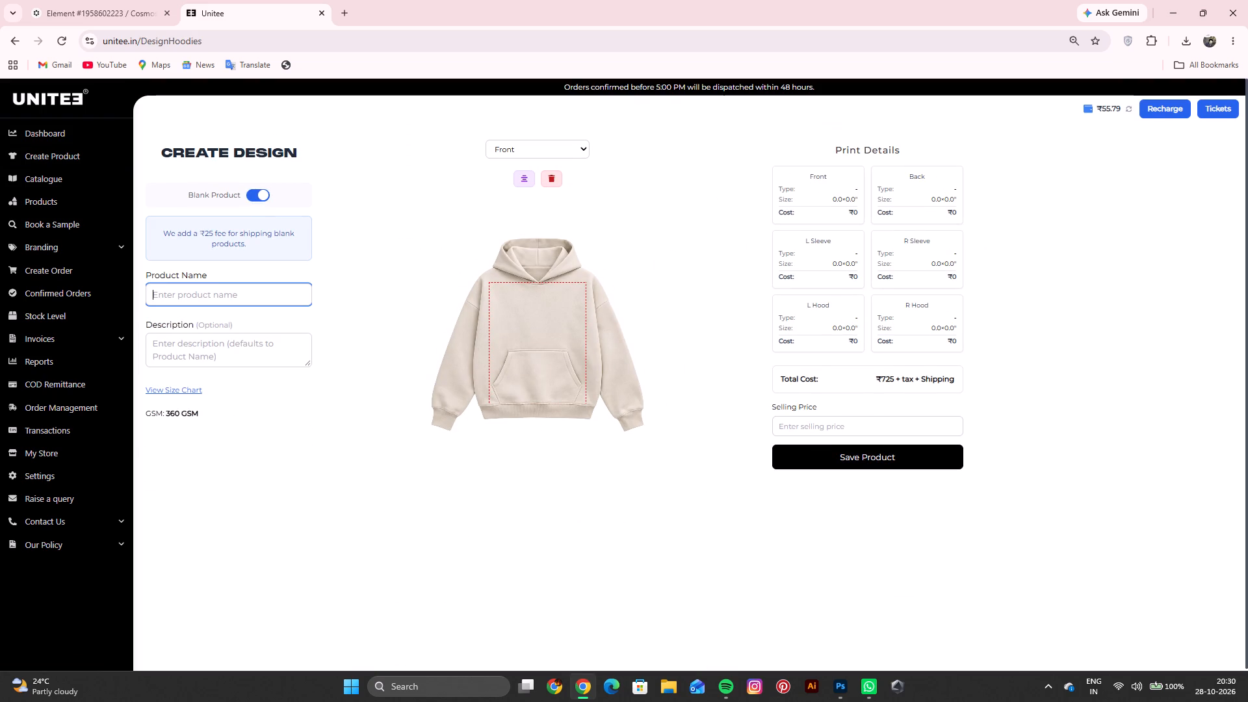
{"action": "type", "text": "blank"}
{"action": "left_click", "coordinate": [881, 417]}
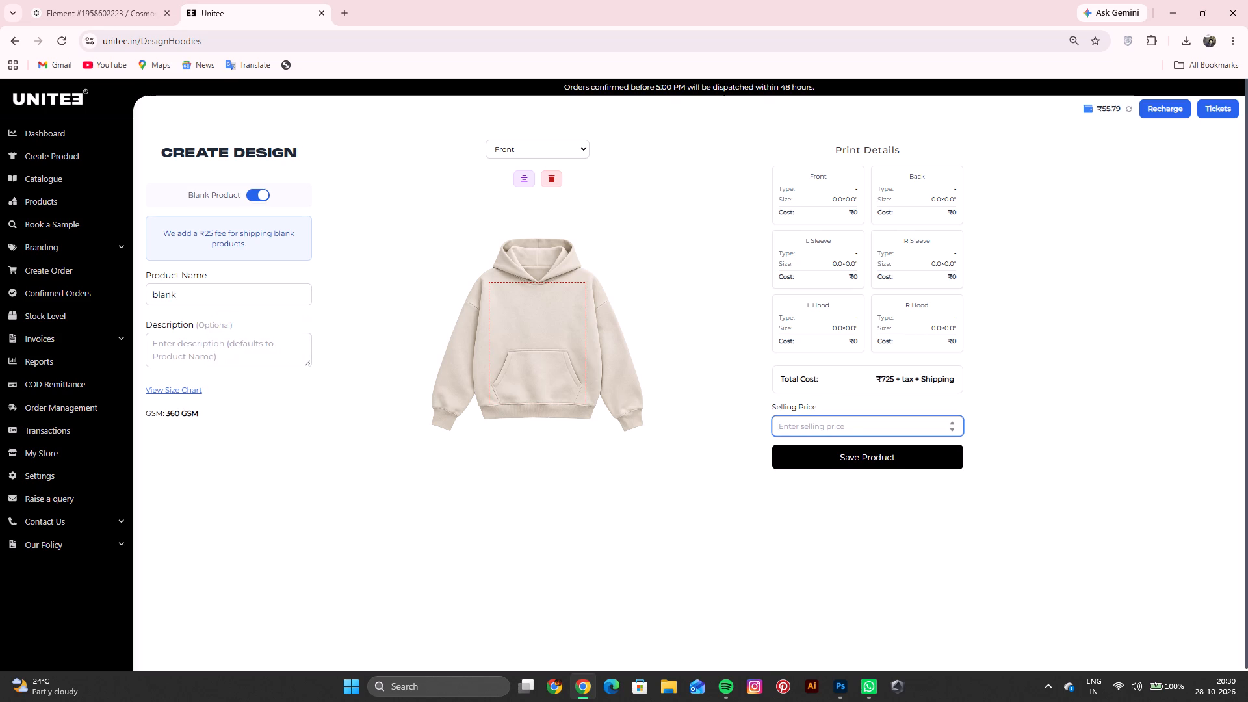
{"action": "type", "text": "1499"}
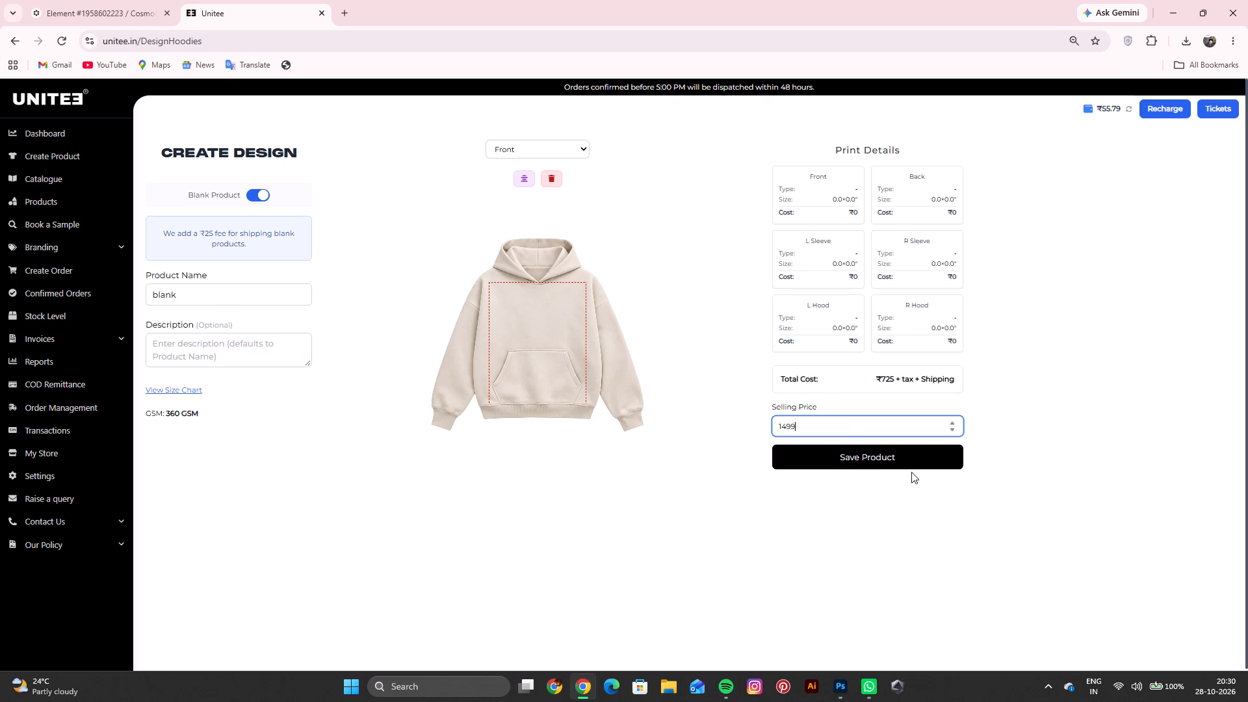
{"action": "left_click", "coordinate": [911, 467]}
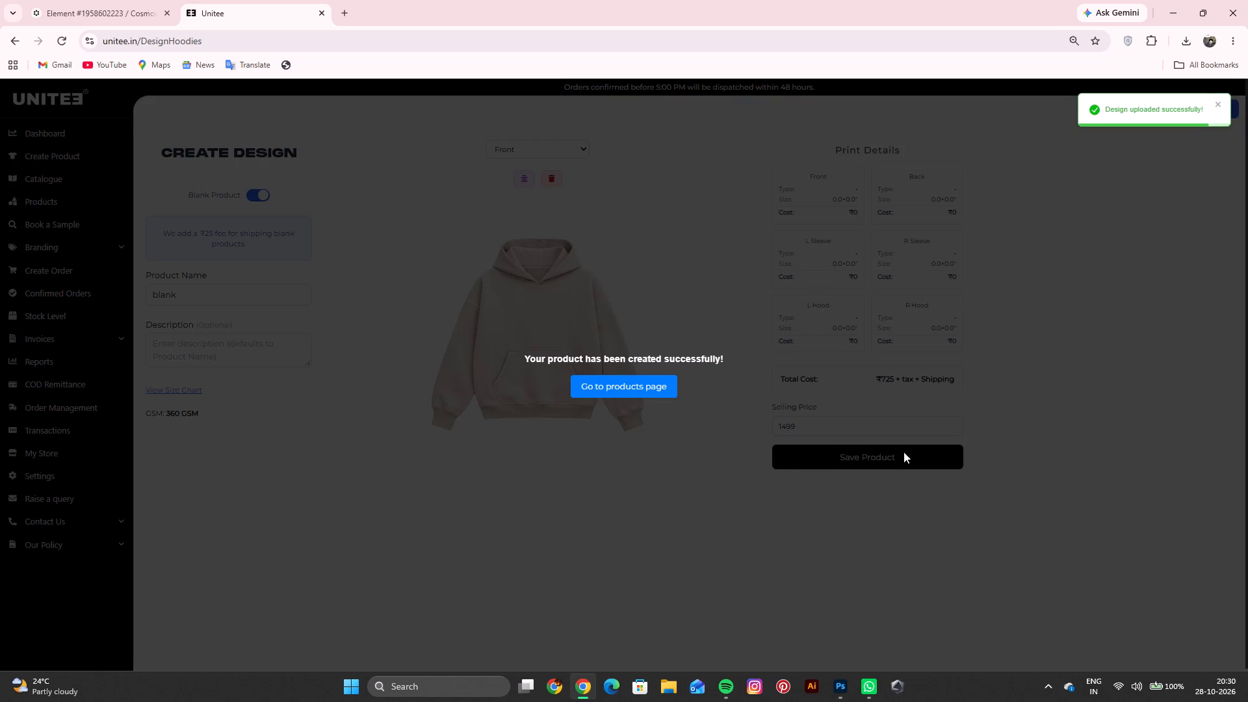
Copy the front image of the new blank Cream Boxy Hoodie from the products page.
{"action": "left_click", "coordinate": [615, 391]}
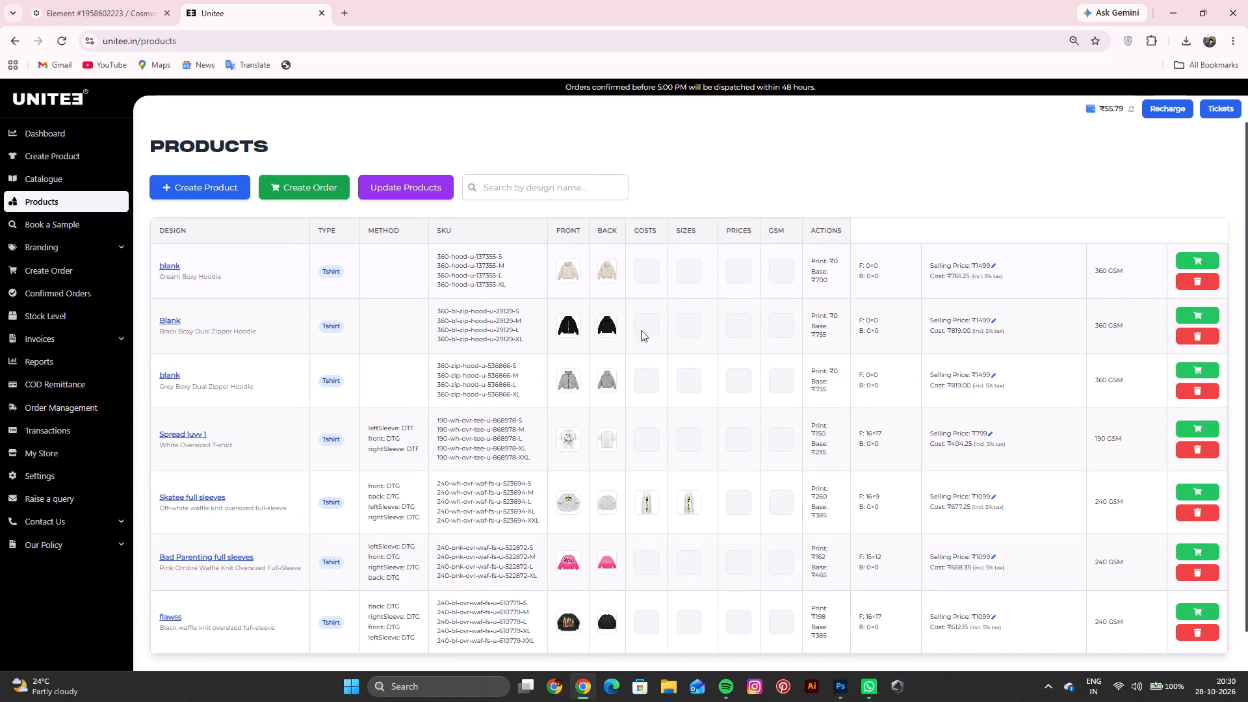
{"action": "left_click", "coordinate": [571, 278]}
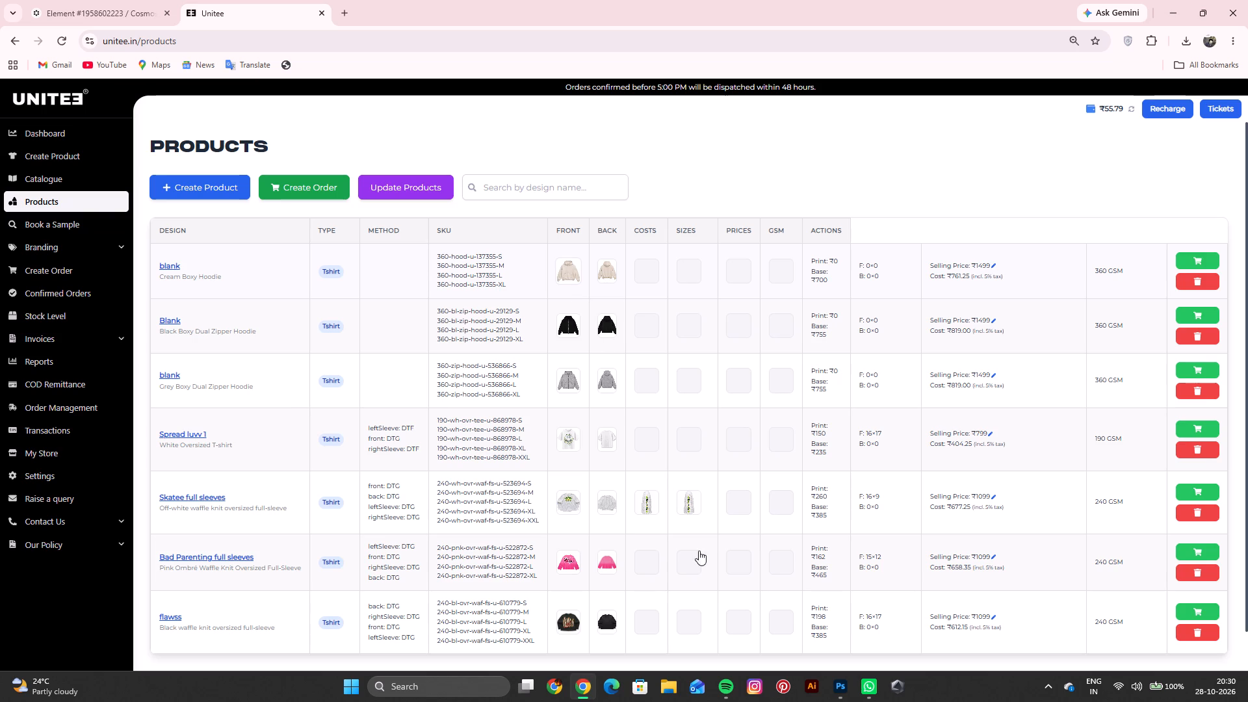
{"action": "right_click", "coordinate": [585, 357]}
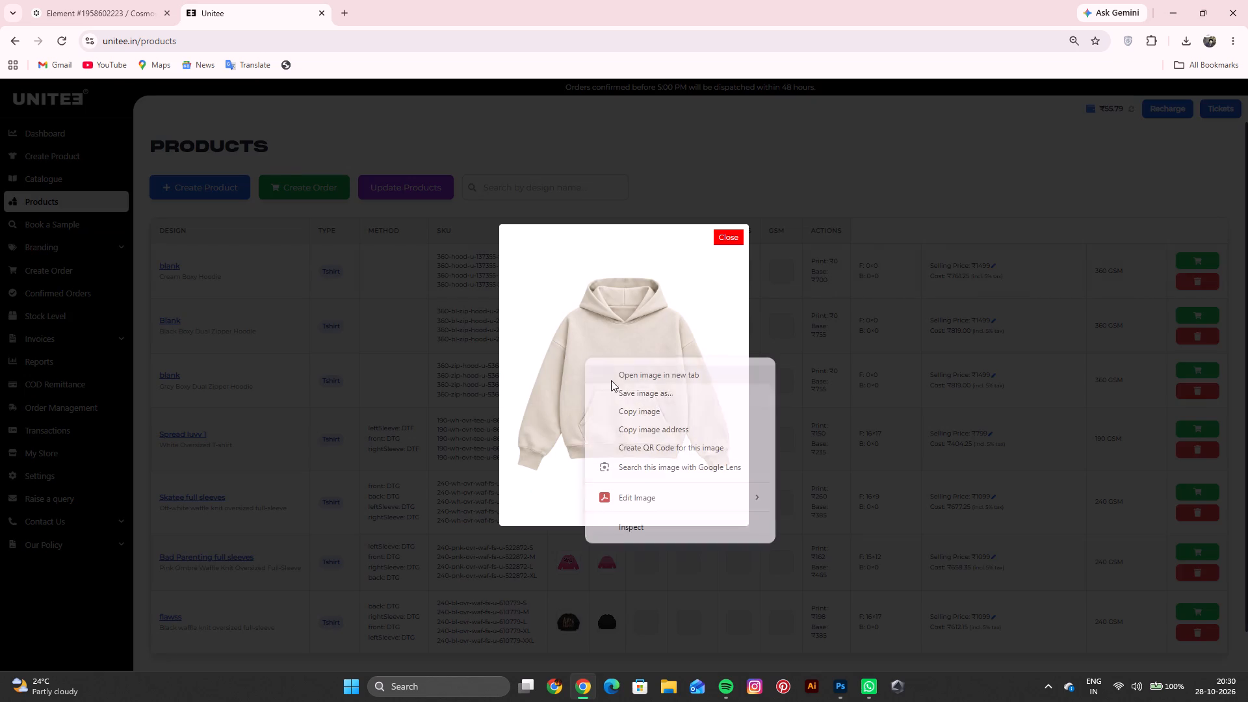
{"action": "left_click", "coordinate": [633, 412]}
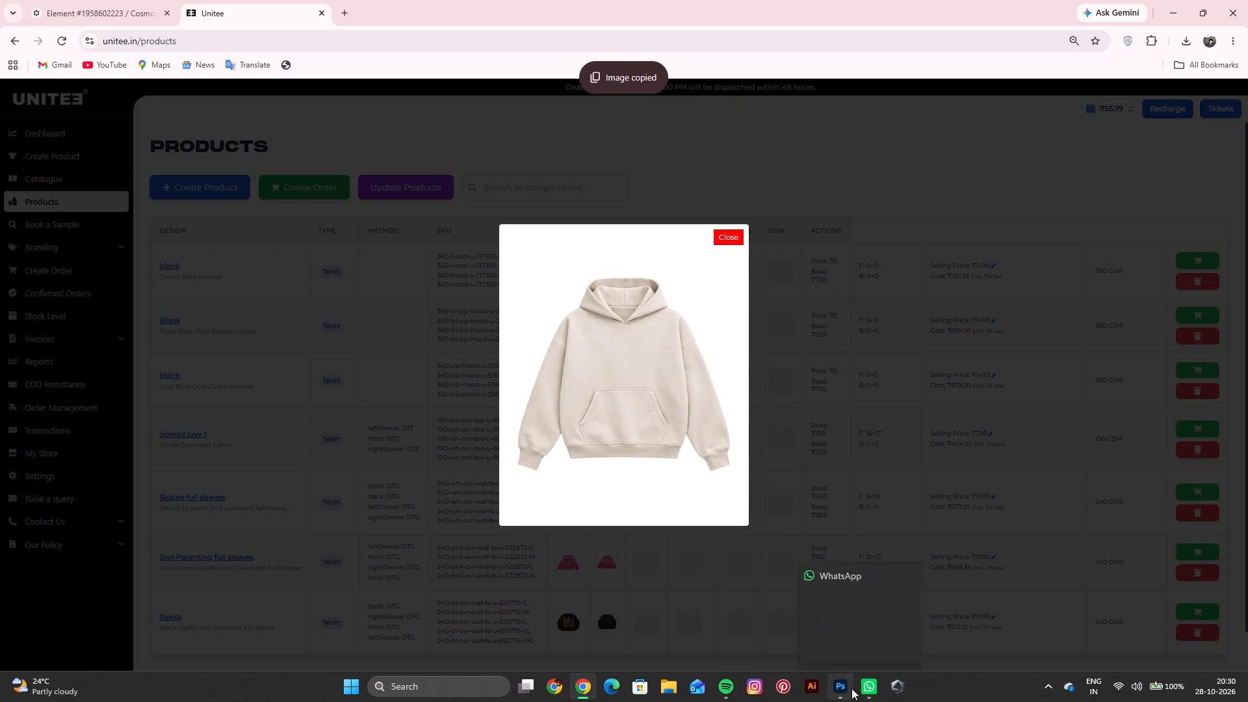
Switch back to Photoshop and paste the cream hoodie image into the Cigarette Psychology Mock up document.
{"action": "left_click", "coordinate": [851, 688]}
{"action": "scroll", "coordinate": [1132, 608], "scroll_direction": "up", "scroll_amount": 5}
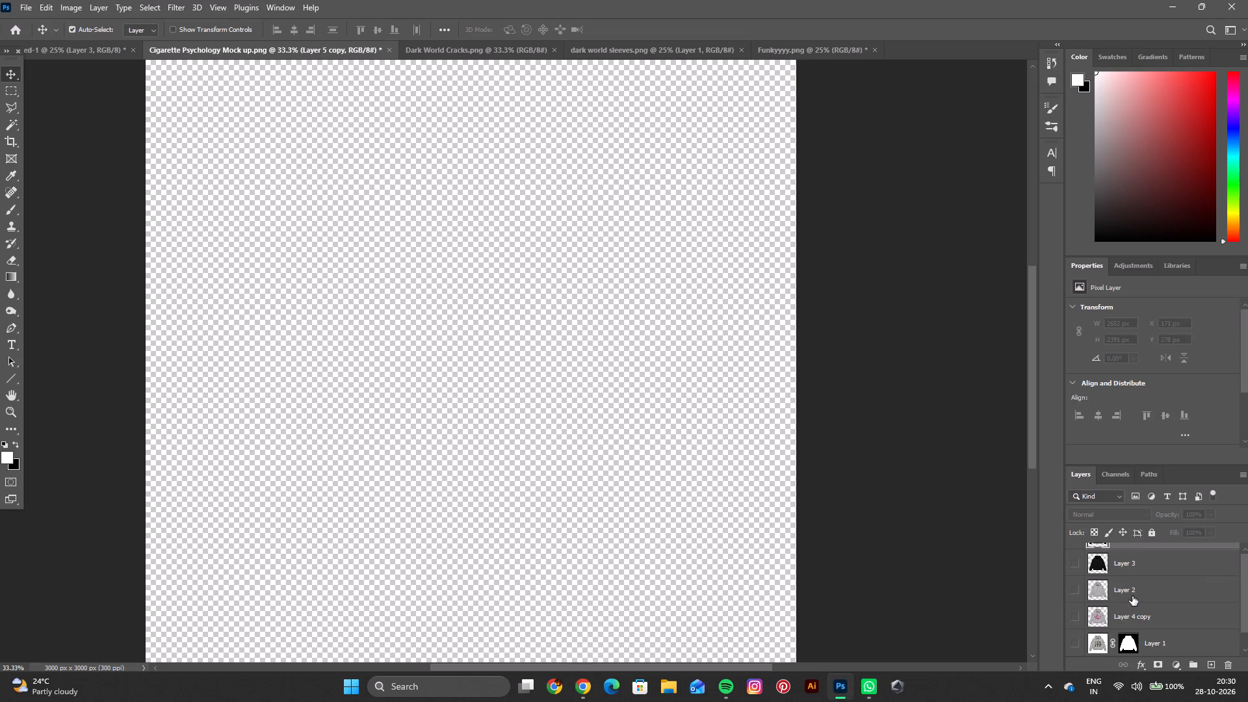
{"action": "key", "text": "ctrl+v"}
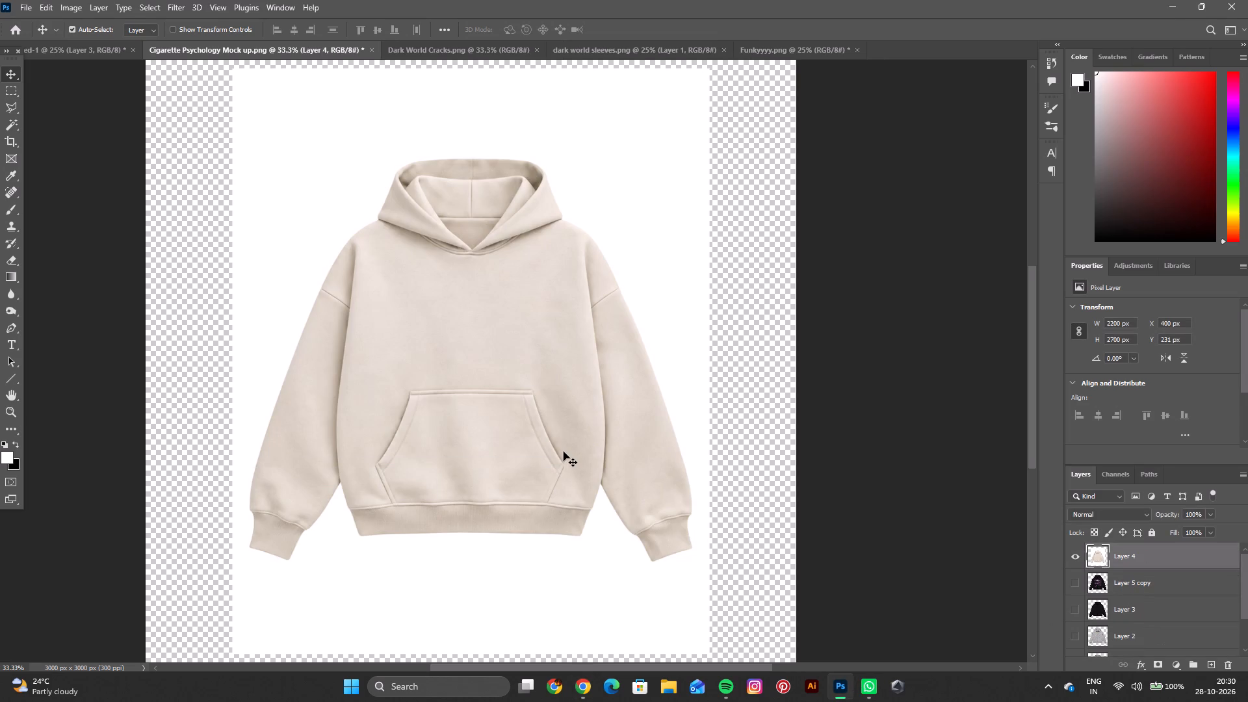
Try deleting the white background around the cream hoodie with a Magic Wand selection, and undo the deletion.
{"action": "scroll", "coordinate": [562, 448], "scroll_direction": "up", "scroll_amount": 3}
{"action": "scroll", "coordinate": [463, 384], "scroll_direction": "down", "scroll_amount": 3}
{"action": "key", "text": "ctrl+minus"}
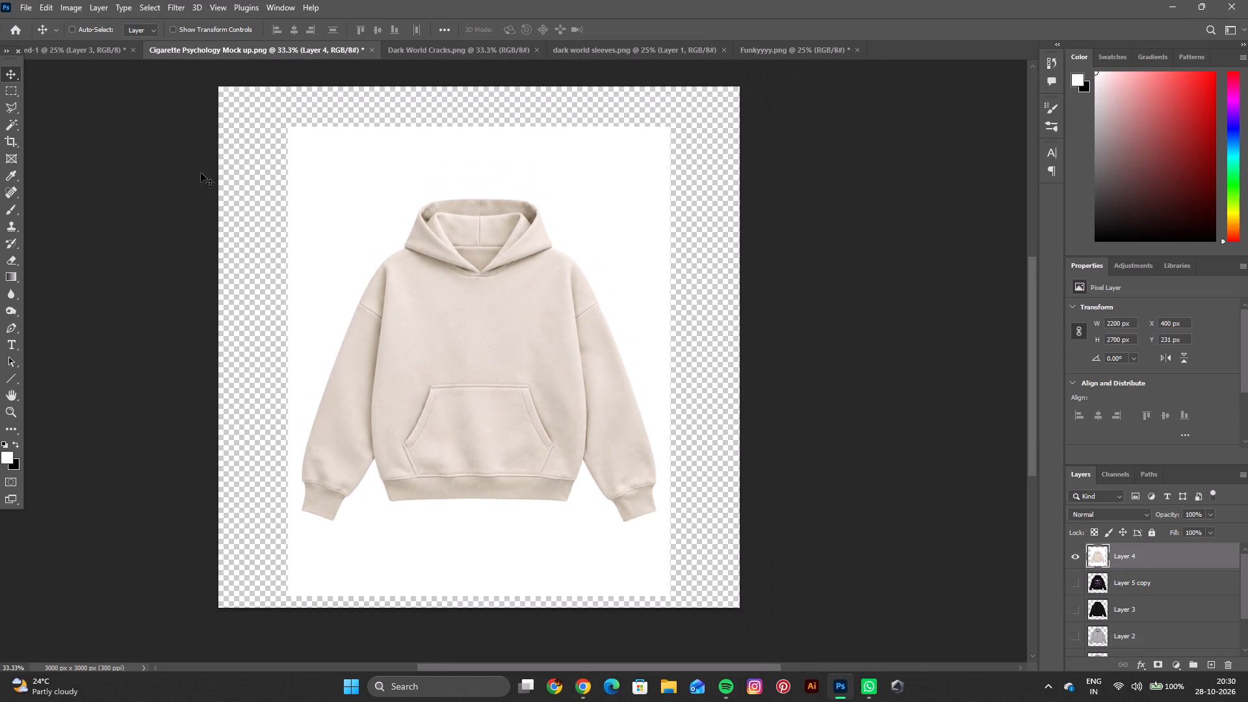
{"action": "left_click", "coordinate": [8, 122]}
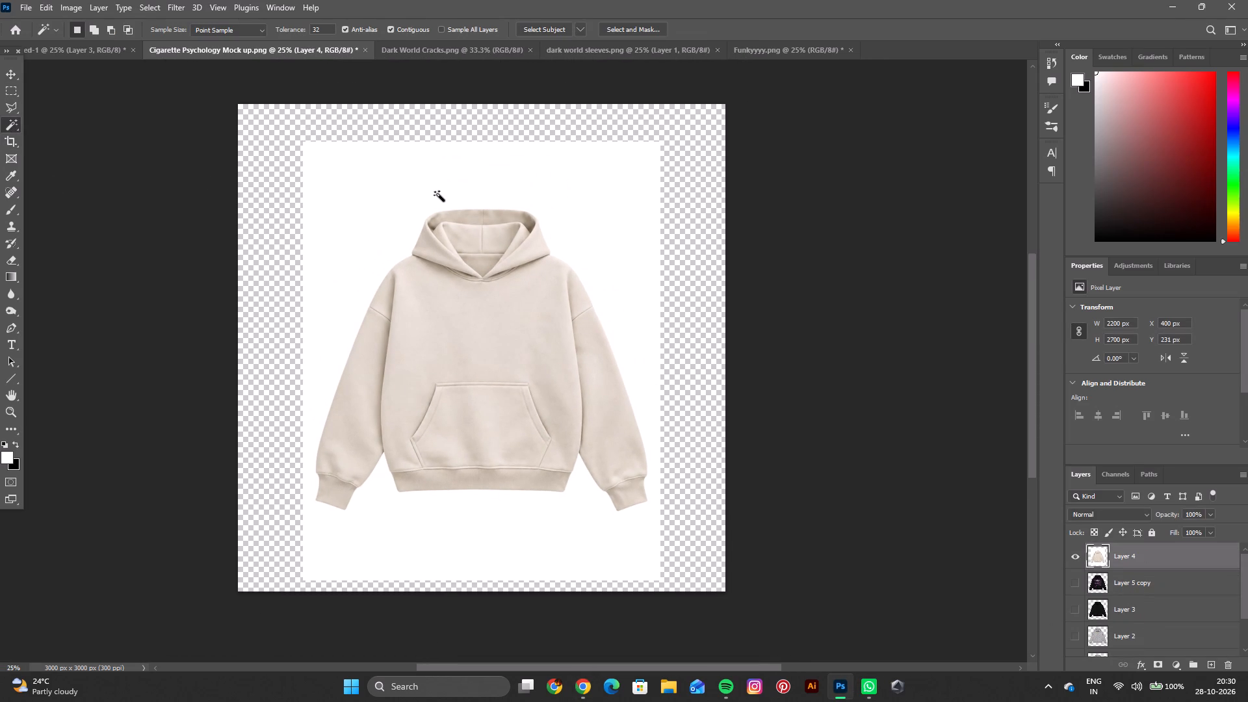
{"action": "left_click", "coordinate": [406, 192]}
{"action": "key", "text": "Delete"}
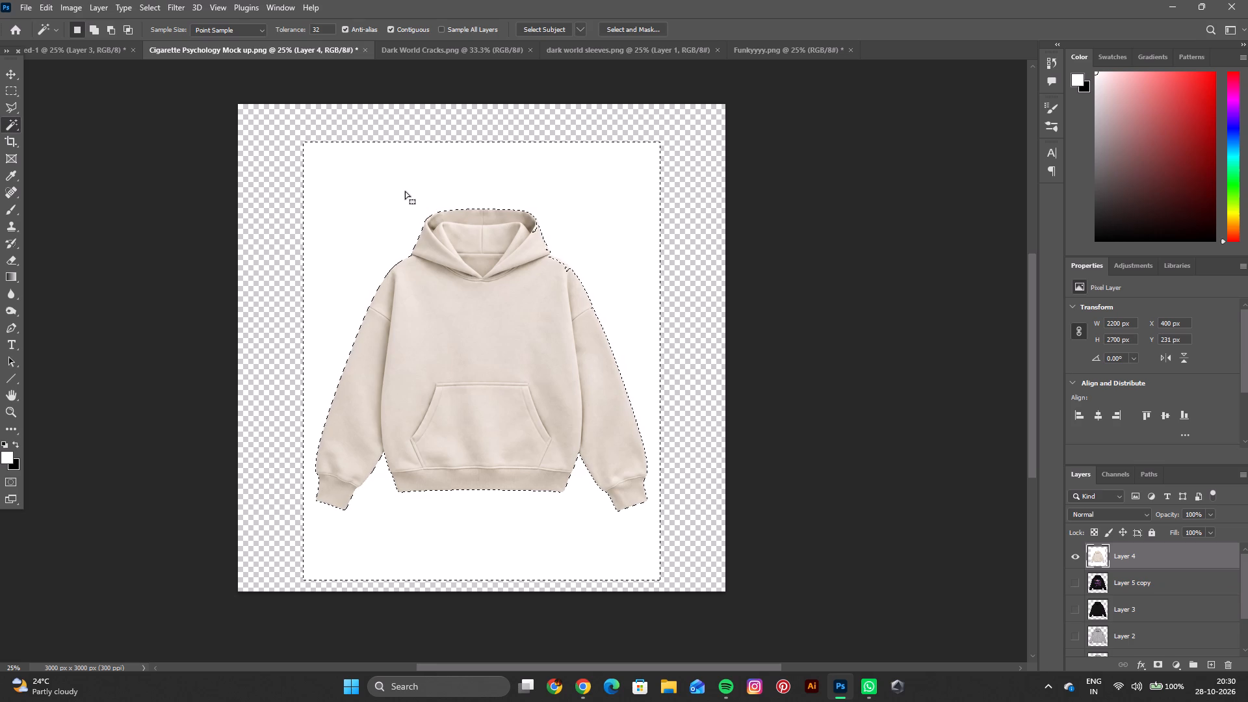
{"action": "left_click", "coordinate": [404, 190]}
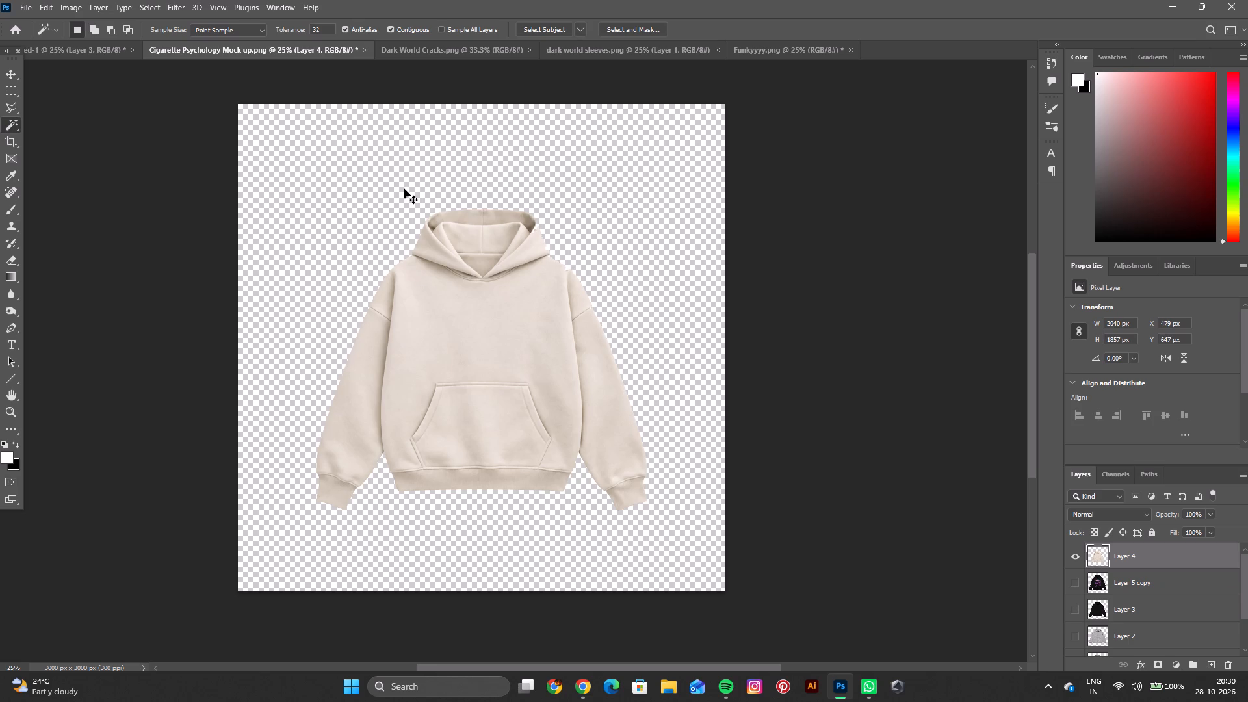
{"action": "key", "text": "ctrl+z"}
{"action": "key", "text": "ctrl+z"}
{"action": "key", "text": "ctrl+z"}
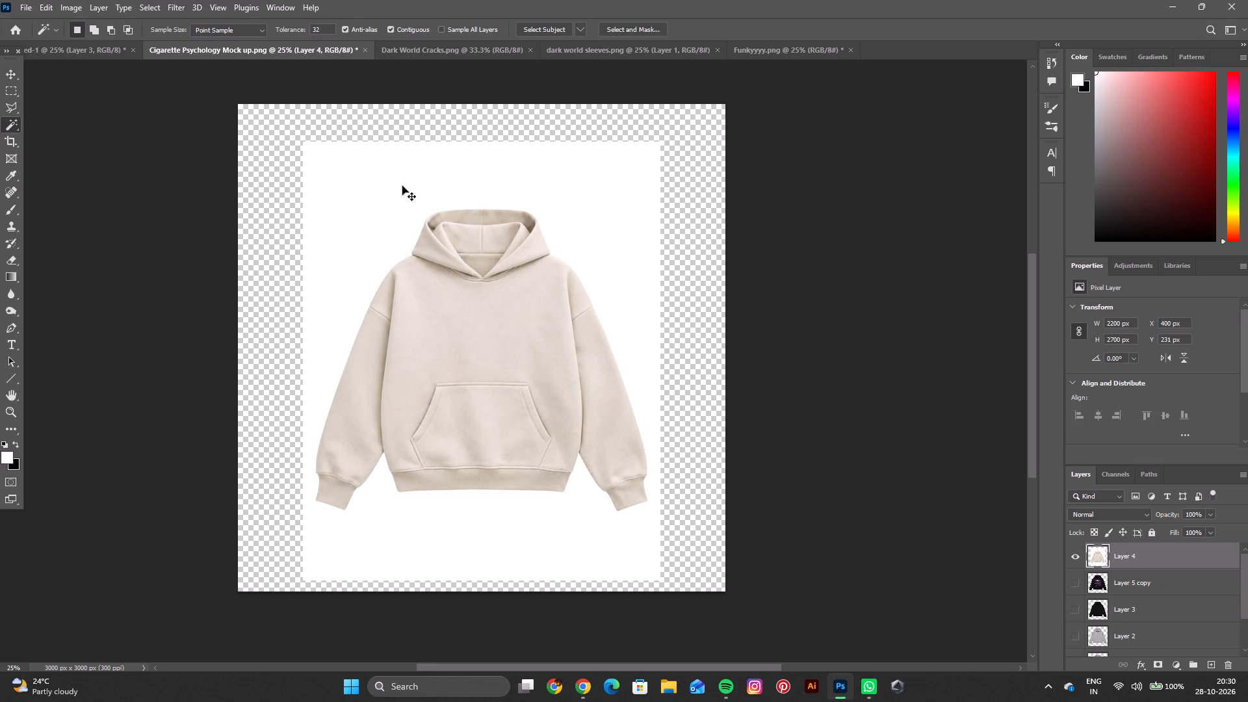
Remove the background of the cream hoodie on Layer 4 using the Remove Background quick action.
{"action": "left_click", "coordinate": [11, 72]}
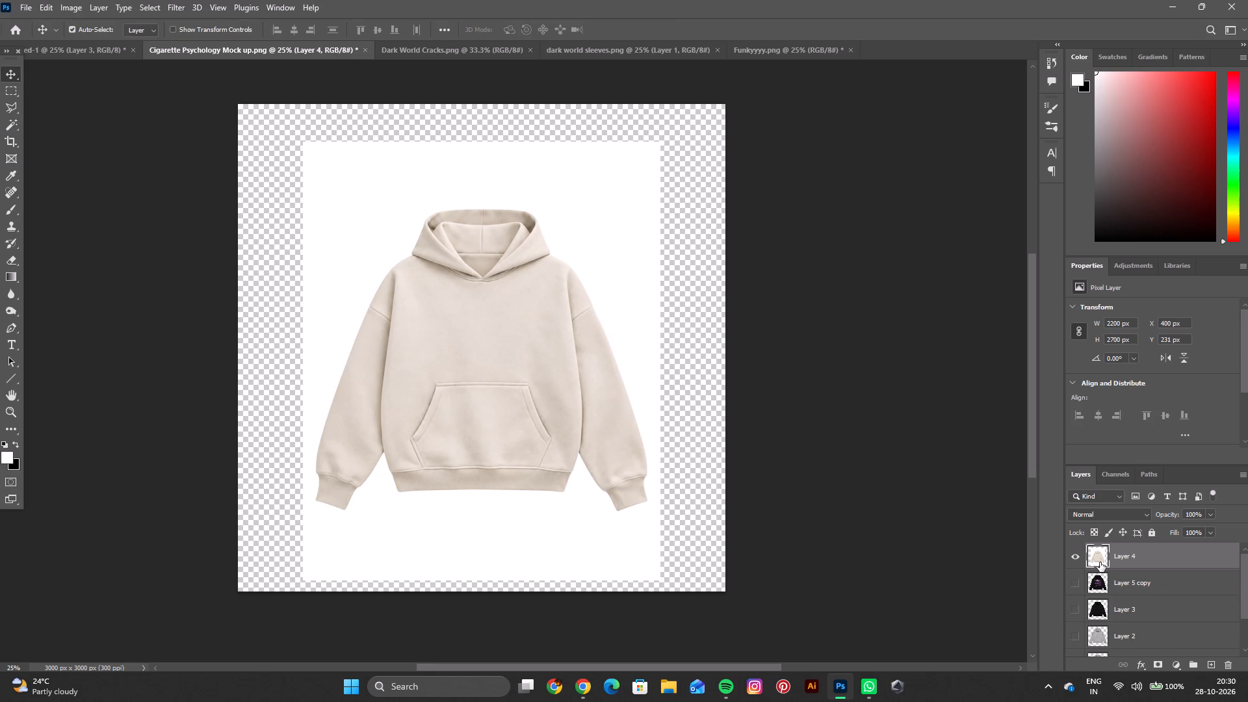
{"action": "scroll", "coordinate": [1121, 387], "scroll_direction": "down", "scroll_amount": 5}
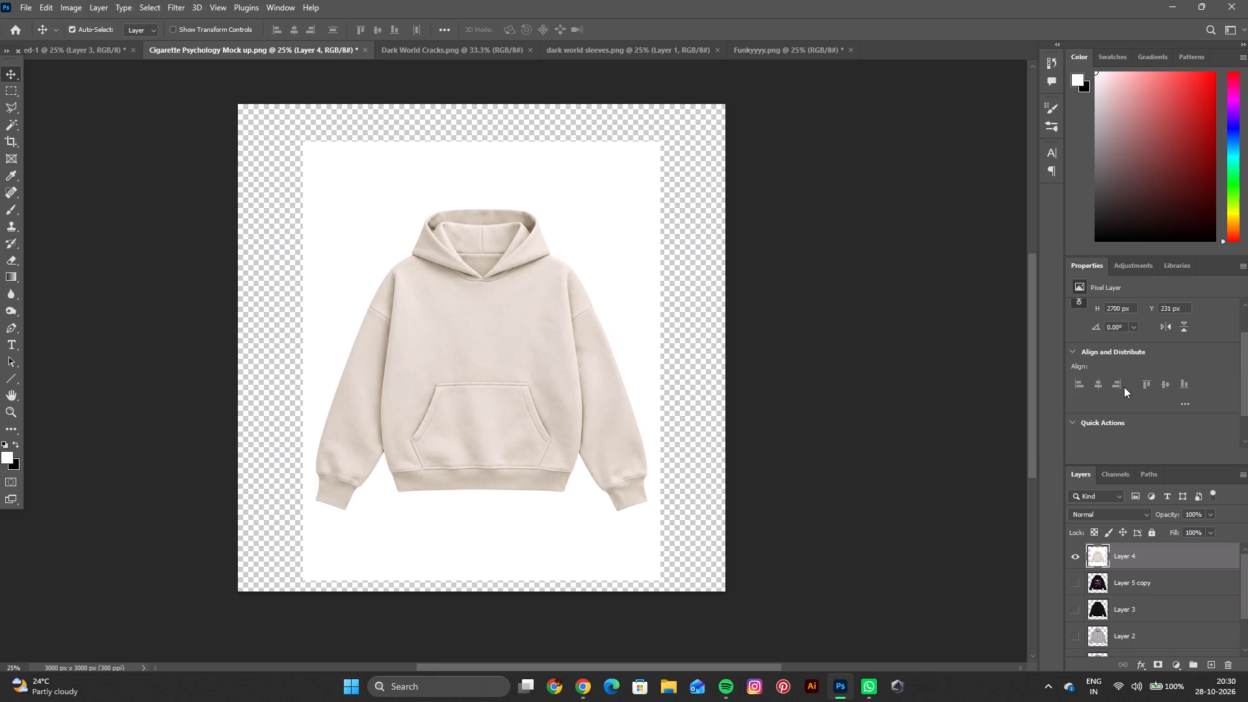
{"action": "scroll", "coordinate": [1124, 387], "scroll_direction": "down", "scroll_amount": 3}
{"action": "left_click", "coordinate": [1124, 399]}
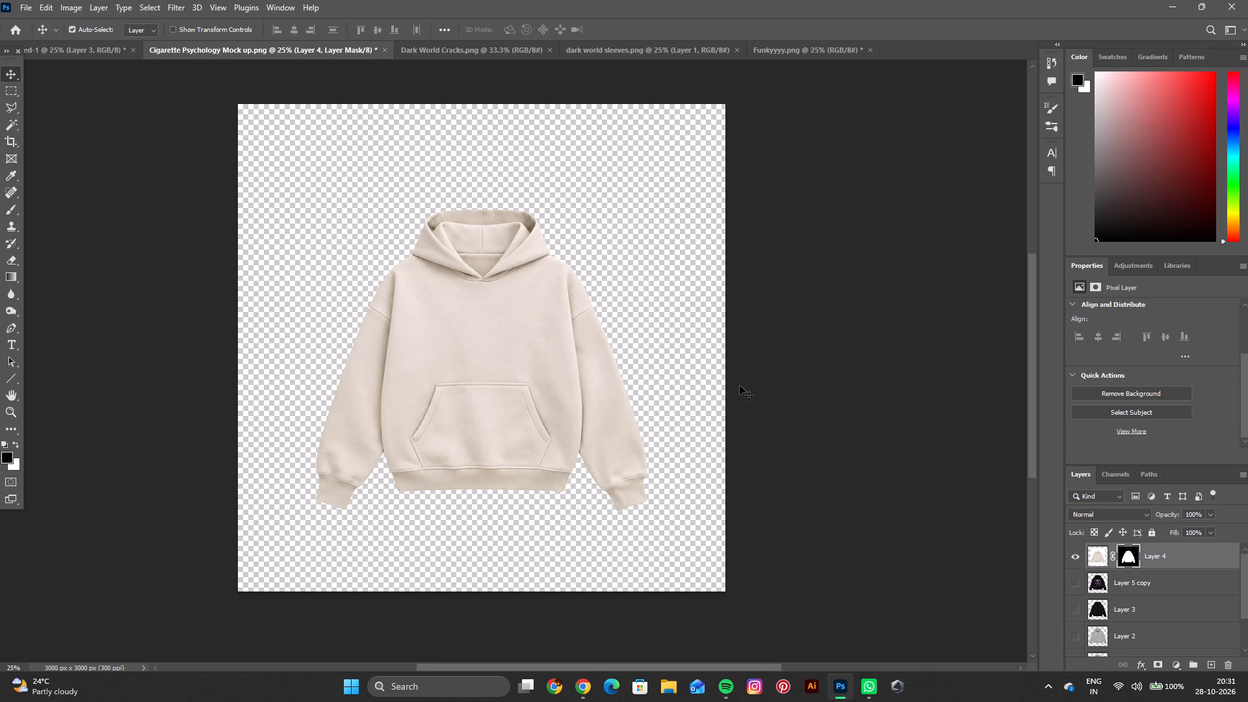
Examine the cream hoodie's cutout edges and fabric up close.
{"action": "key", "text": "ctrl+equal"}
{"action": "key", "text": "ctrl+equal"}
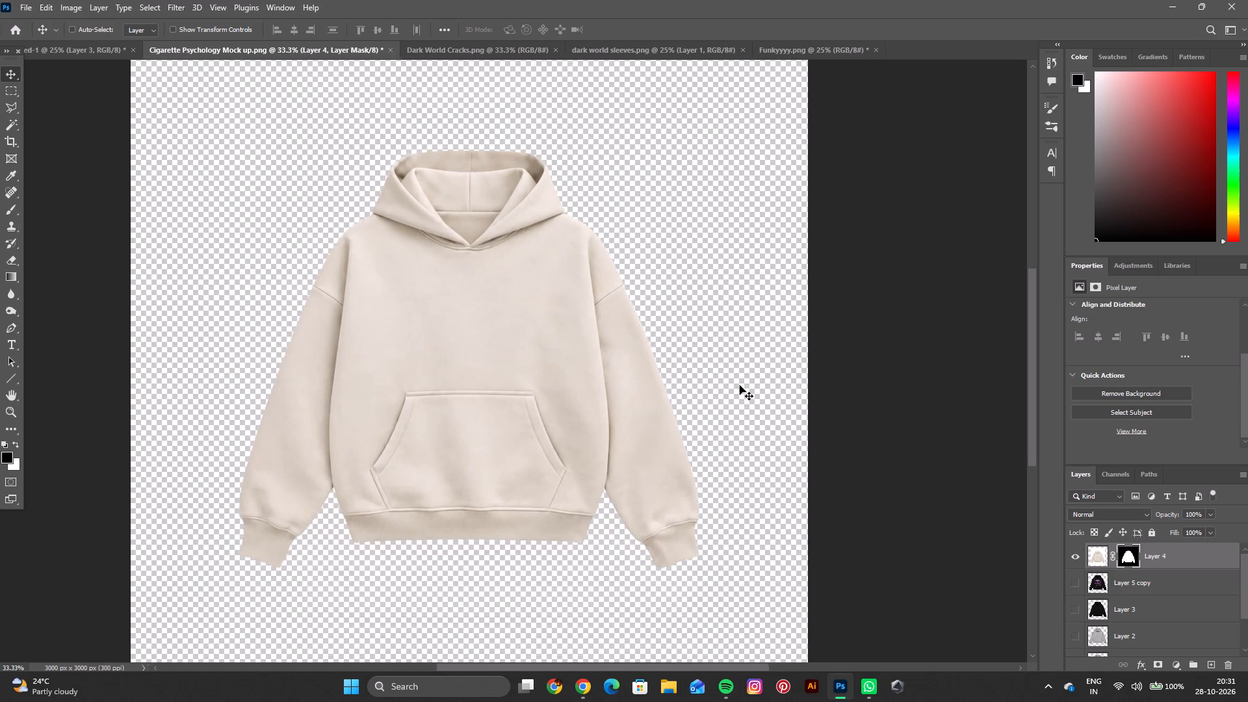
{"action": "key", "text": "ctrl+equal"}
{"action": "key", "text": "ctrl+equal"}
{"action": "key", "text": "space"}
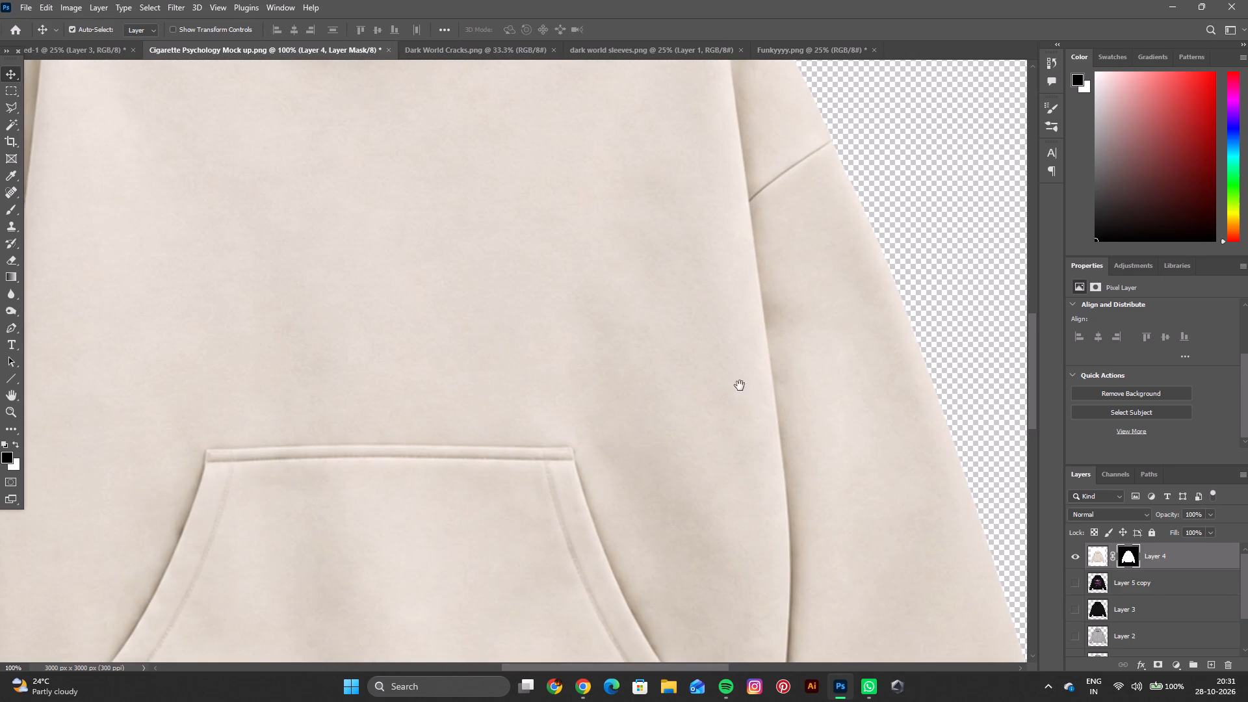
{"action": "key", "text": "space"}
{"action": "left_click_drag", "start_coordinate": [739, 383], "coordinate": [751, 506]}
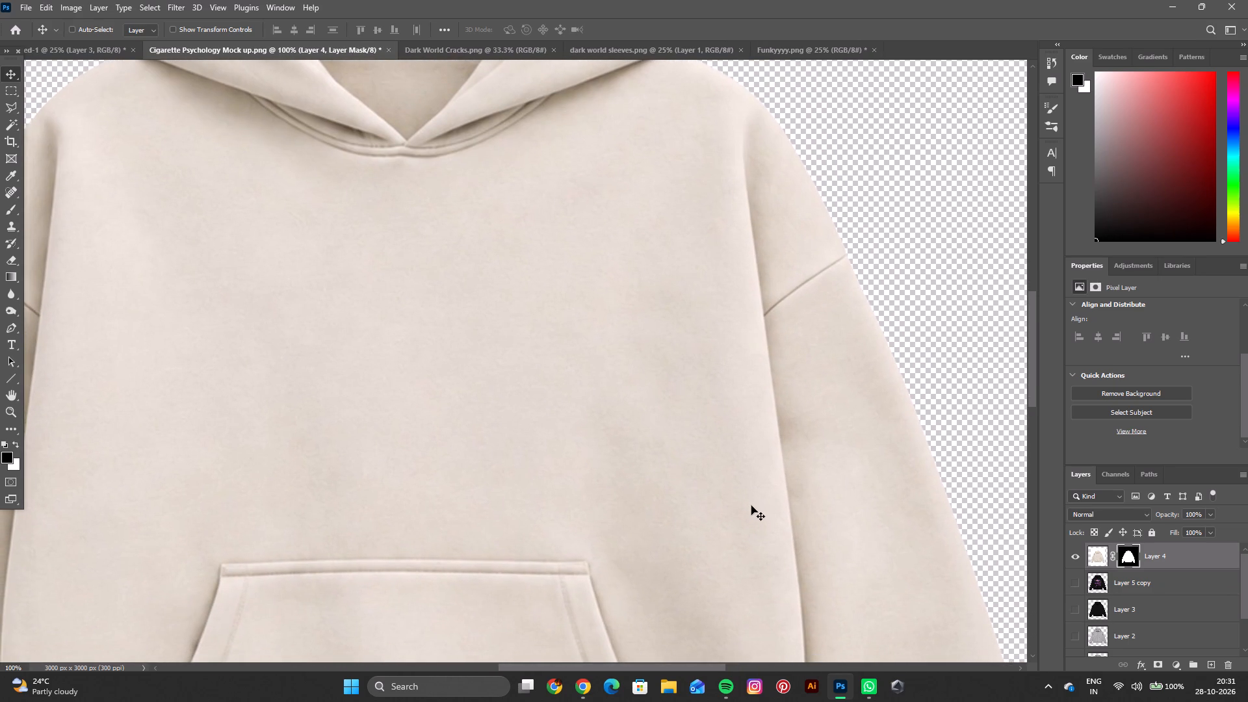
{"action": "key", "text": "ctrl+minus"}
{"action": "key", "text": "ctrl+minus"}
{"action": "key", "text": "ctrl+minus"}
{"action": "key", "text": "ctrl+minus"}
{"action": "key", "text": "ctrl+minus"}
{"action": "key", "text": "space"}
{"action": "key", "text": "space"}
{"action": "key", "text": "space"}
{"action": "key", "text": "space"}
{"action": "key", "text": "space"}
{"action": "key", "text": "space"}
{"action": "key", "text": "space"}
{"action": "key", "text": "space"}
{"action": "left_click_drag", "start_coordinate": [743, 504], "coordinate": [743, 457]}
Scale the cream hoodie up to about 128%, matching the black hoodie on Layer 5 copy, shown only as a size reference.
{"action": "left_click", "coordinate": [1068, 582]}
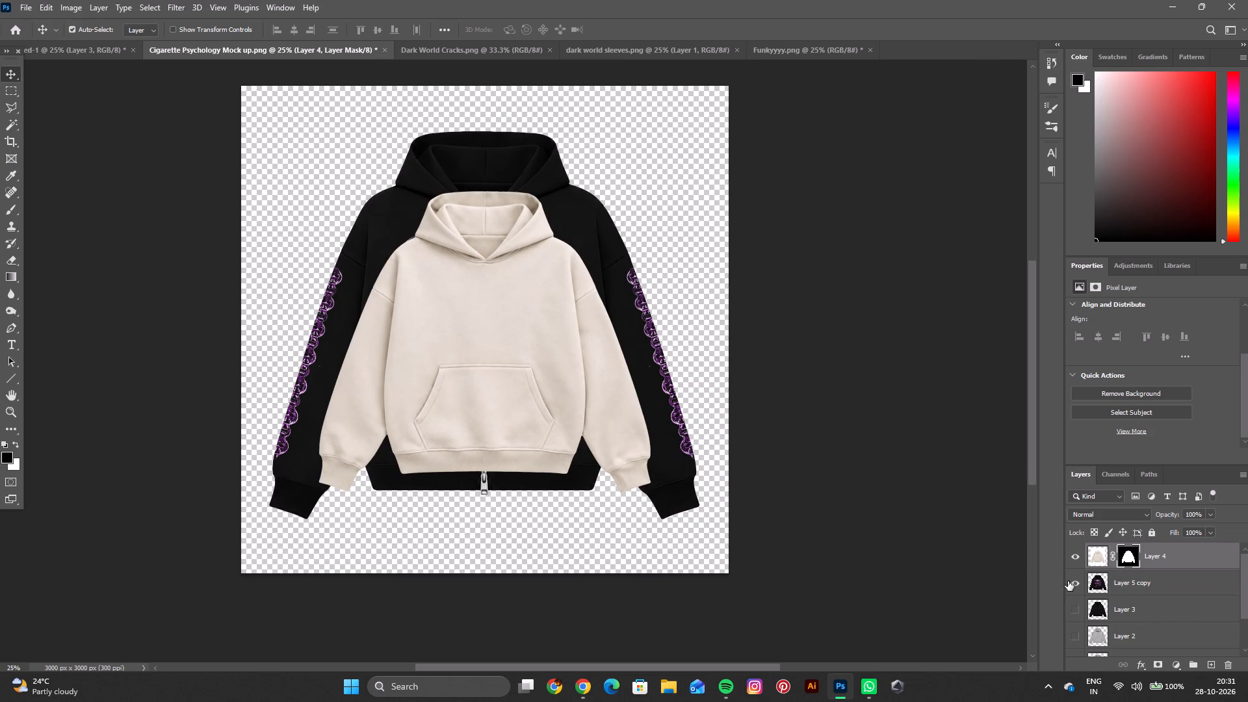
{"action": "left_click", "coordinate": [460, 364]}
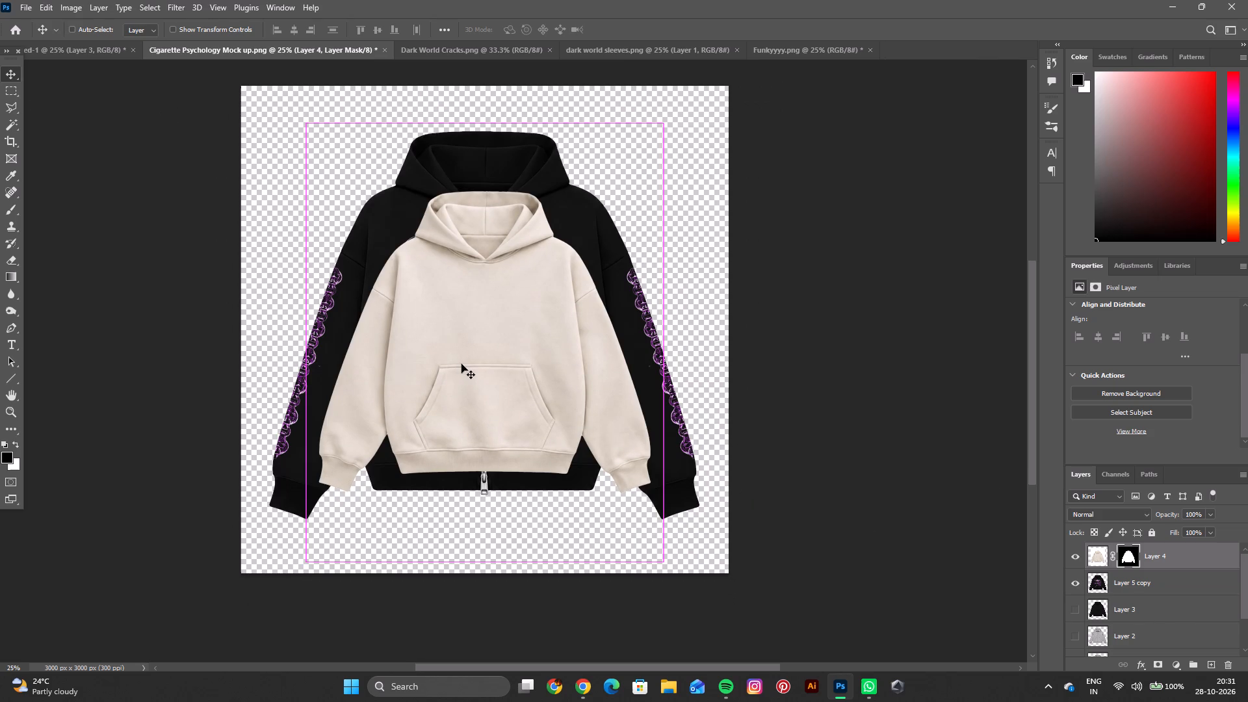
{"action": "key", "text": "ctrl+t"}
{"action": "left_click_drag", "start_coordinate": [487, 122], "coordinate": [487, 92]}
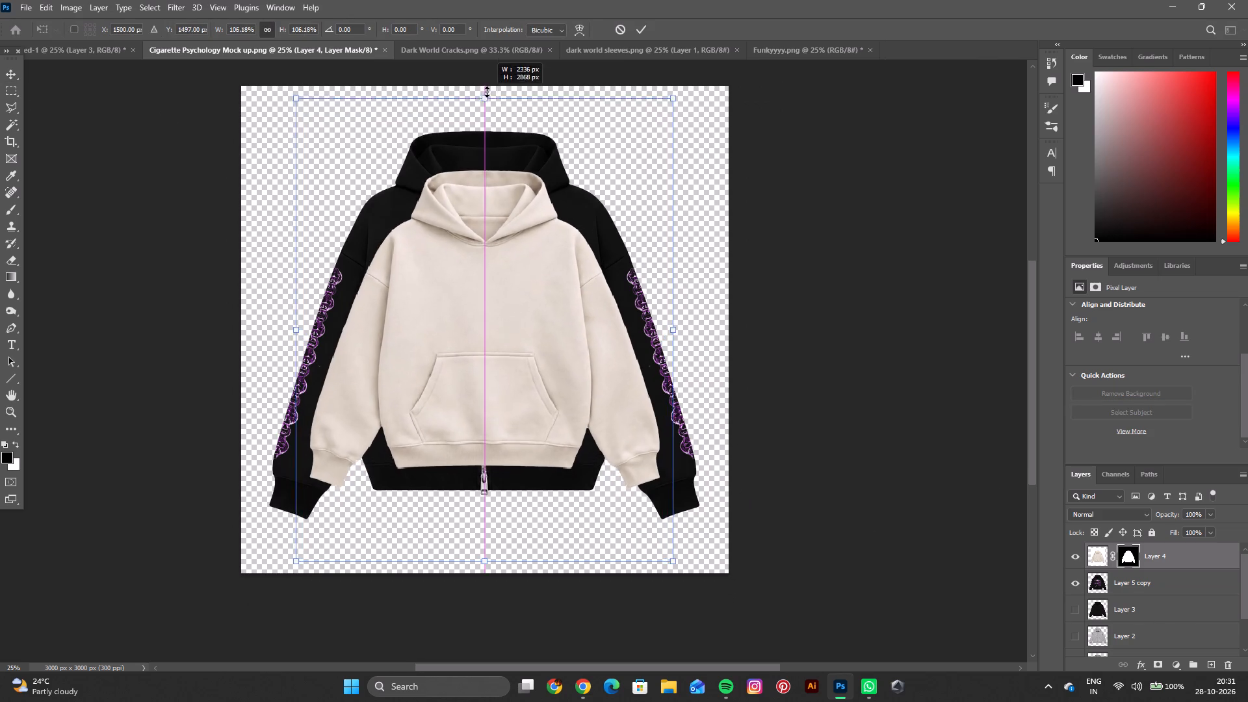
{"action": "left_click_drag", "start_coordinate": [487, 92], "coordinate": [479, 96]}
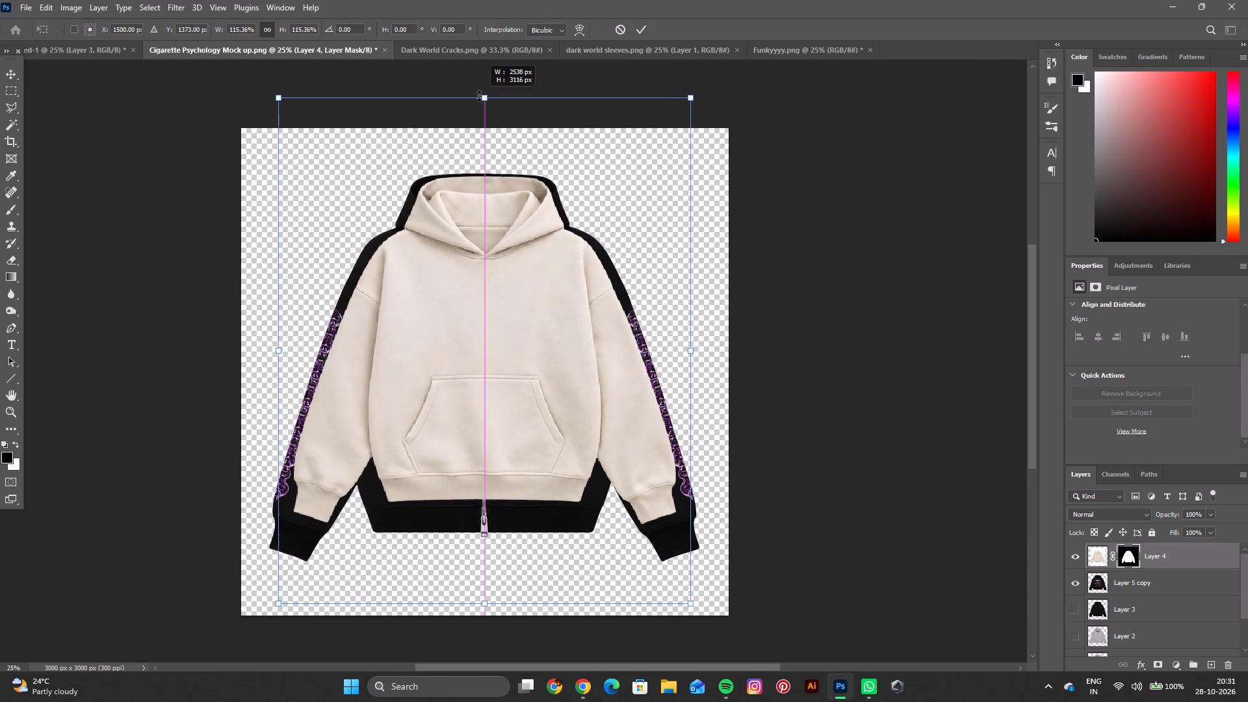
{"action": "left_click_drag", "start_coordinate": [479, 96], "coordinate": [477, 94]}
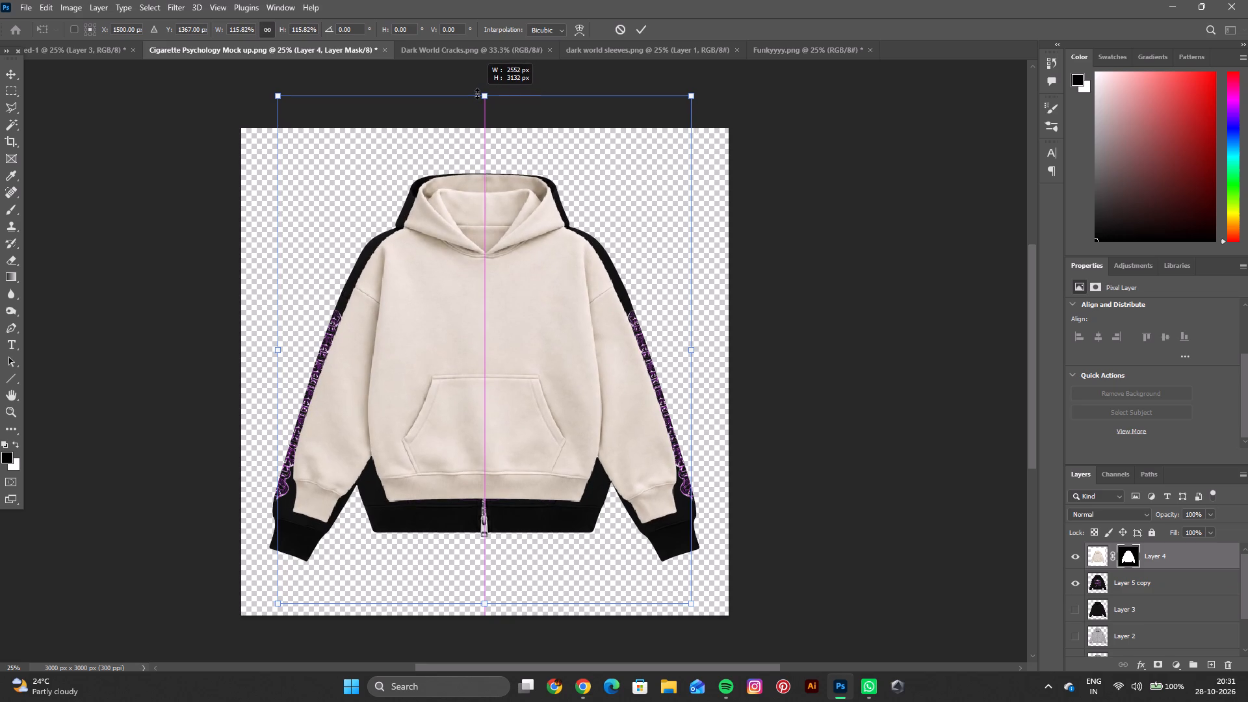
{"action": "left_click_drag", "start_coordinate": [477, 94], "coordinate": [477, 92]}
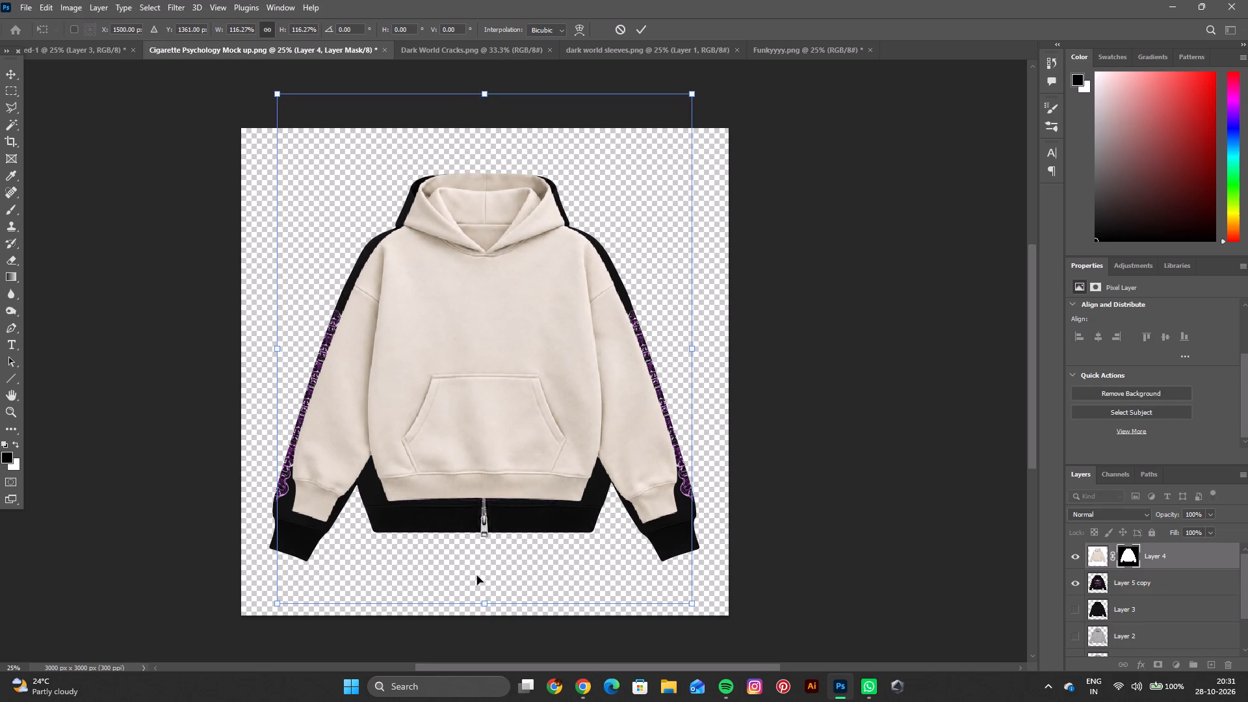
{"action": "left_click_drag", "start_coordinate": [484, 604], "coordinate": [485, 619]}
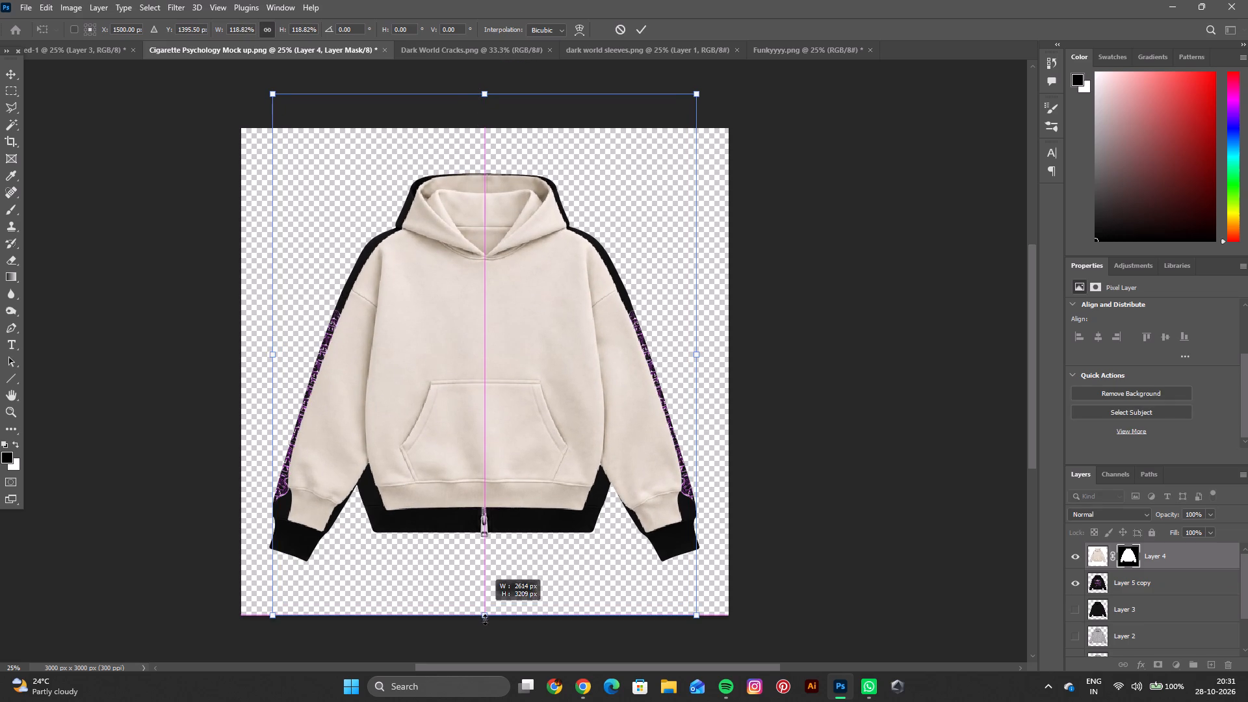
{"action": "left_click_drag", "start_coordinate": [485, 619], "coordinate": [489, 646]}
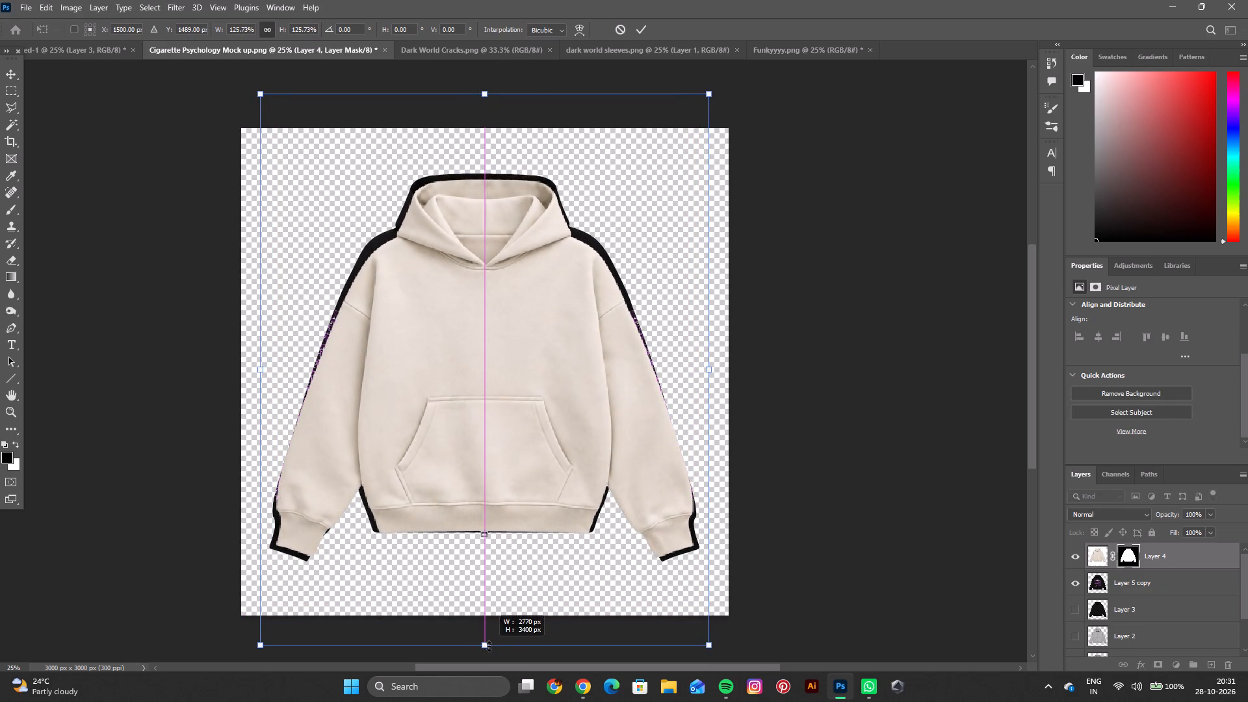
{"action": "left_click_drag", "start_coordinate": [489, 646], "coordinate": [489, 648]}
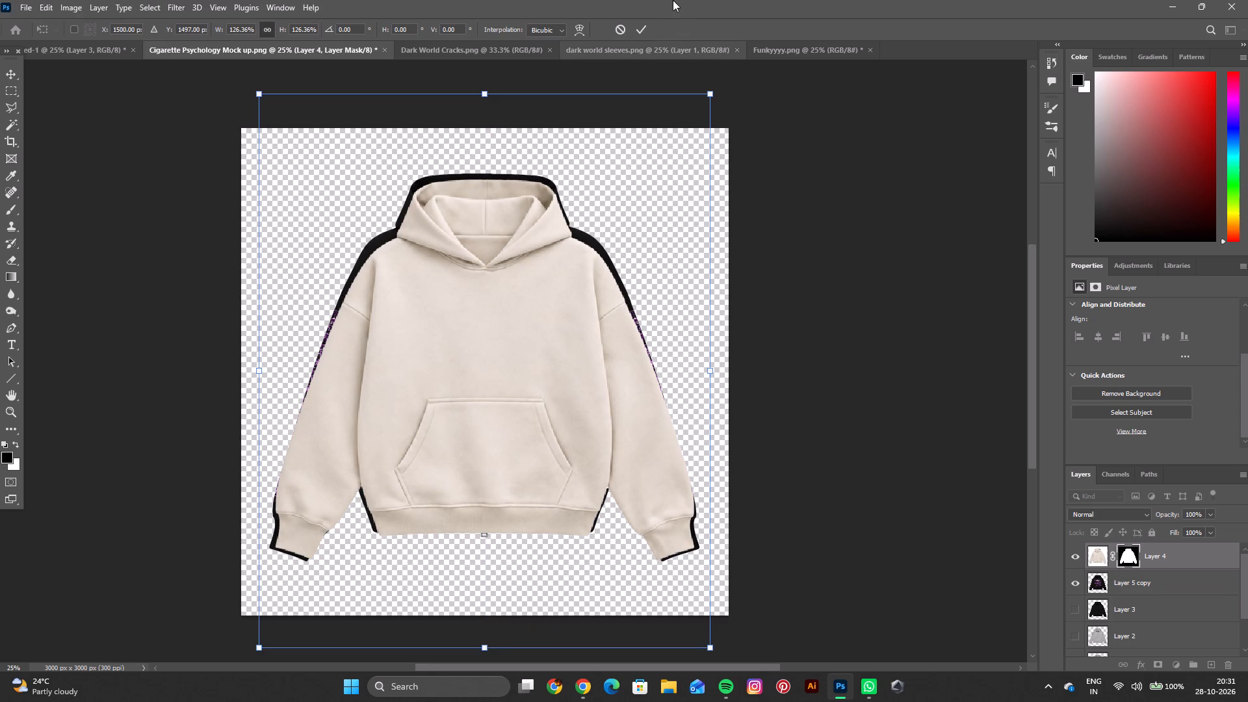
{"action": "left_click_drag", "start_coordinate": [490, 90], "coordinate": [490, 86]}
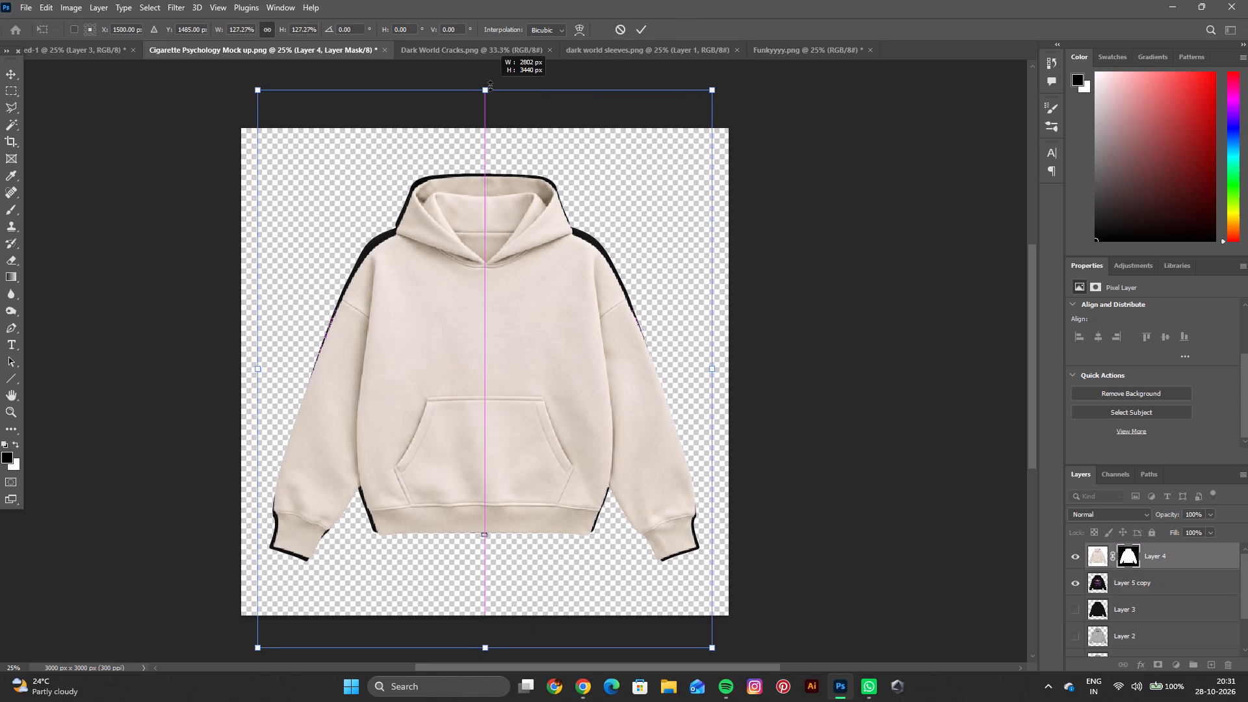
{"action": "left_click_drag", "start_coordinate": [490, 86], "coordinate": [491, 82]}
{"action": "left_click", "coordinate": [479, 647]}
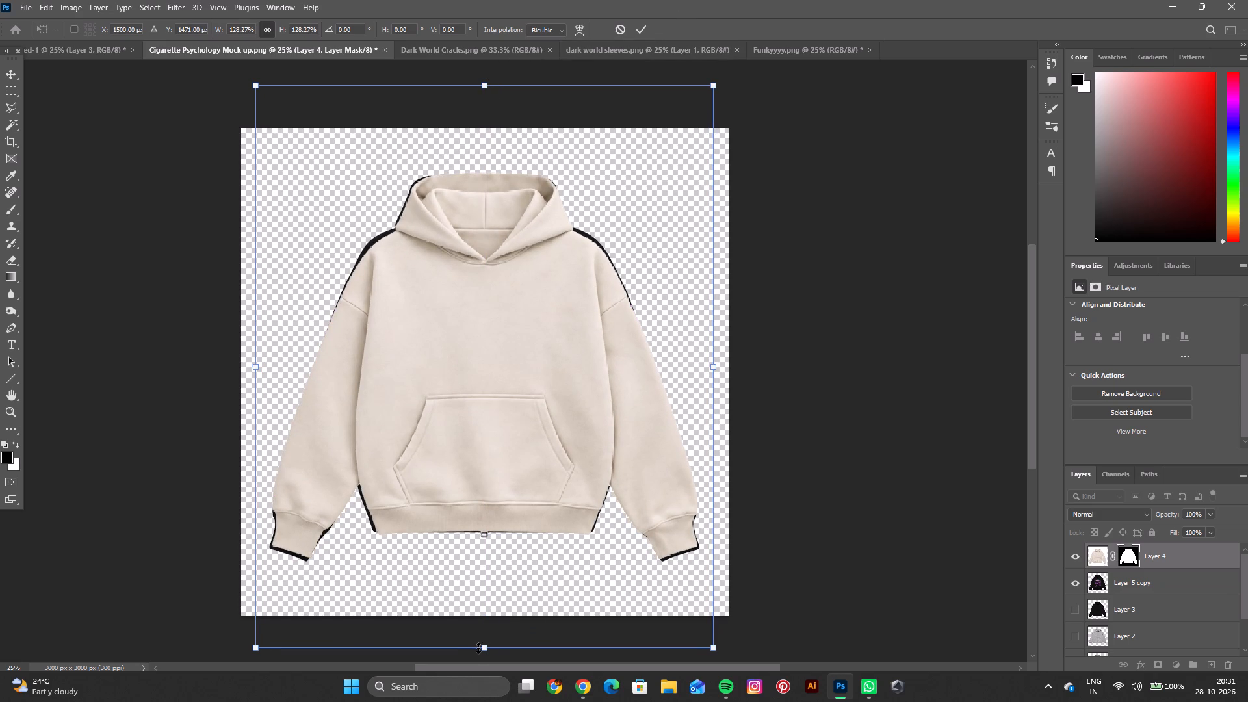
{"action": "left_click", "coordinate": [645, 28]}
{"action": "left_click", "coordinate": [1074, 582]}
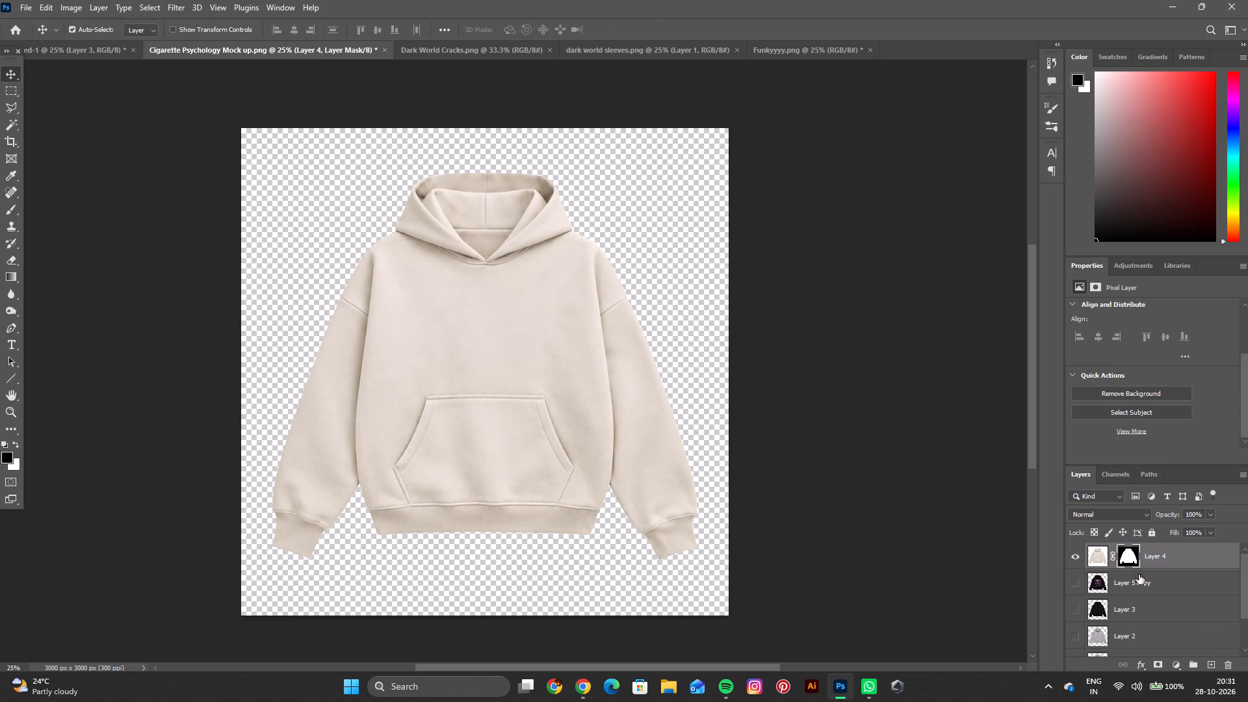
Open the Bio Final image from the Gothbird folder and copy its Anatomy of Decay artwork.
{"action": "left_click", "coordinate": [1104, 556]}
{"action": "scroll", "coordinate": [610, 460], "scroll_direction": "down", "scroll_amount": 1}
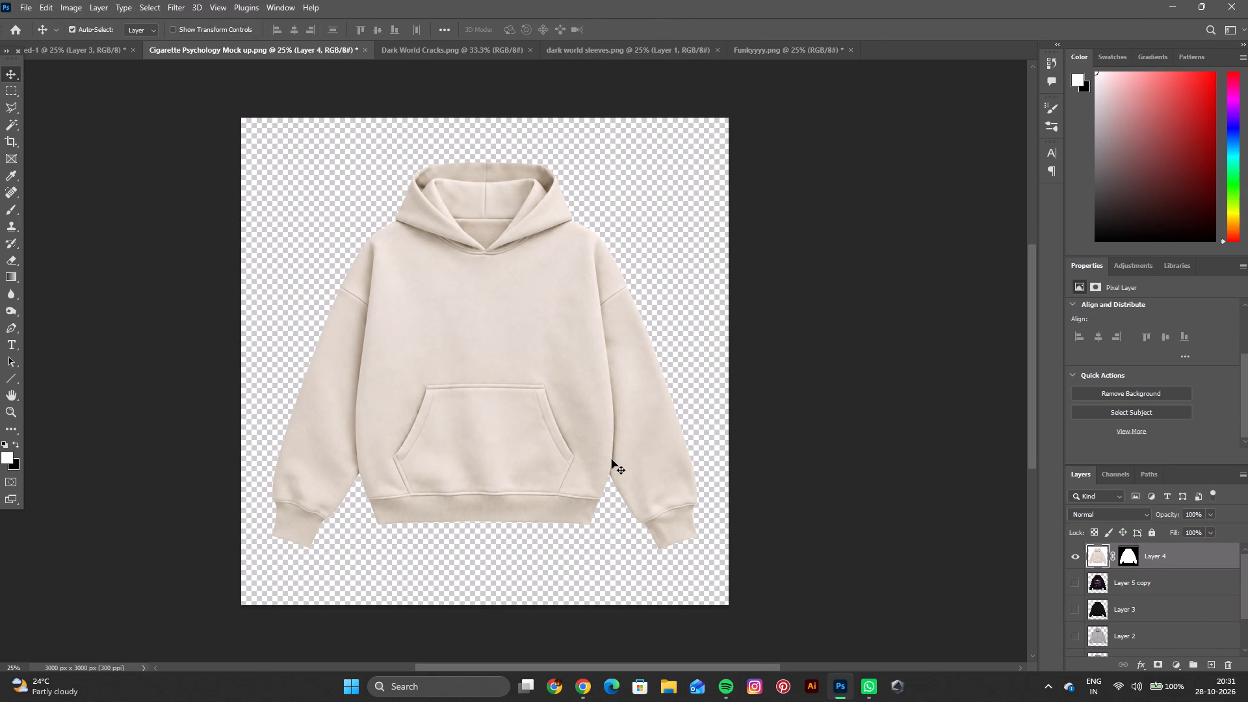
{"action": "scroll", "coordinate": [612, 460], "scroll_direction": "up", "scroll_amount": 2}
{"action": "key", "text": "ctrl+0"}
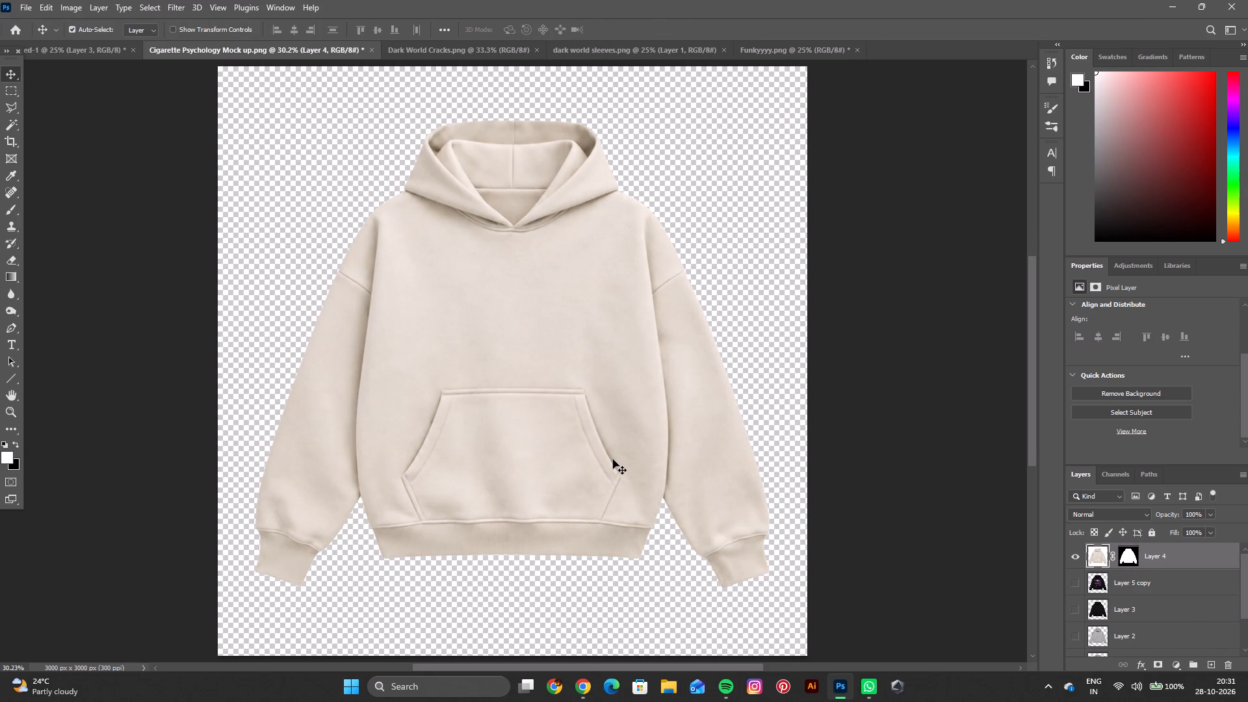
{"action": "key", "text": "ctrl+o"}
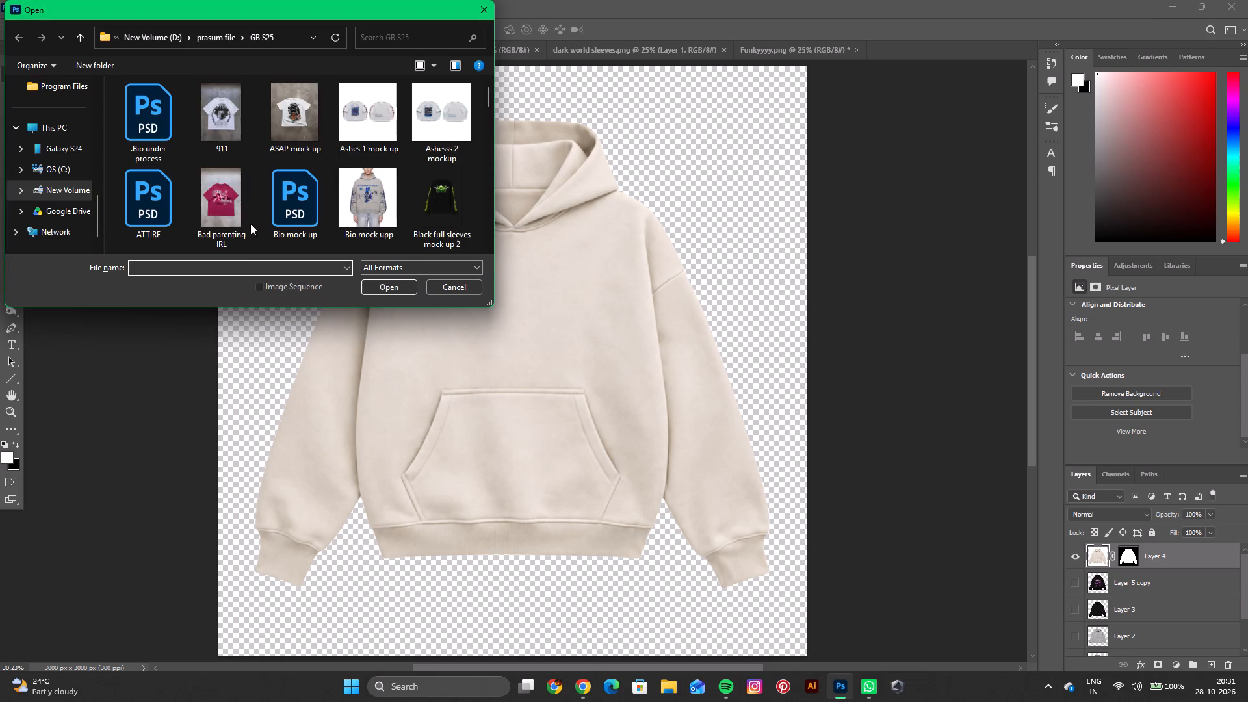
{"action": "scroll", "coordinate": [250, 224], "scroll_direction": "down", "scroll_amount": 1}
{"action": "scroll", "coordinate": [43, 146], "scroll_direction": "up", "scroll_amount": 3}
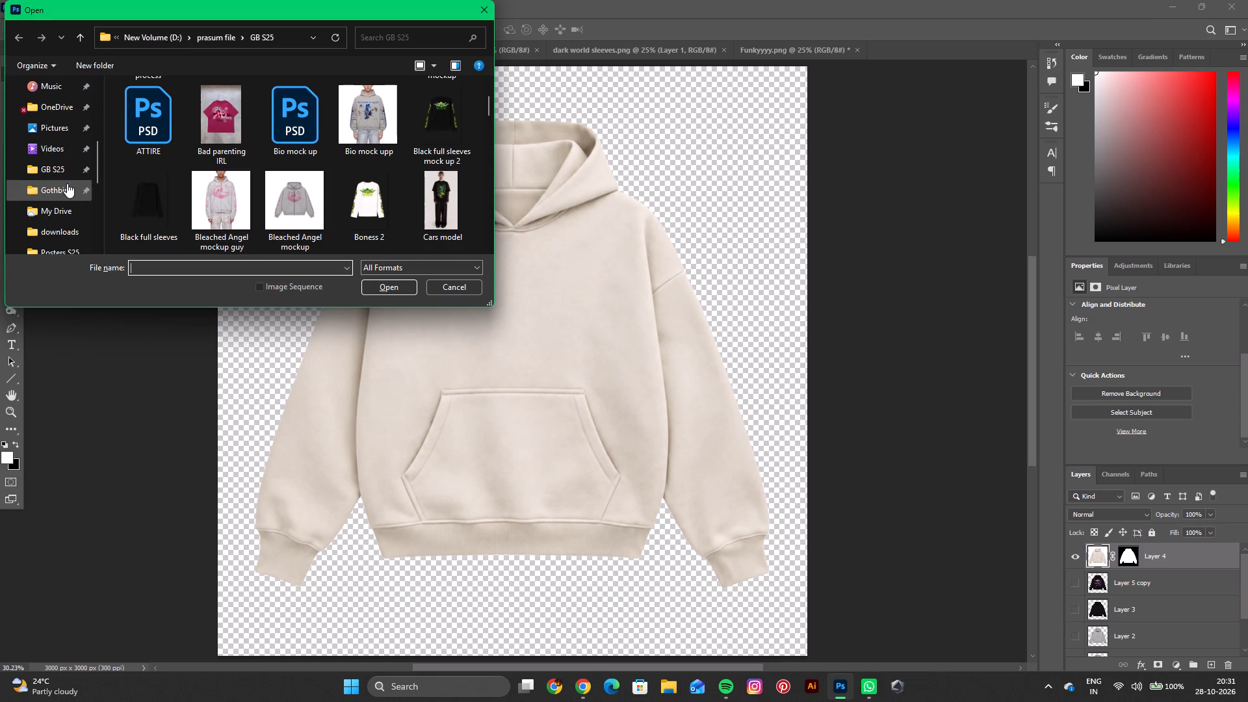
{"action": "left_click", "coordinate": [67, 183]}
{"action": "scroll", "coordinate": [279, 224], "scroll_direction": "down", "scroll_amount": 2}
{"action": "scroll", "coordinate": [281, 222], "scroll_direction": "up", "scroll_amount": 2}
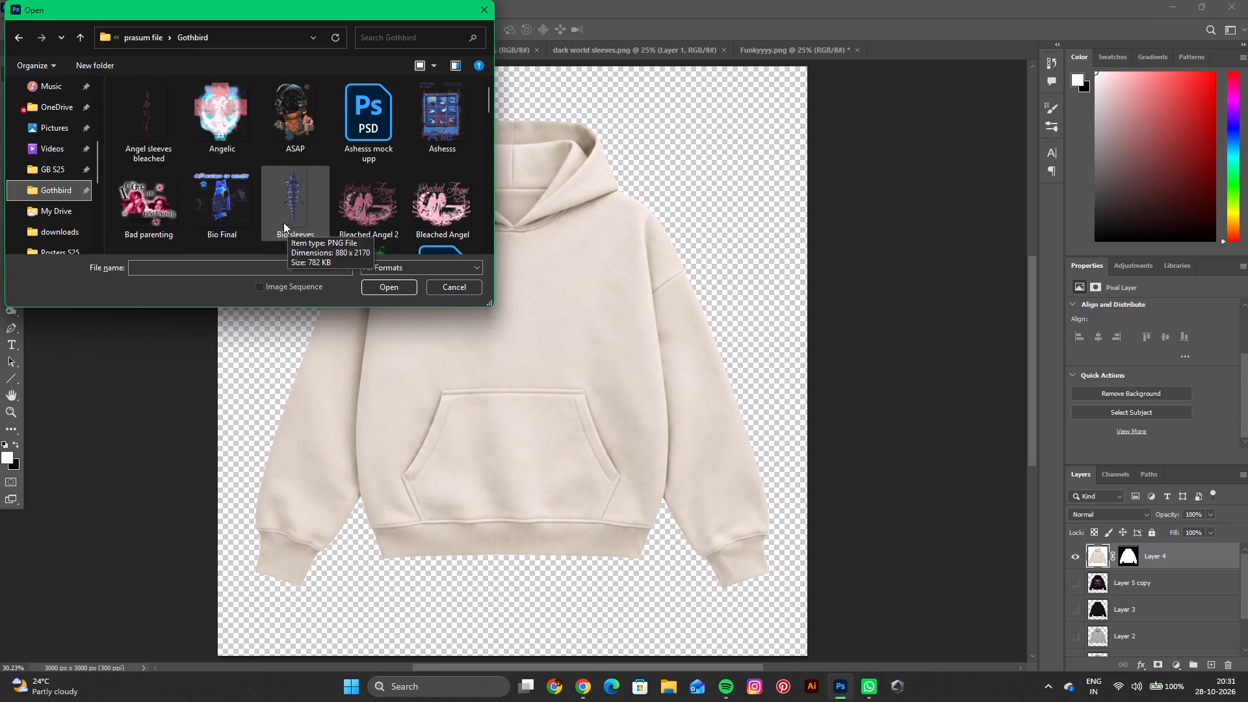
{"action": "double_click", "coordinate": [237, 211]}
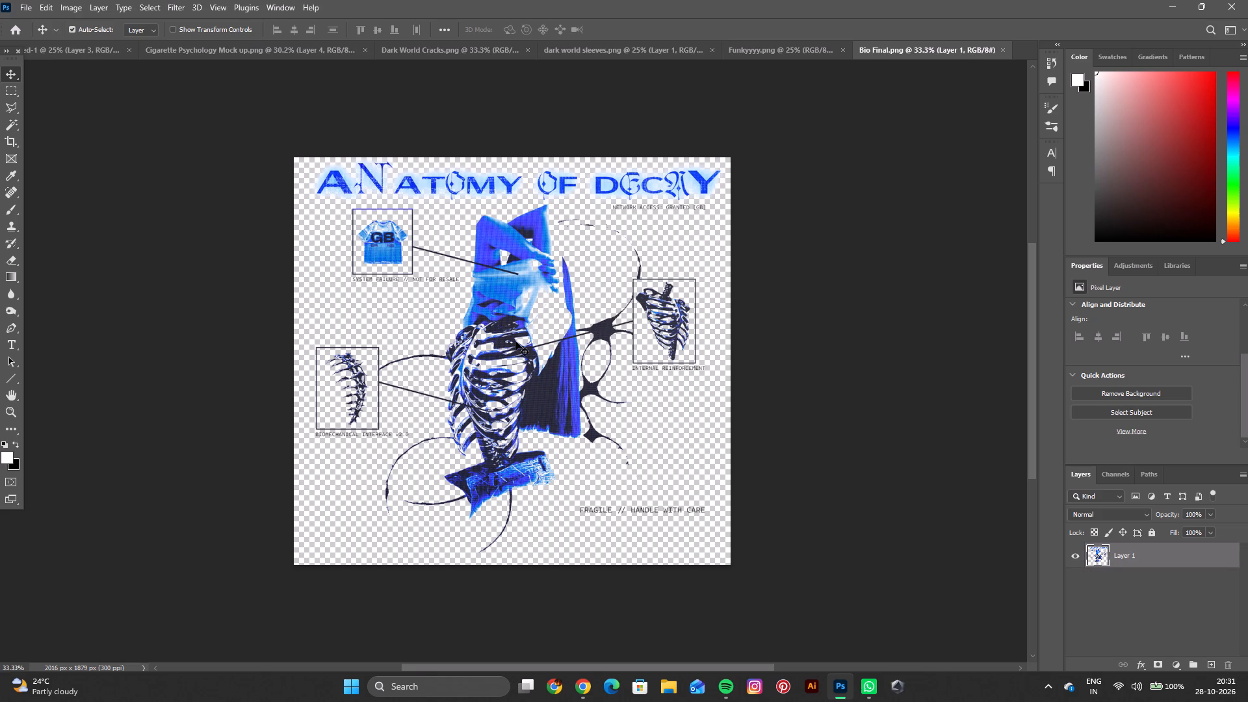
{"action": "left_click", "coordinate": [560, 383]}
{"action": "key", "text": "ctrl+c"}
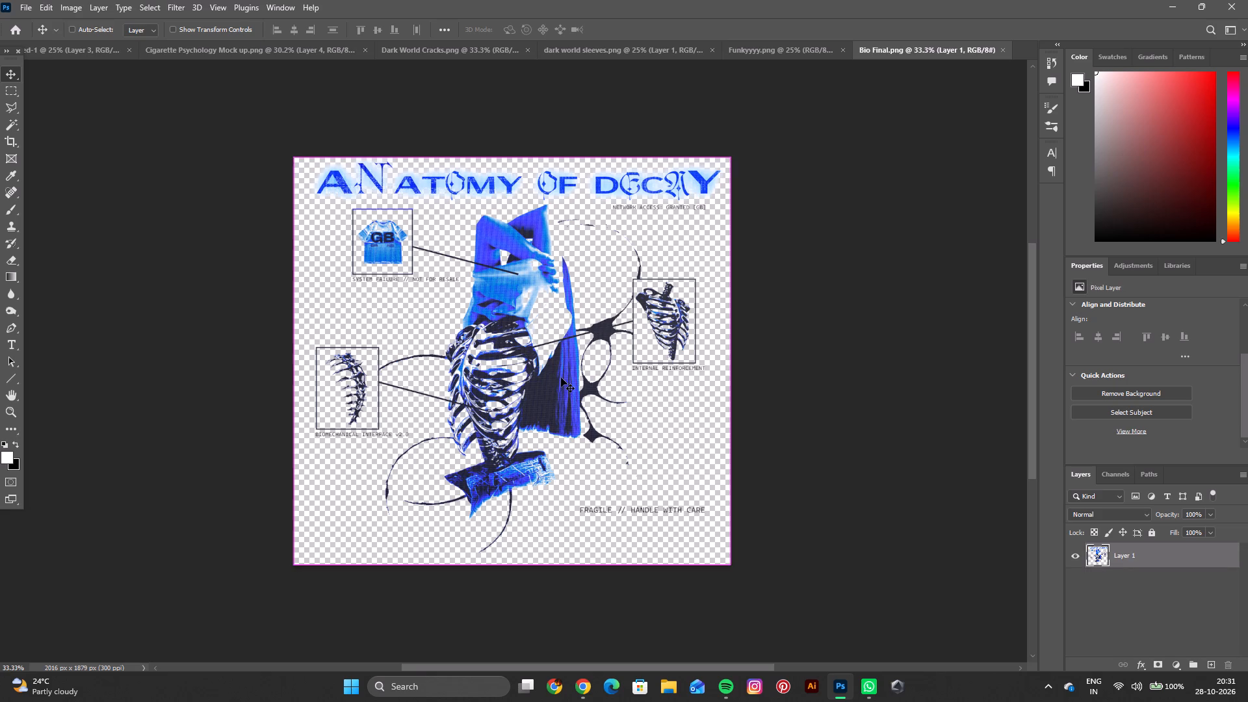
Paste the artwork into the Cigarette Psychology Mock up document, scale it to about 63%, and centre it on the cream hoodie's front.
{"action": "left_click", "coordinate": [323, 48]}
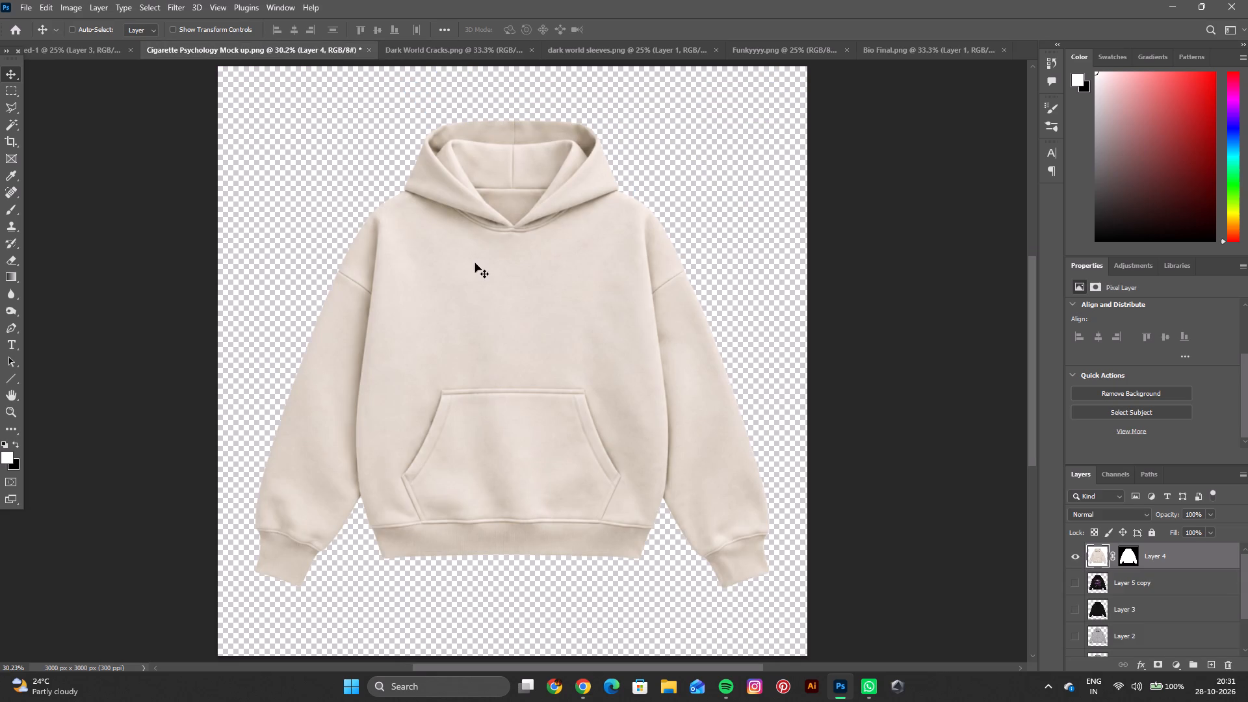
{"action": "key", "text": "ctrl+v"}
{"action": "key", "text": "ctrl+t"}
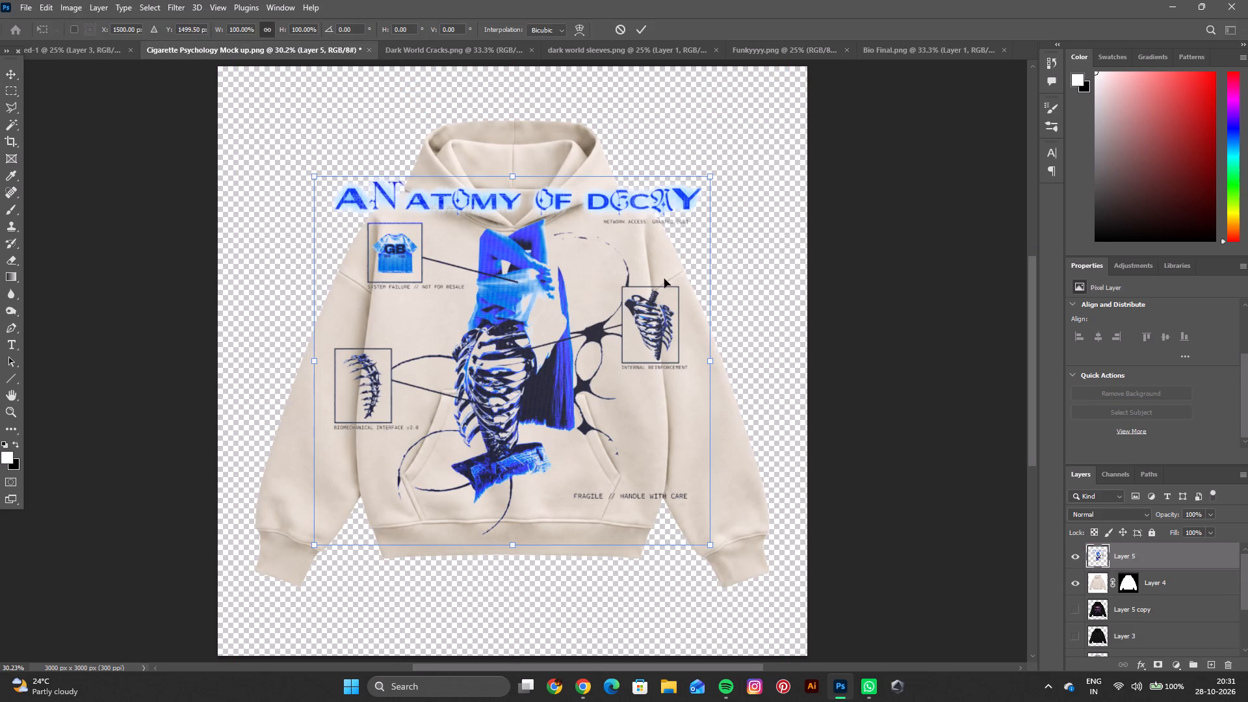
{"action": "left_click_drag", "start_coordinate": [708, 354], "coordinate": [561, 388]}
{"action": "left_click_drag", "start_coordinate": [521, 378], "coordinate": [595, 381]}
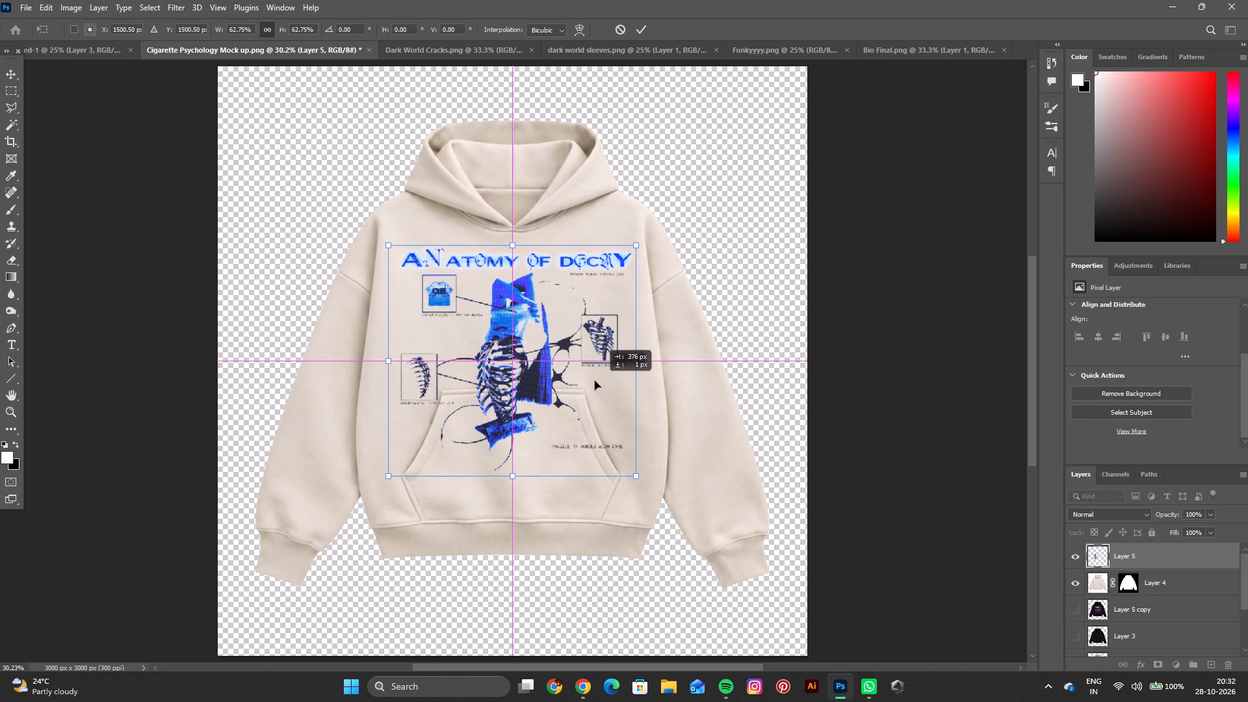
{"action": "left_click_drag", "start_coordinate": [595, 381], "coordinate": [594, 381]}
{"action": "left_click", "coordinate": [642, 26]}
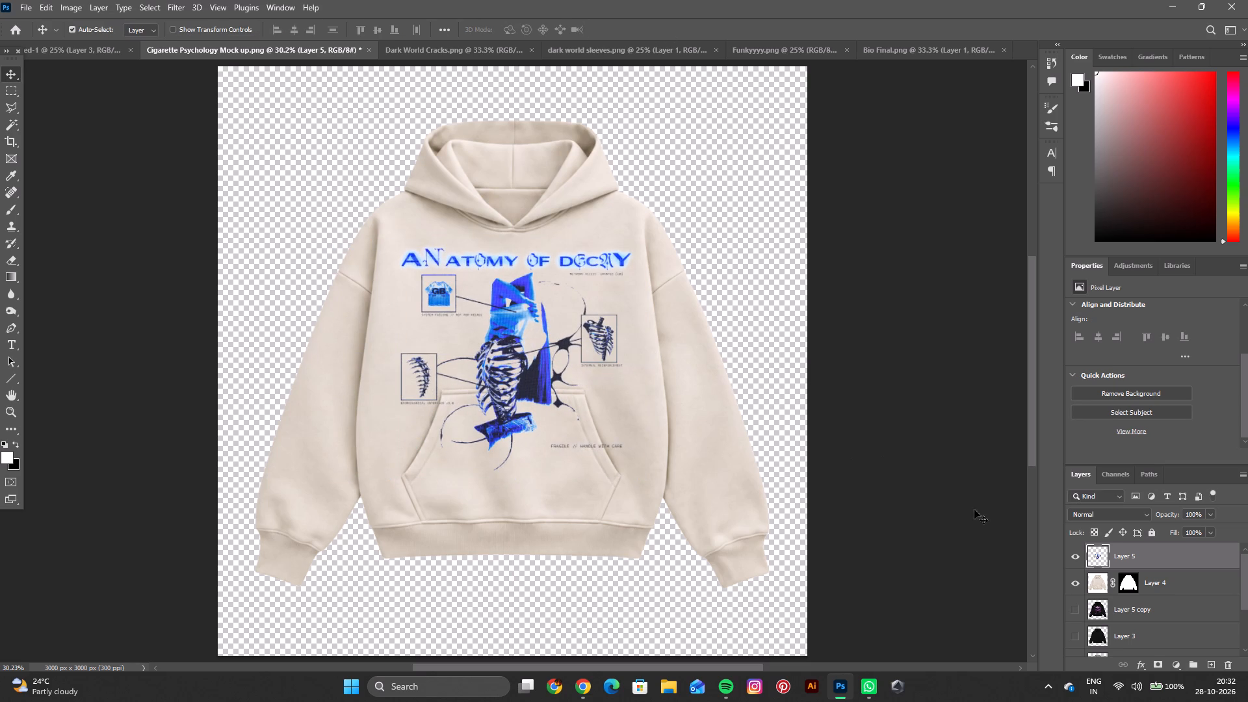
Set the blend mode of the Anatomy of Decay artwork on Layer 5 to Multiply.
{"action": "left_click", "coordinate": [1099, 512]}
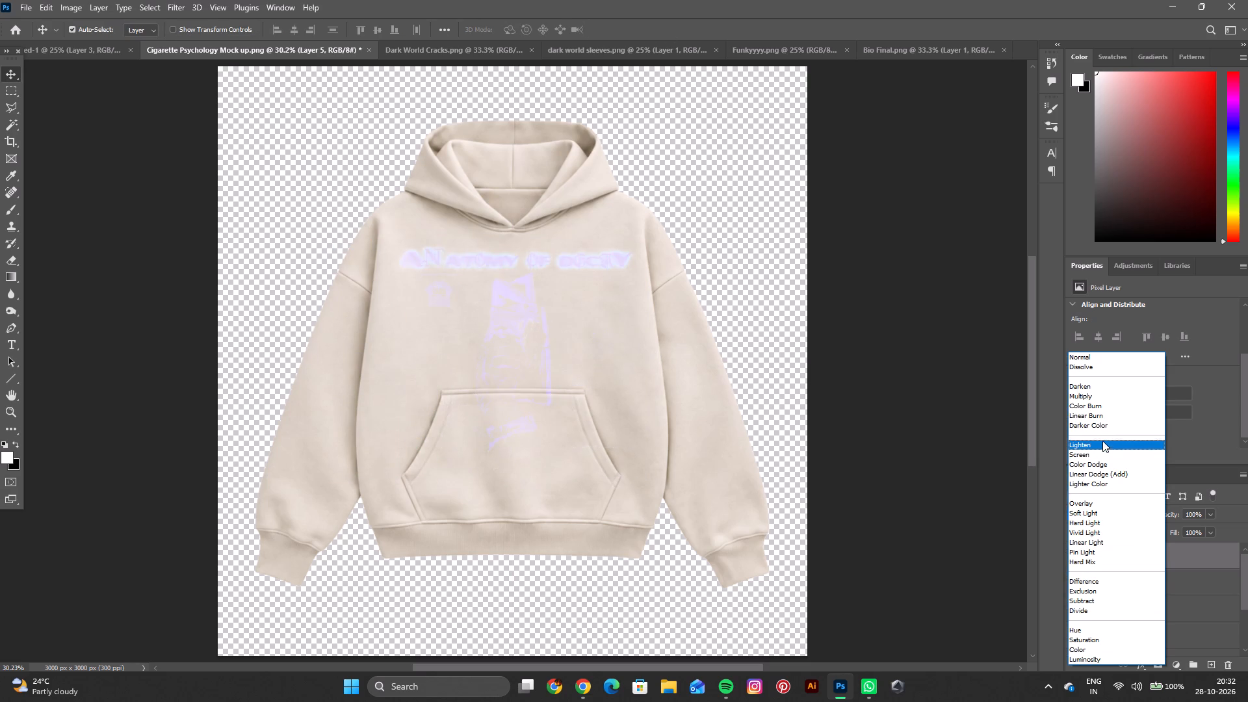
{"action": "left_click", "coordinate": [1101, 394]}
{"action": "scroll", "coordinate": [591, 428], "scroll_direction": "up", "scroll_amount": 3}
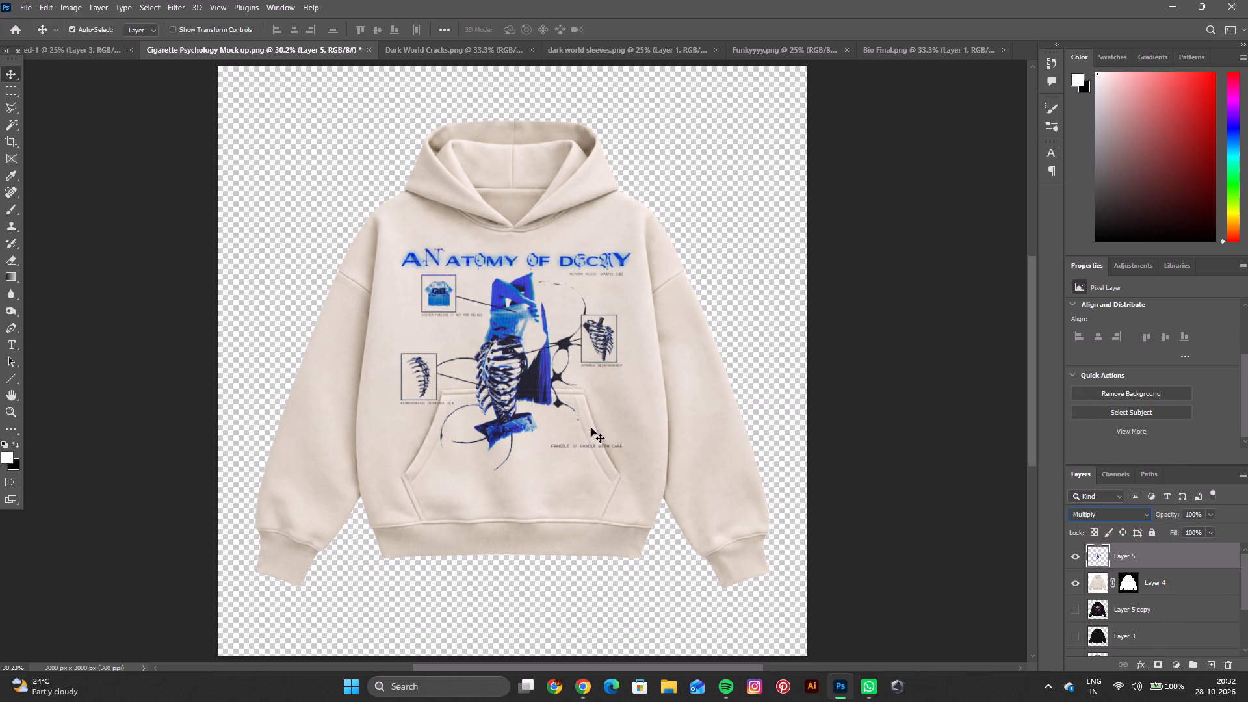
{"action": "scroll", "coordinate": [617, 417], "scroll_direction": "down", "scroll_amount": 3}
Close the Funkyyyy image without saving, along with the dark world sleeves and Dark World Cracks images.
{"action": "left_click", "coordinate": [765, 45]}
{"action": "left_click", "coordinate": [846, 50]}
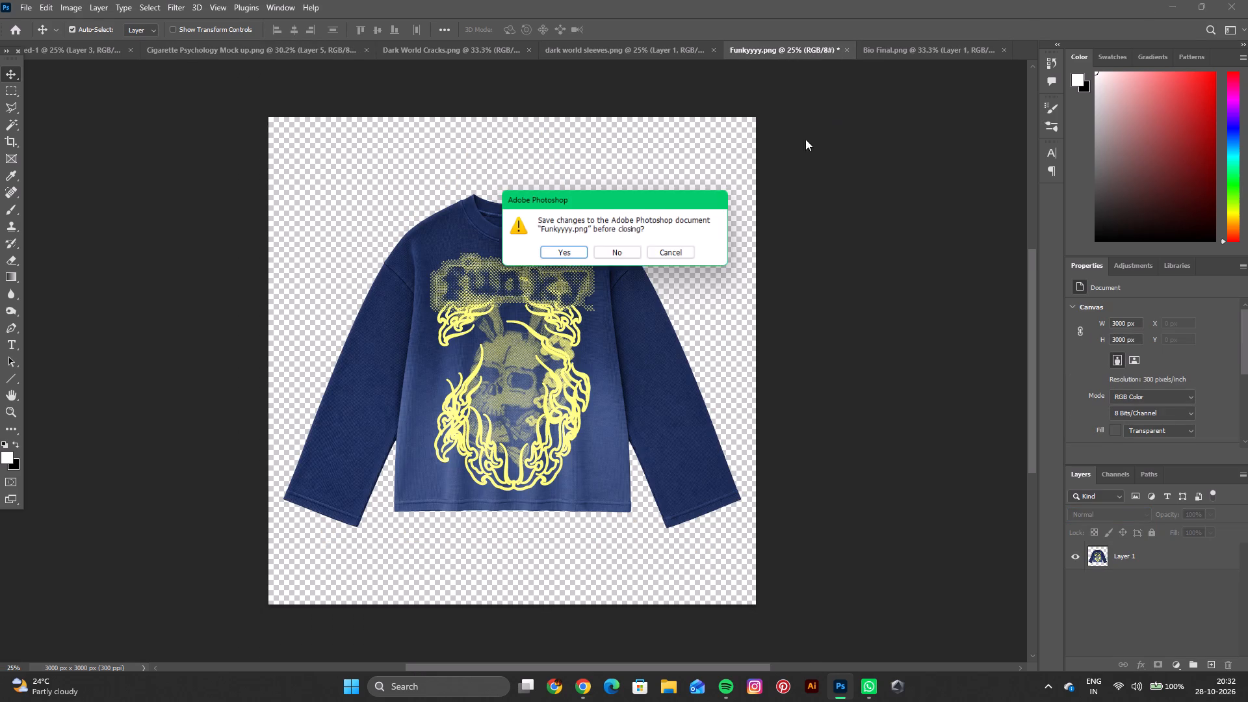
{"action": "left_click", "coordinate": [620, 261]}
{"action": "left_click", "coordinate": [628, 58]}
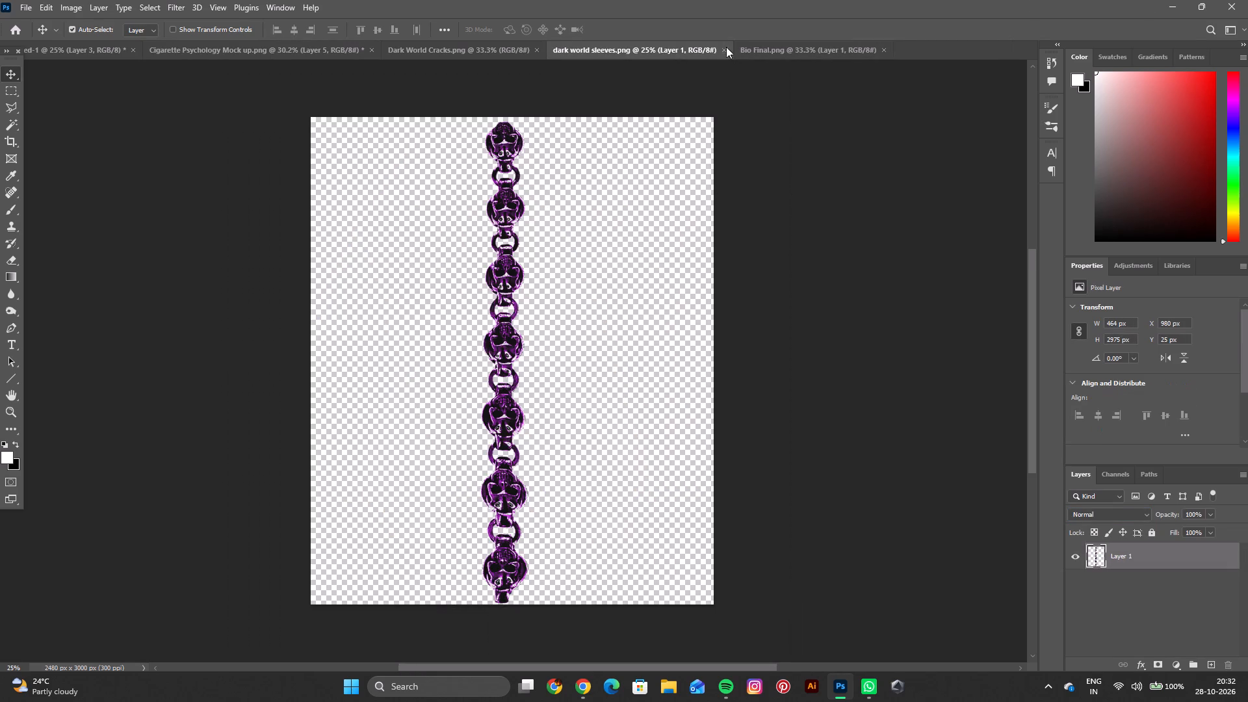
{"action": "left_click", "coordinate": [723, 47]}
{"action": "left_click", "coordinate": [500, 51]}
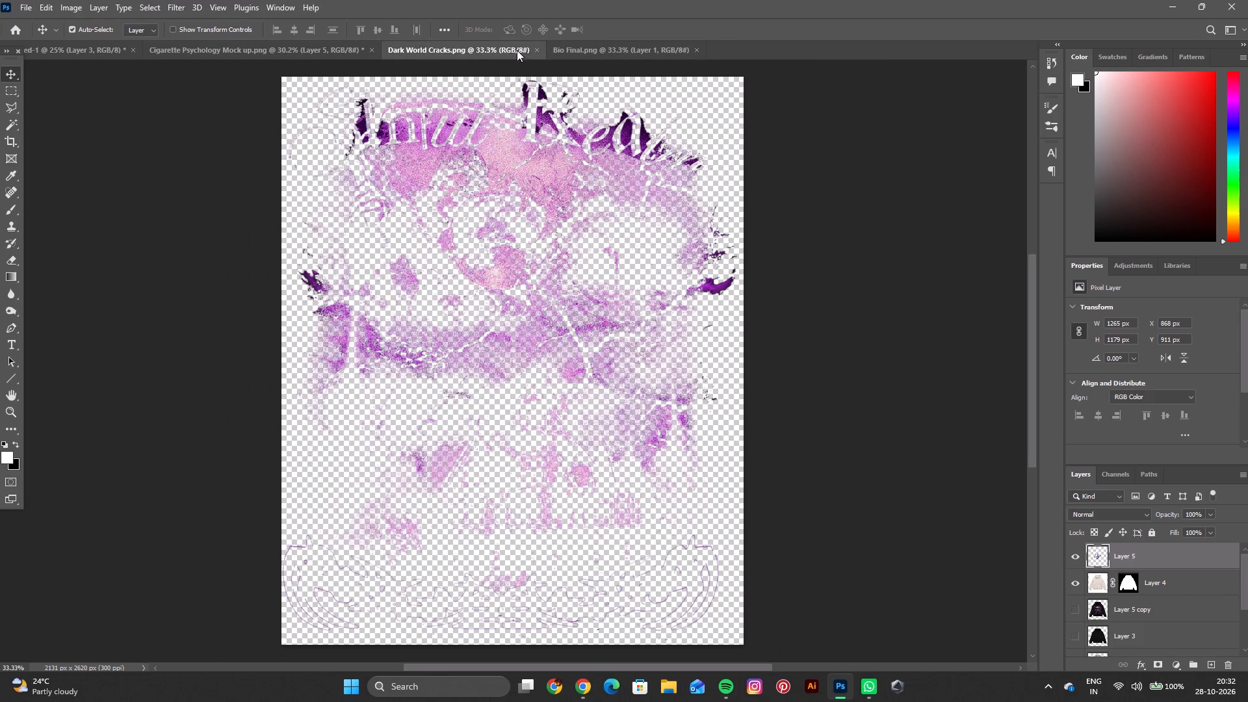
{"action": "left_click", "coordinate": [534, 47]}
{"action": "left_click", "coordinate": [465, 58]}
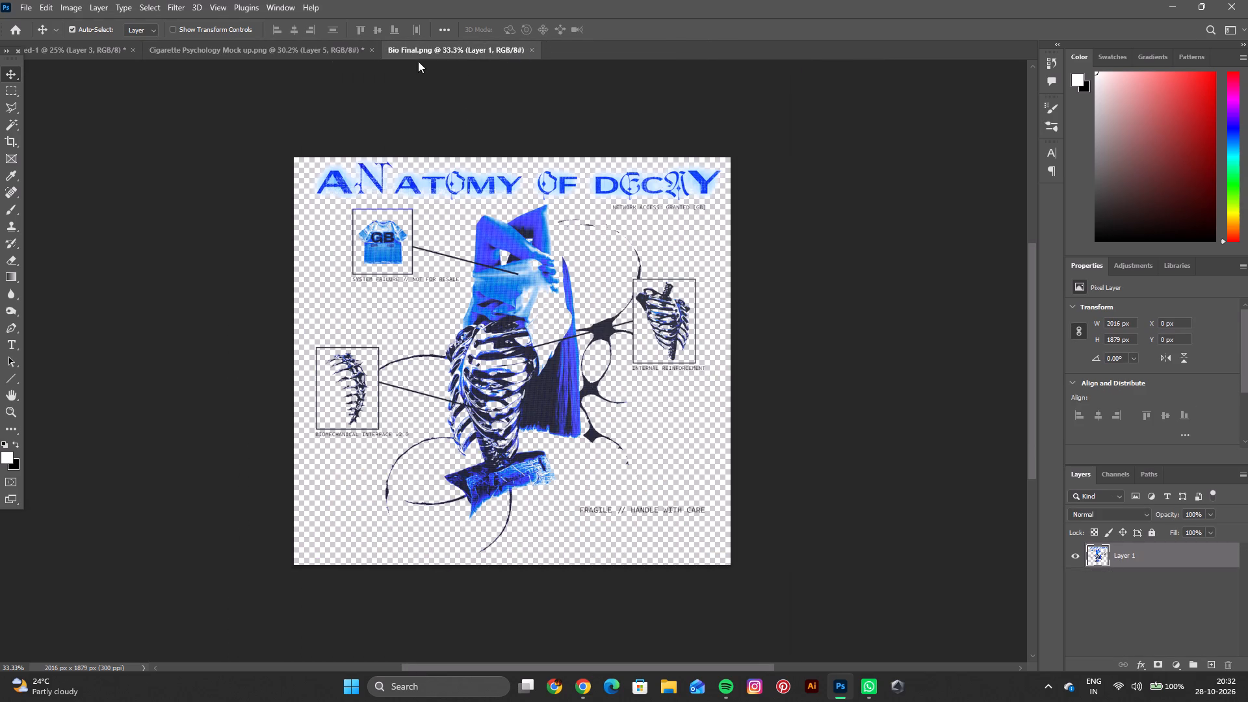
Open the Bio sleeves image from the Gothbird folder and copy its spiked spine artwork.
{"action": "left_click", "coordinate": [310, 58]}
{"action": "key", "text": "ctrl+o"}
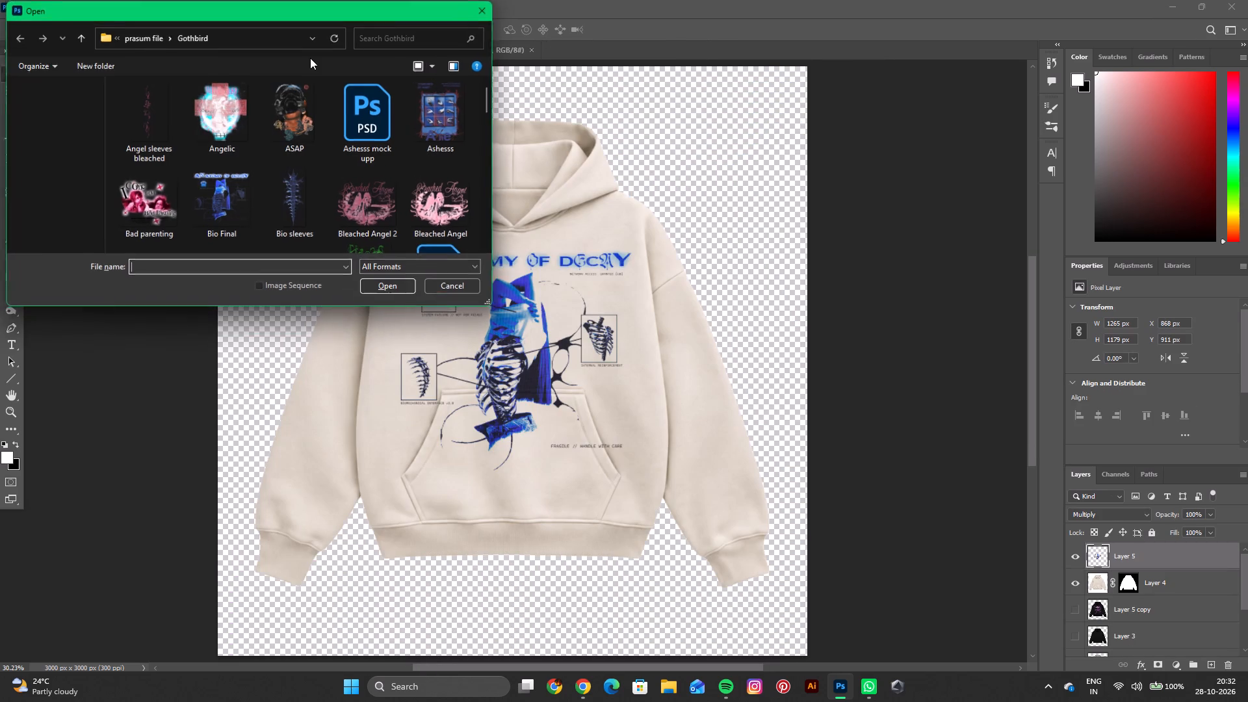
{"action": "double_click", "coordinate": [300, 234]}
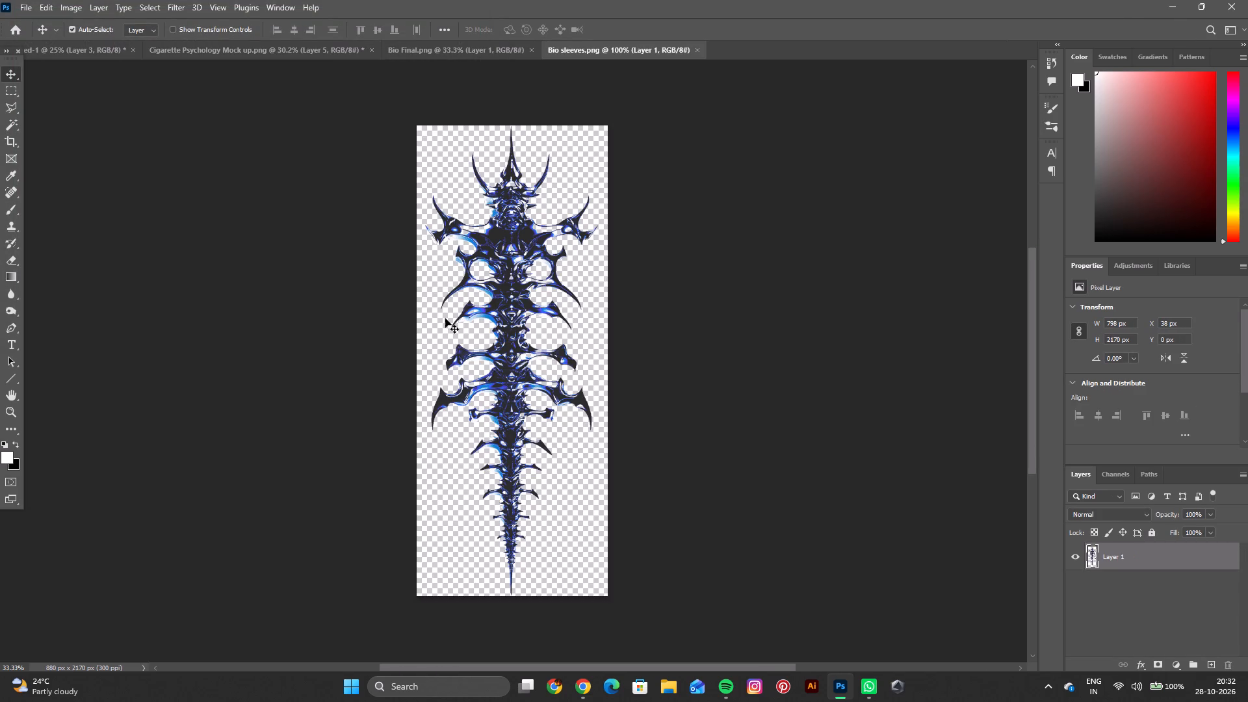
{"action": "left_click", "coordinate": [499, 359]}
{"action": "key", "text": "ctrl+c"}
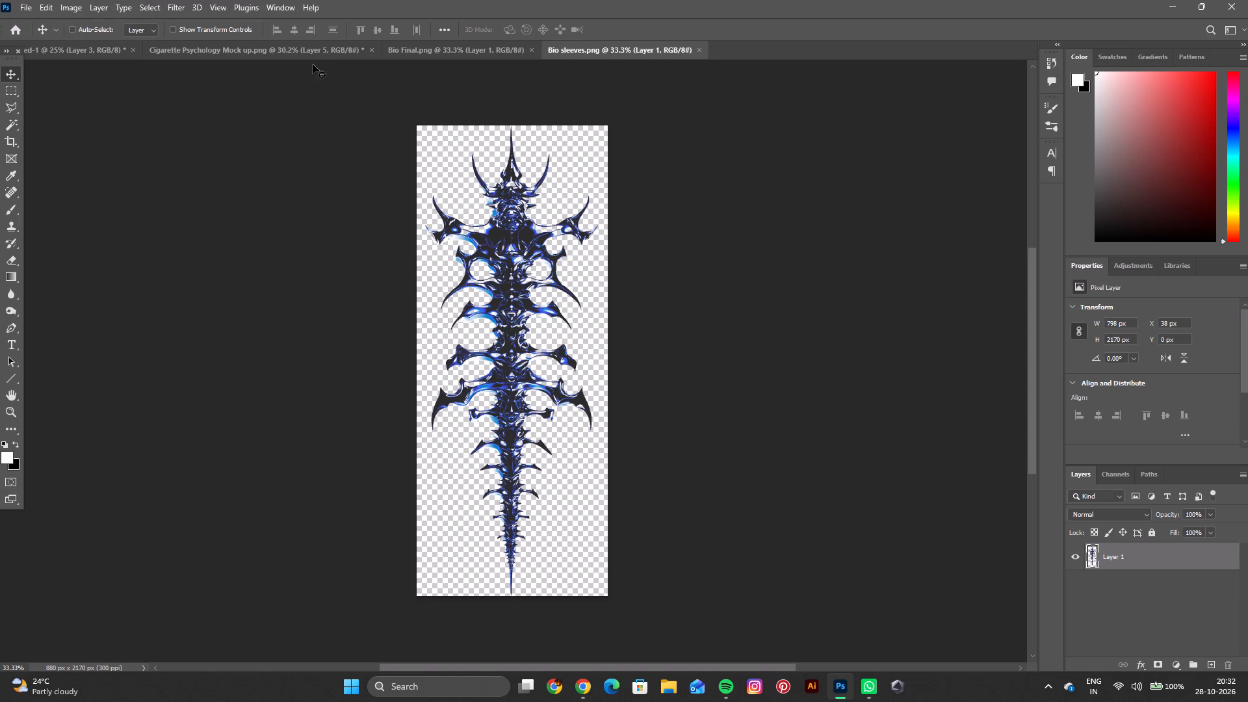
Paste the spine artwork into the Cigarette Psychology Mock up document, scale it to about 53%, rotate it about 19°, and place it along the hoodie's left-hand sleeve.
{"action": "left_click", "coordinate": [305, 57]}
{"action": "key", "text": "ctrl+v"}
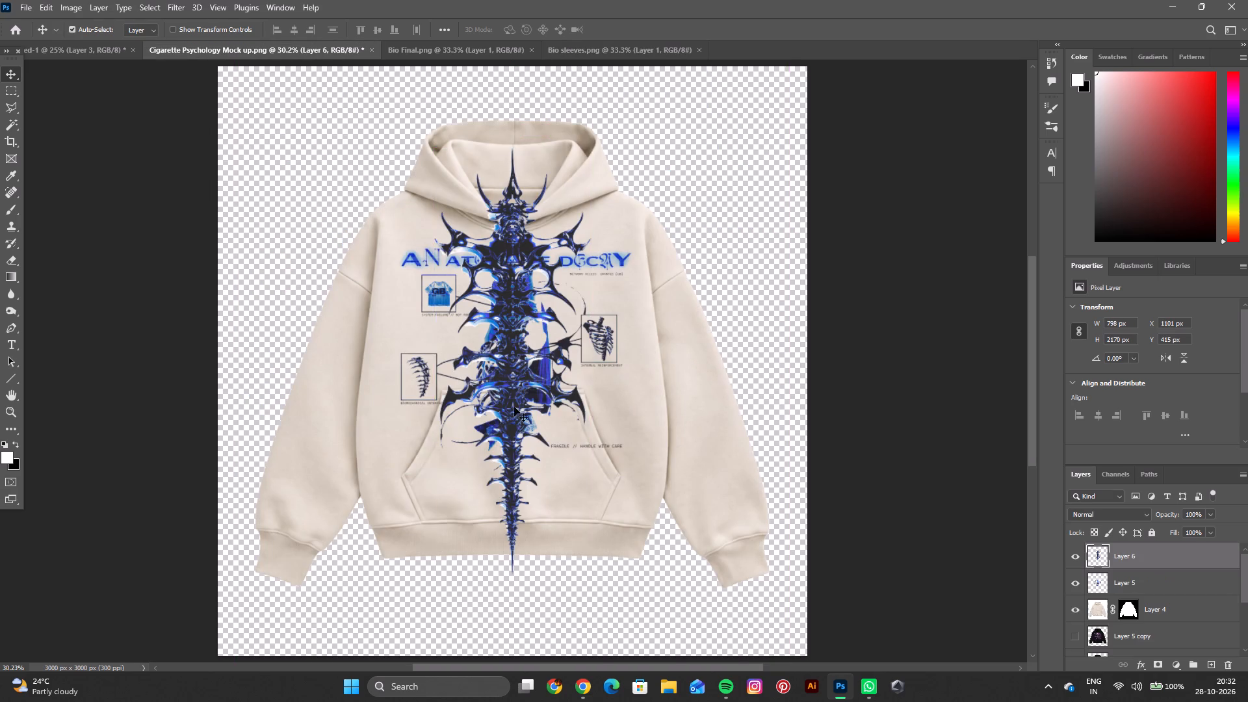
{"action": "key", "text": "ctrl+t"}
{"action": "left_click_drag", "start_coordinate": [595, 149], "coordinate": [533, 331]}
{"action": "left_click_drag", "start_coordinate": [553, 322], "coordinate": [558, 369]}
{"action": "left_click_drag", "start_coordinate": [495, 443], "coordinate": [315, 396]}
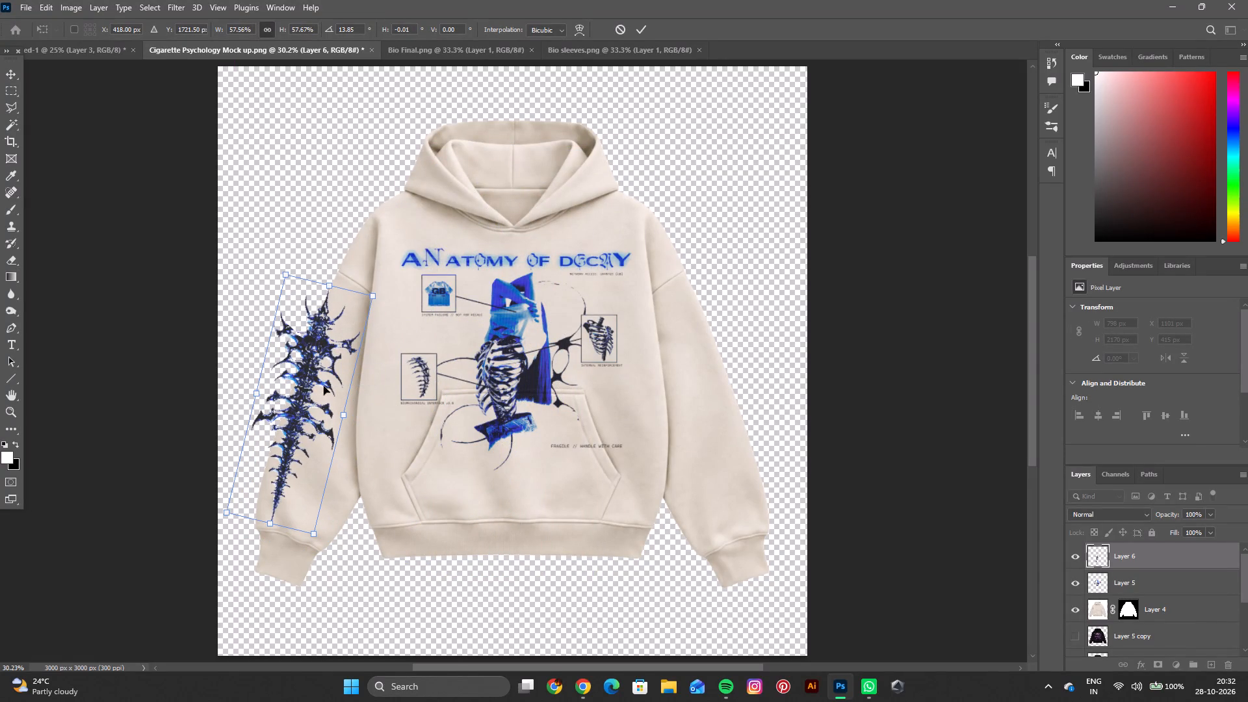
{"action": "left_click_drag", "start_coordinate": [369, 294], "coordinate": [363, 317]}
{"action": "left_click_drag", "start_coordinate": [380, 308], "coordinate": [384, 328]}
{"action": "left_click_drag", "start_coordinate": [339, 369], "coordinate": [339, 368]}
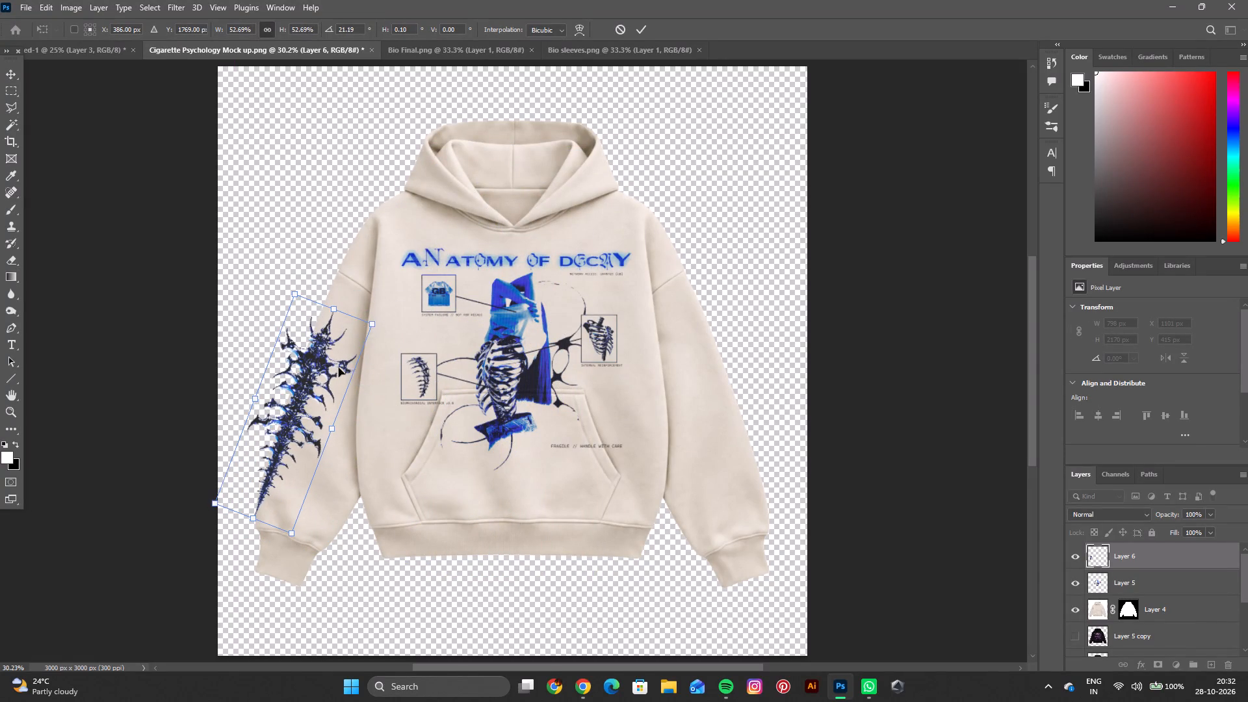
{"action": "left_click_drag", "start_coordinate": [339, 368], "coordinate": [338, 350]}
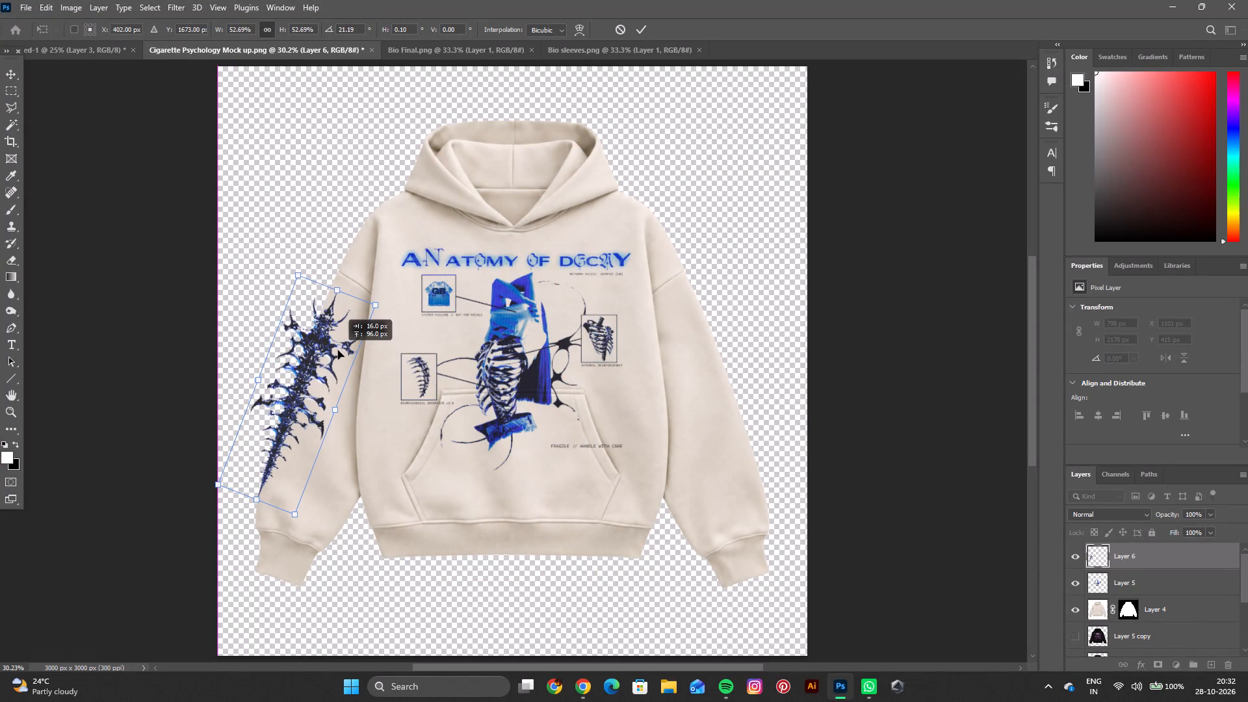
{"action": "left_click_drag", "start_coordinate": [338, 350], "coordinate": [338, 348]}
{"action": "left_click_drag", "start_coordinate": [399, 304], "coordinate": [399, 296]}
{"action": "left_click", "coordinate": [337, 336]}
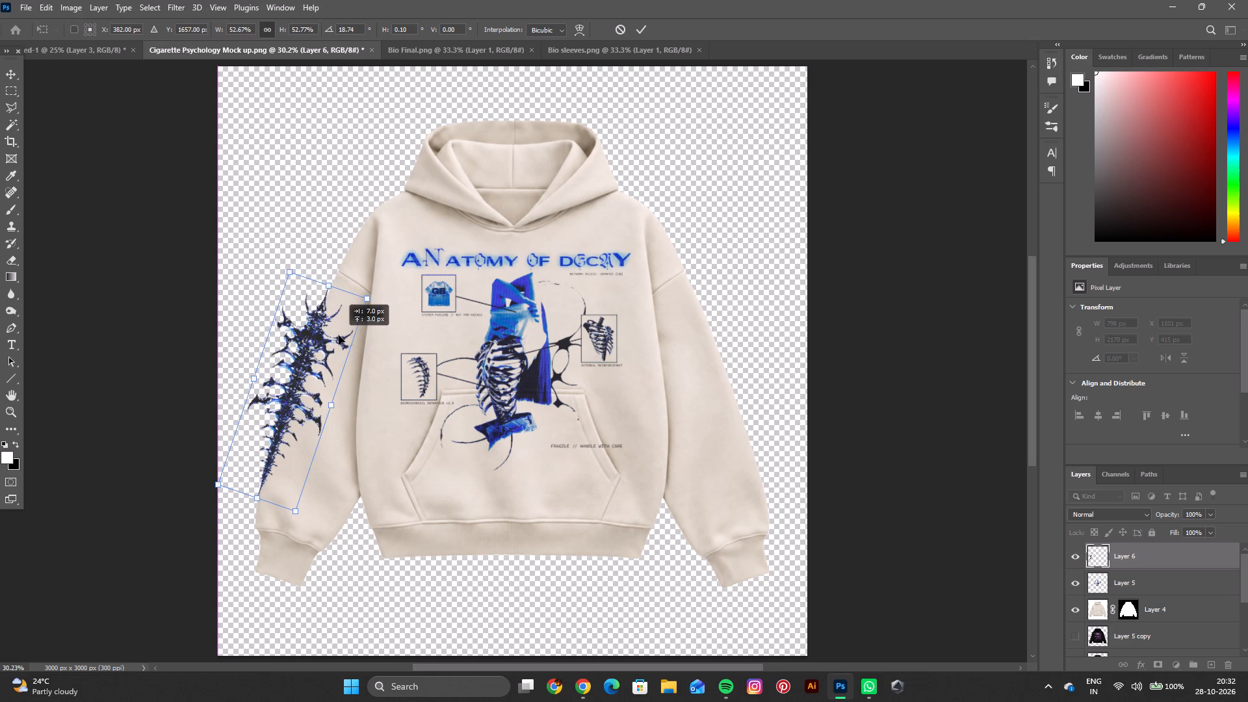
{"action": "left_click", "coordinate": [638, 32]}
Nudge the spine artwork on Layer 6 slightly inward on the sleeve, to X 161 px.
{"action": "key", "text": "Right"}
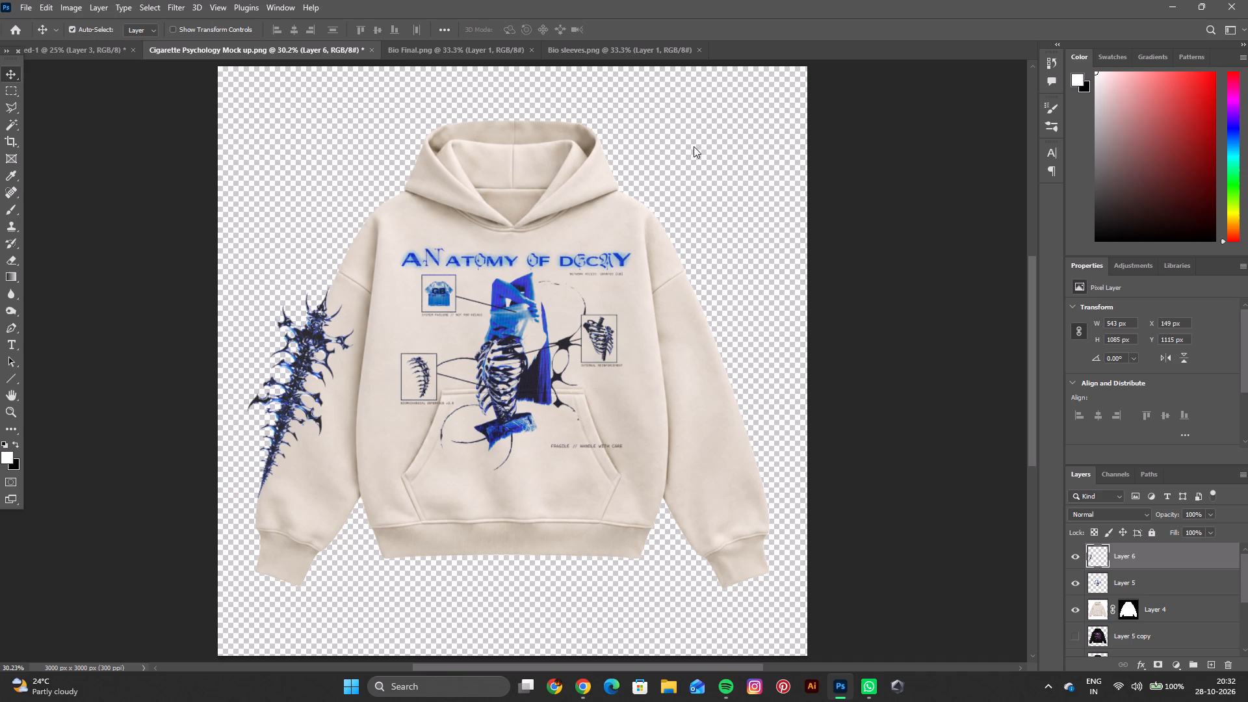
{"action": "key", "text": "Right"}
{"action": "key", "text": "Right"}
{"action": "key", "text": "Right"}
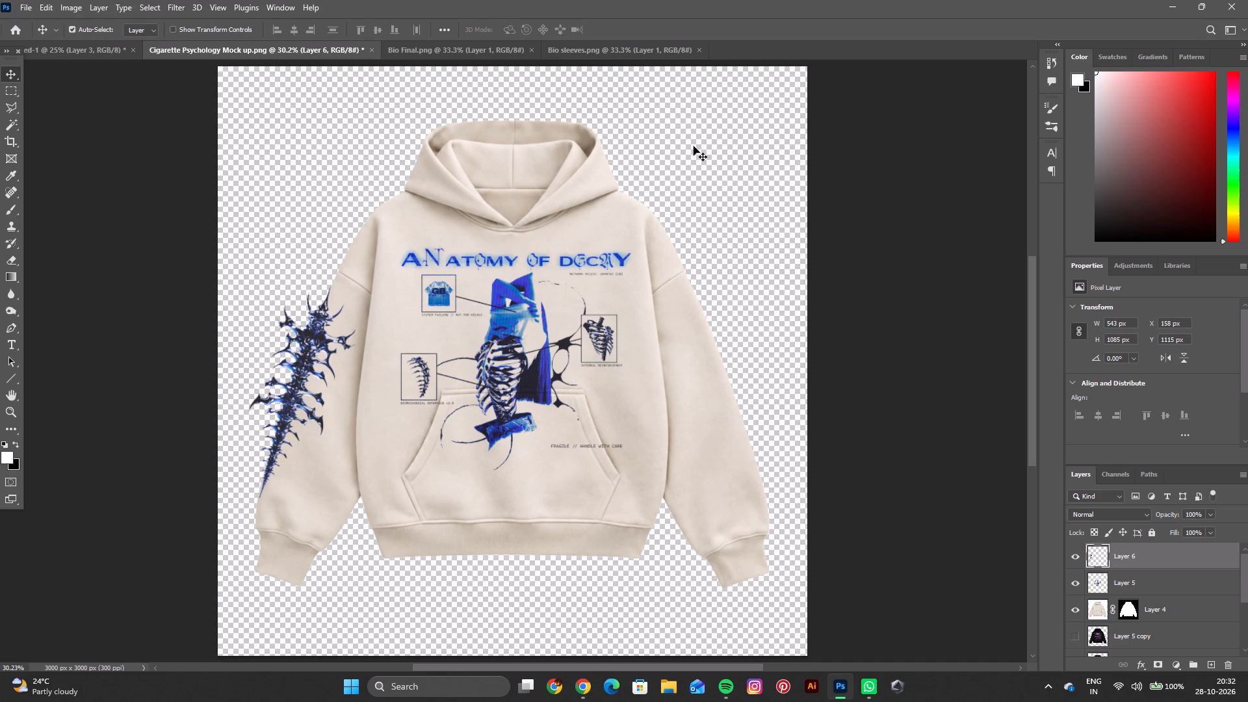
{"action": "key", "text": "Right"}
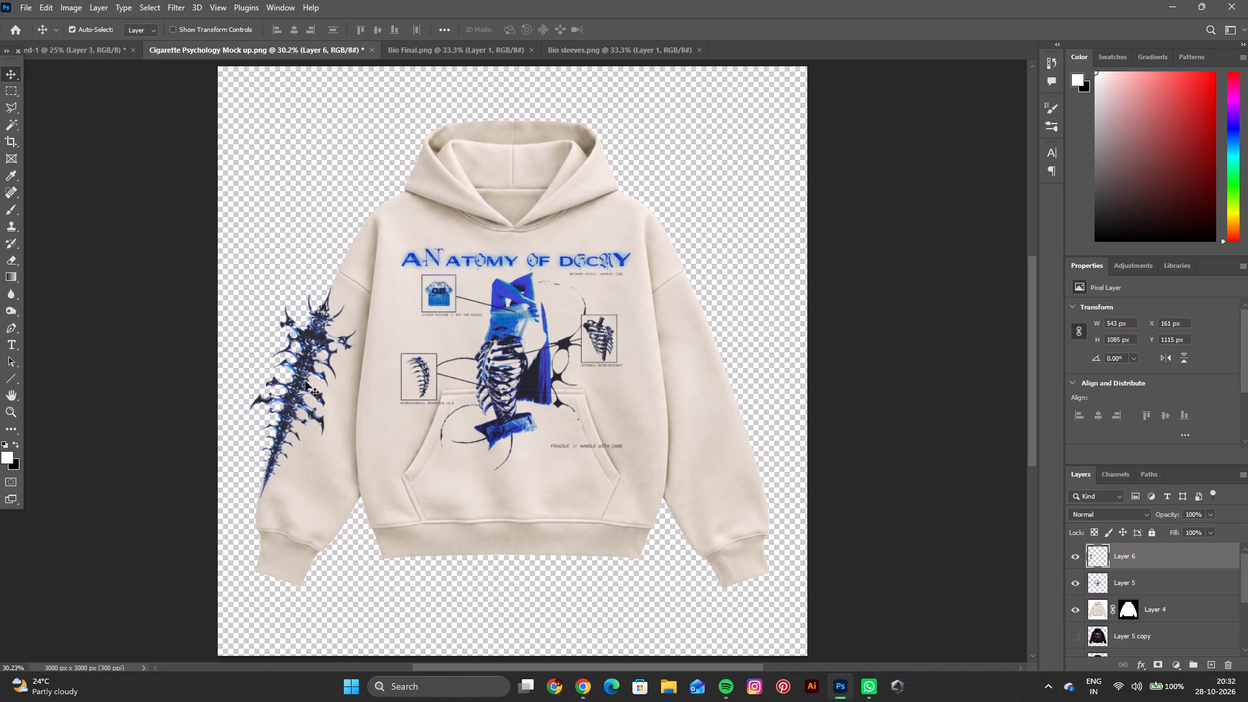
Duplicate the sleeve spine artwork, flip the copy horizontally, and place it level on the opposite sleeve at about X 2297 px.
{"action": "key", "text": "ctrl+j"}
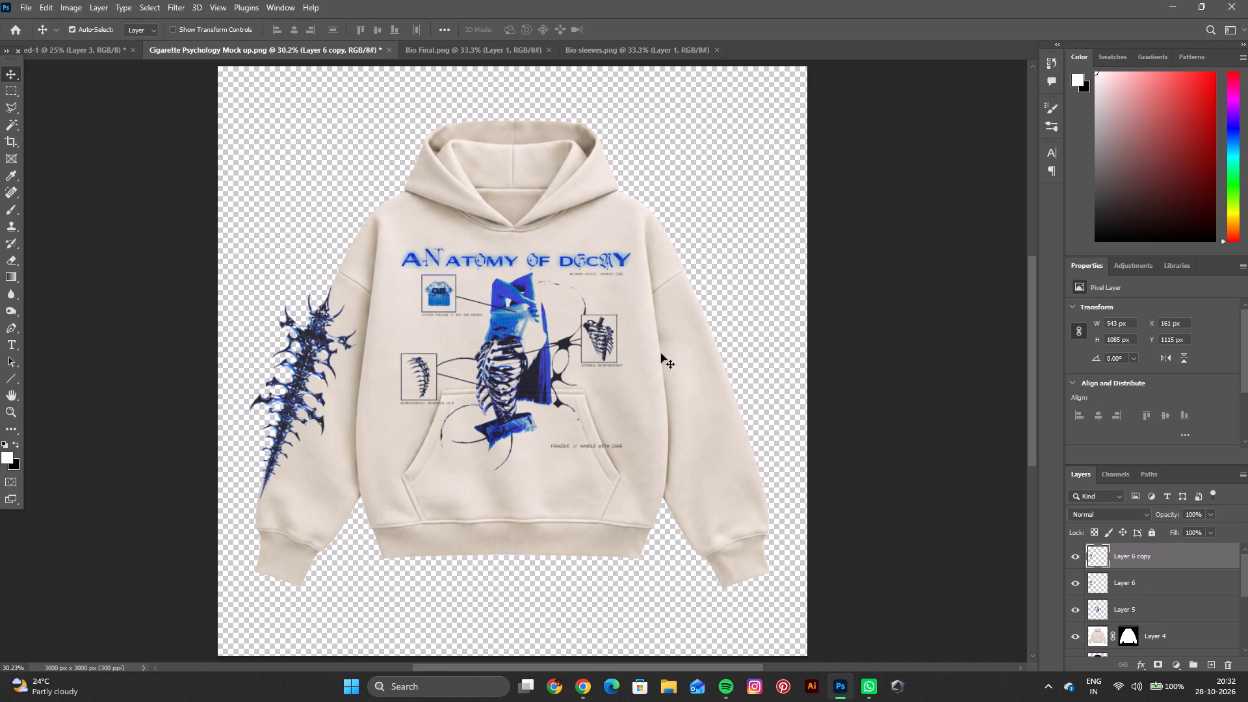
{"action": "left_click", "coordinate": [1173, 357]}
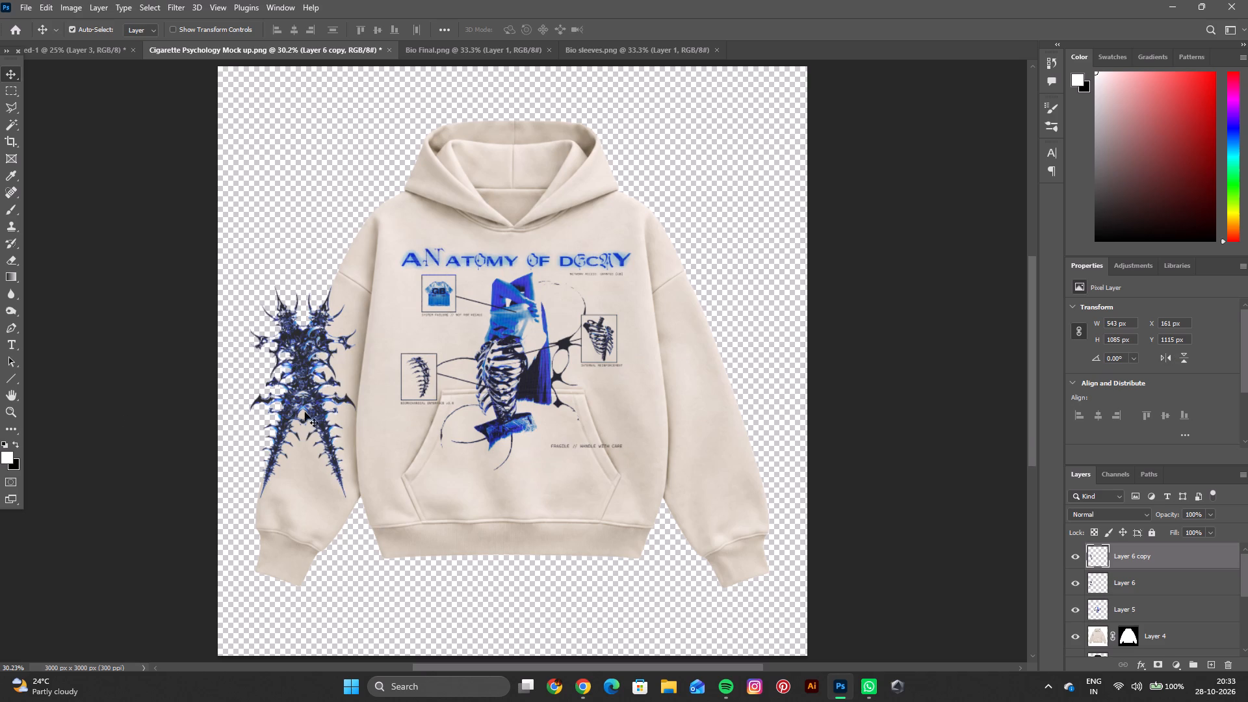
{"action": "left_click_drag", "start_coordinate": [320, 412], "coordinate": [700, 416]}
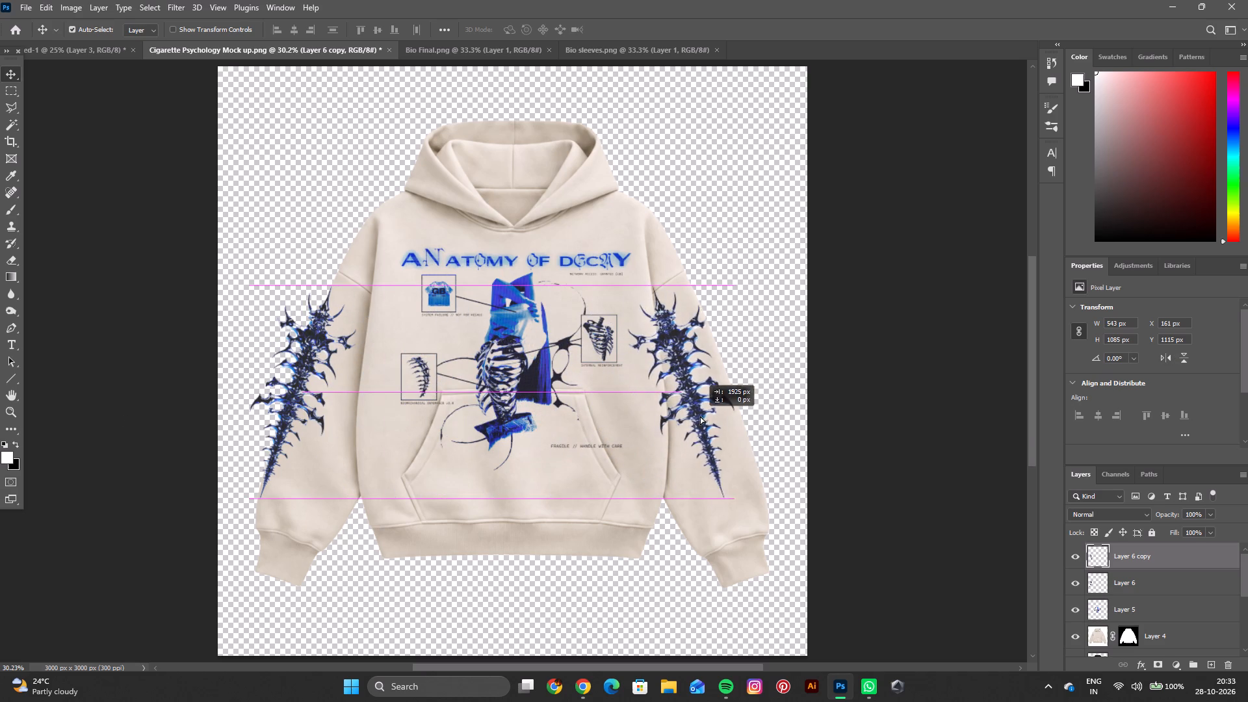
{"action": "left_click_drag", "start_coordinate": [700, 416], "coordinate": [733, 416]}
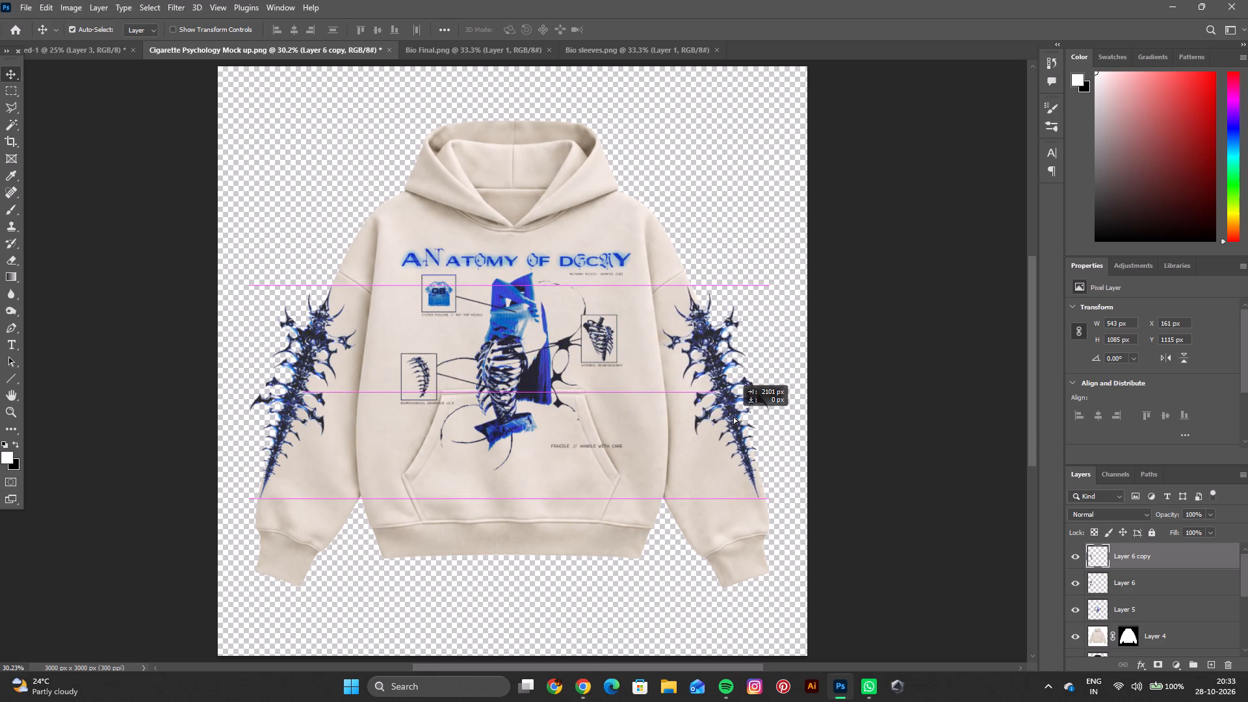
{"action": "left_click_drag", "start_coordinate": [733, 416], "coordinate": [734, 416]}
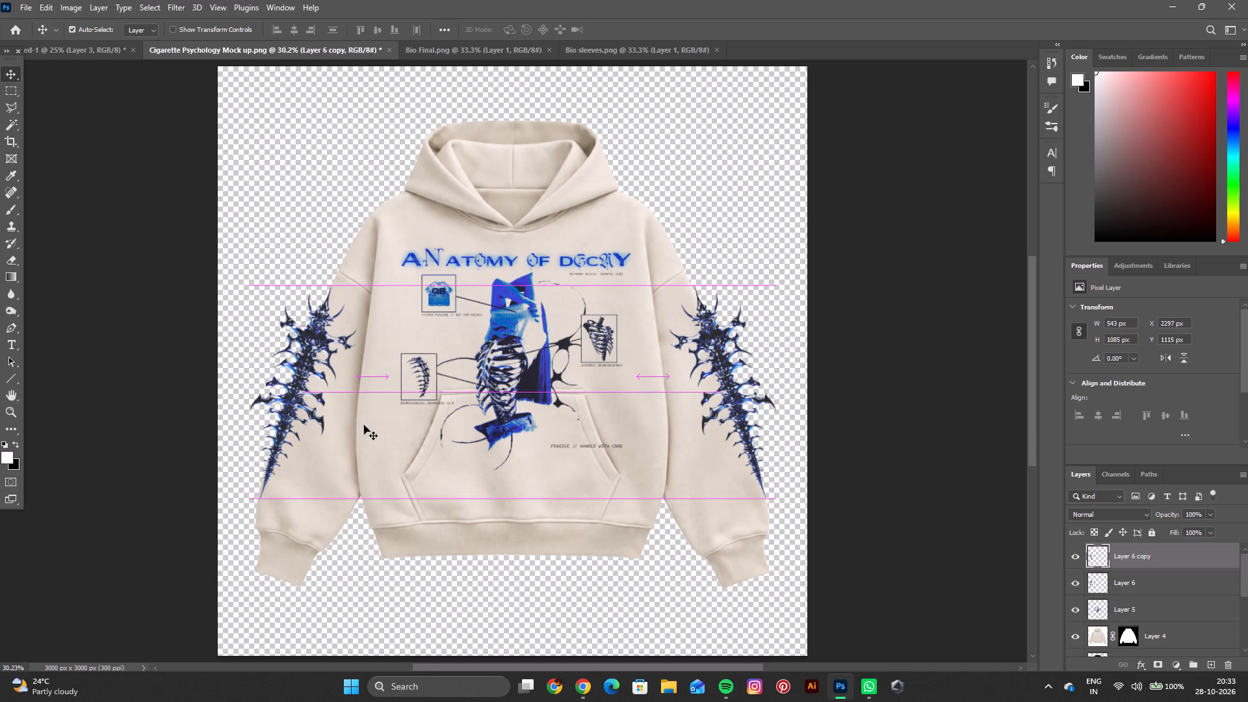
Add a blank layer mask to each of the two sleeve artwork layers, Layer 6 copy and Layer 6.
{"action": "left_click", "coordinate": [1208, 515]}
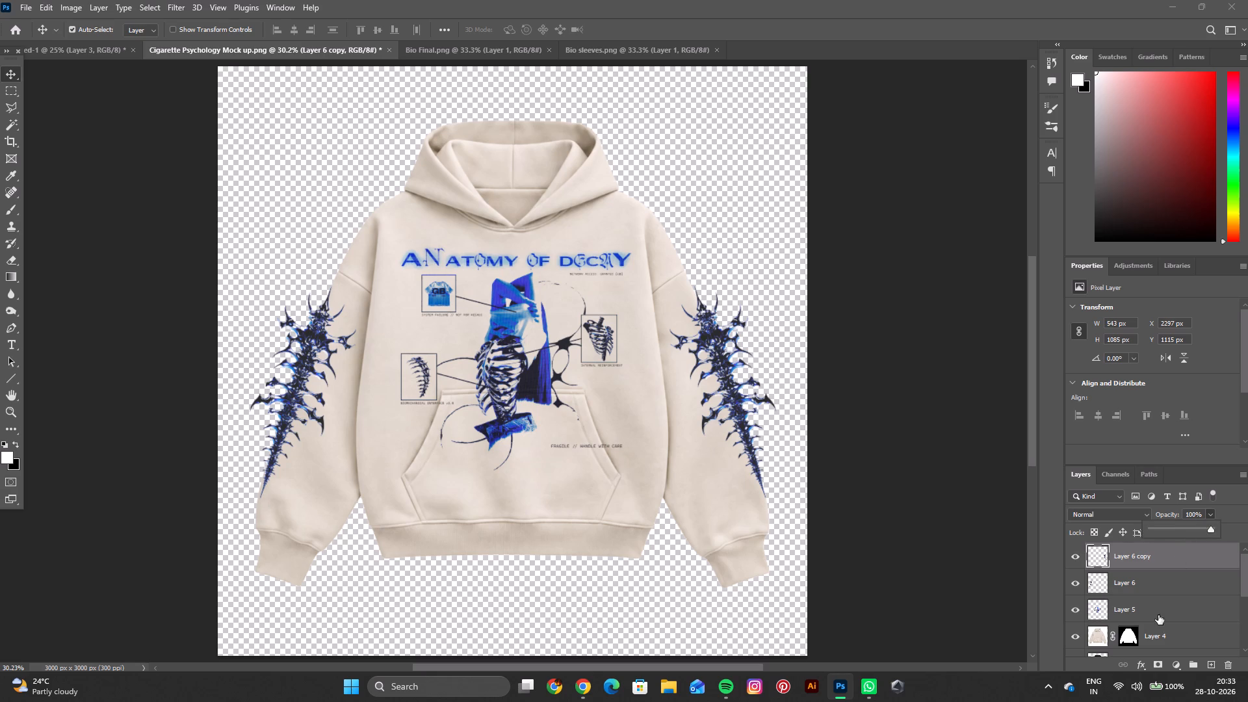
{"action": "left_click", "coordinate": [1160, 657]}
{"action": "left_click", "coordinate": [1145, 583]}
{"action": "left_click", "coordinate": [1155, 666]}
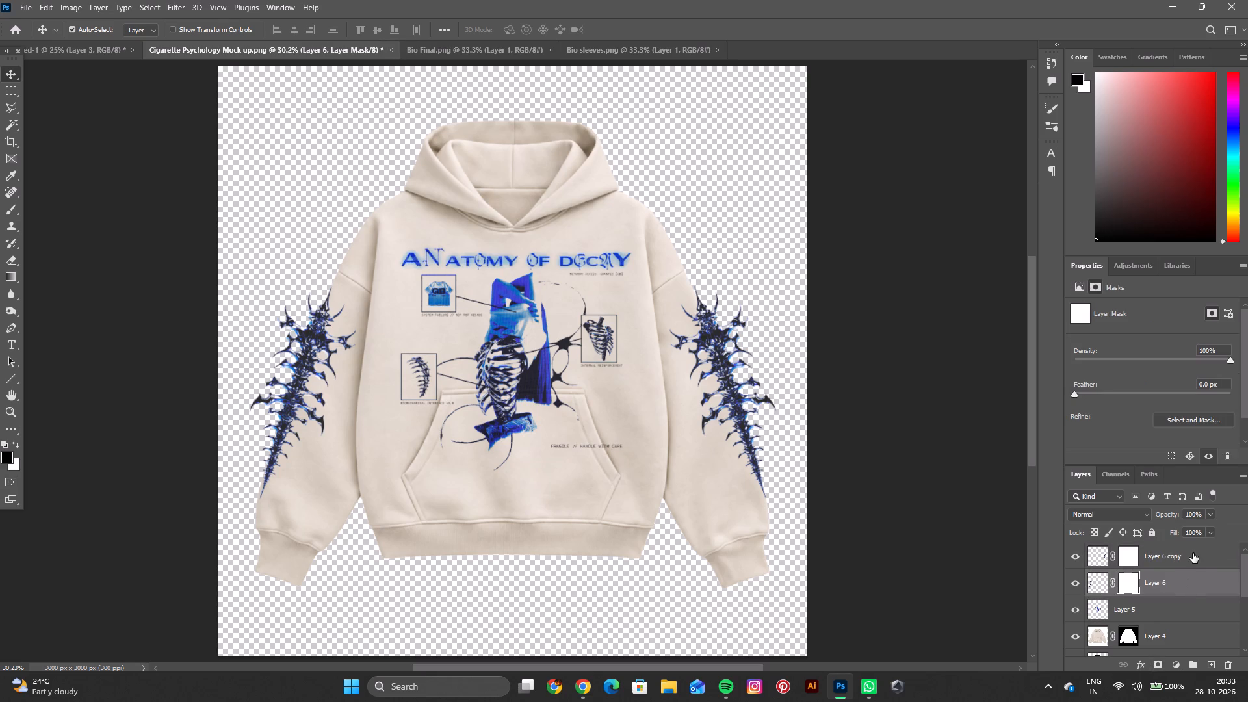
Lower the opacity of the flipped sleeve artwork on Layer 6 copy to 41%.
{"action": "left_click", "coordinate": [1195, 549]}
{"action": "left_click", "coordinate": [1209, 517]}
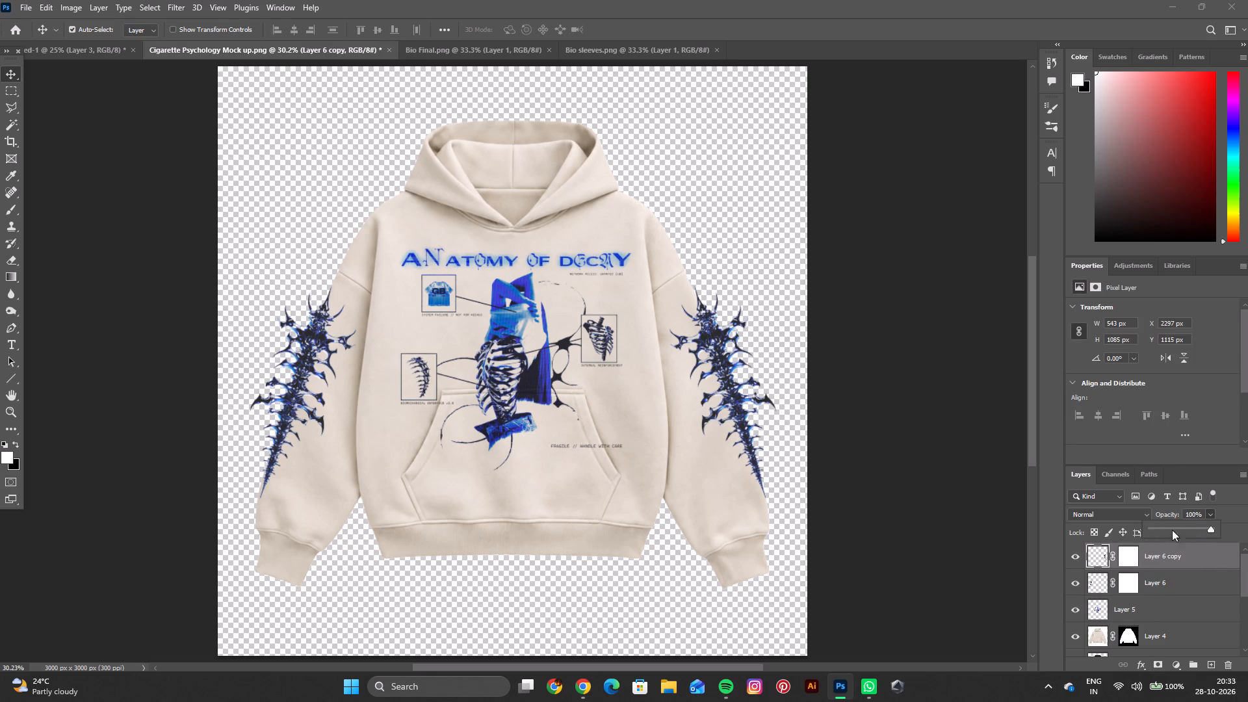
{"action": "left_click", "coordinate": [1176, 528]}
Outline a polygonal lasso selection around the flipped spine artwork that overhangs the hoodie, following the sleeve's outer edge from shoulder to cuff.
{"action": "key", "text": "ctrl+equal"}
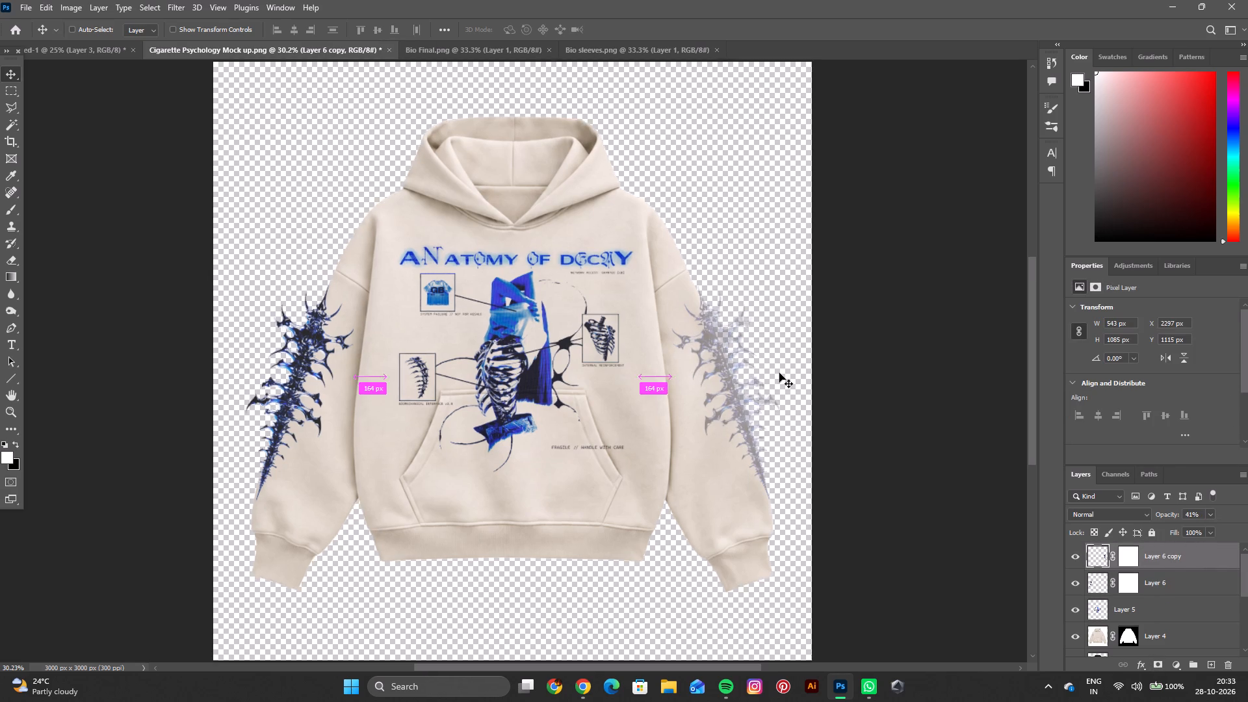
{"action": "key", "text": "ctrl+equal"}
{"action": "key", "text": "space"}
{"action": "key", "text": "space"}
{"action": "key", "text": "space"}
{"action": "key", "text": "space"}
{"action": "key", "text": "space"}
{"action": "key", "text": "space"}
{"action": "key", "text": "space"}
{"action": "key", "text": "space"}
{"action": "key", "text": "space"}
{"action": "key", "text": "space"}
{"action": "key", "text": "space"}
{"action": "key", "text": "space"}
{"action": "key", "text": "space"}
{"action": "key", "text": "space"}
{"action": "key", "text": "space"}
{"action": "key", "text": "space"}
{"action": "key", "text": "space"}
{"action": "key", "text": "space"}
{"action": "key", "text": "space"}
{"action": "key", "text": "space"}
{"action": "left_click_drag", "start_coordinate": [779, 373], "coordinate": [483, 356]}
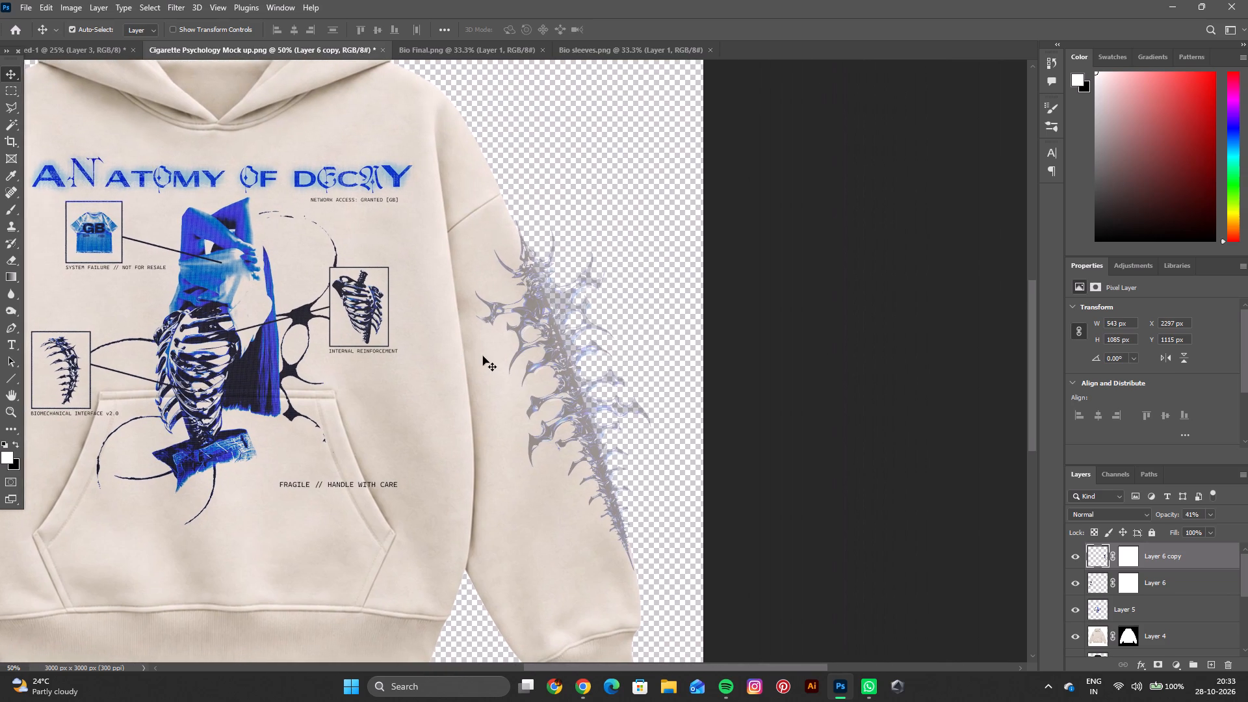
{"action": "key", "text": "ctrl+equal"}
{"action": "key", "text": "space"}
{"action": "key", "text": "space"}
{"action": "key", "text": "space"}
{"action": "key", "text": "space"}
{"action": "key", "text": "space"}
{"action": "key", "text": "space"}
{"action": "key", "text": "space"}
{"action": "key", "text": "space"}
{"action": "key", "text": "space"}
{"action": "key", "text": "space"}
{"action": "key", "text": "space"}
{"action": "key", "text": "space"}
{"action": "key", "text": "space"}
{"action": "key", "text": "space"}
{"action": "key", "text": "space"}
{"action": "left_click_drag", "start_coordinate": [482, 356], "coordinate": [439, 335]}
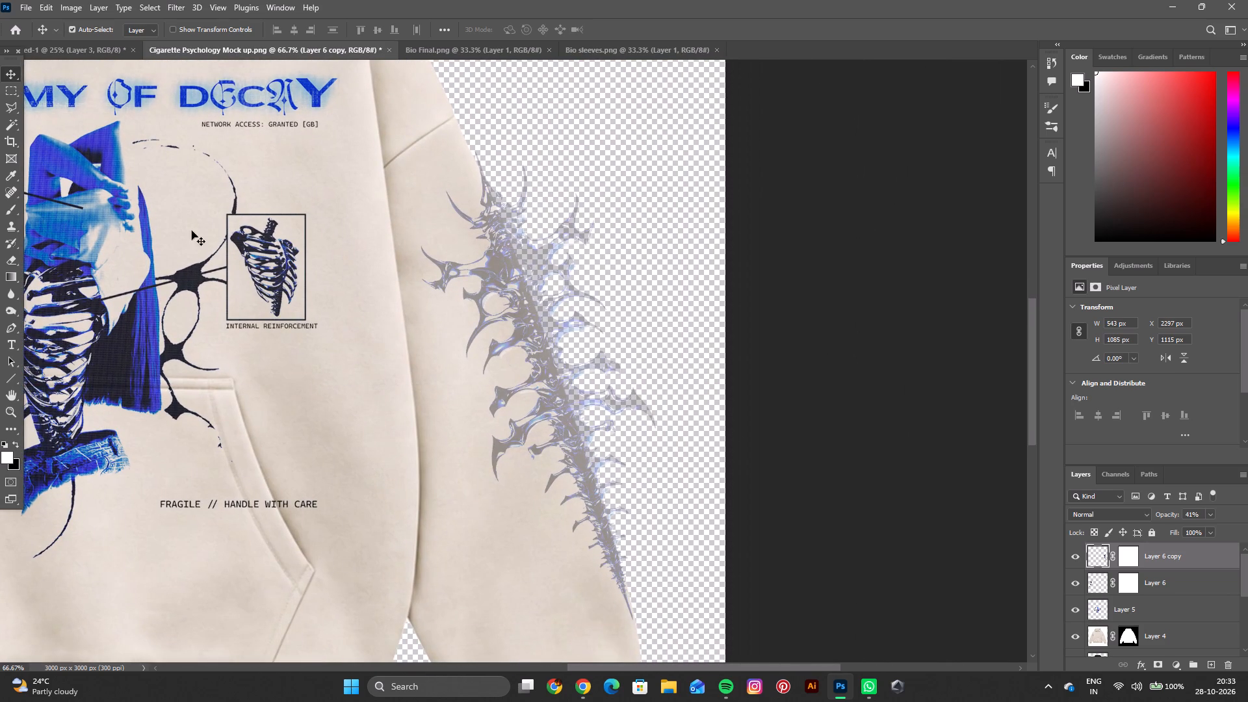
{"action": "left_click", "coordinate": [20, 112]}
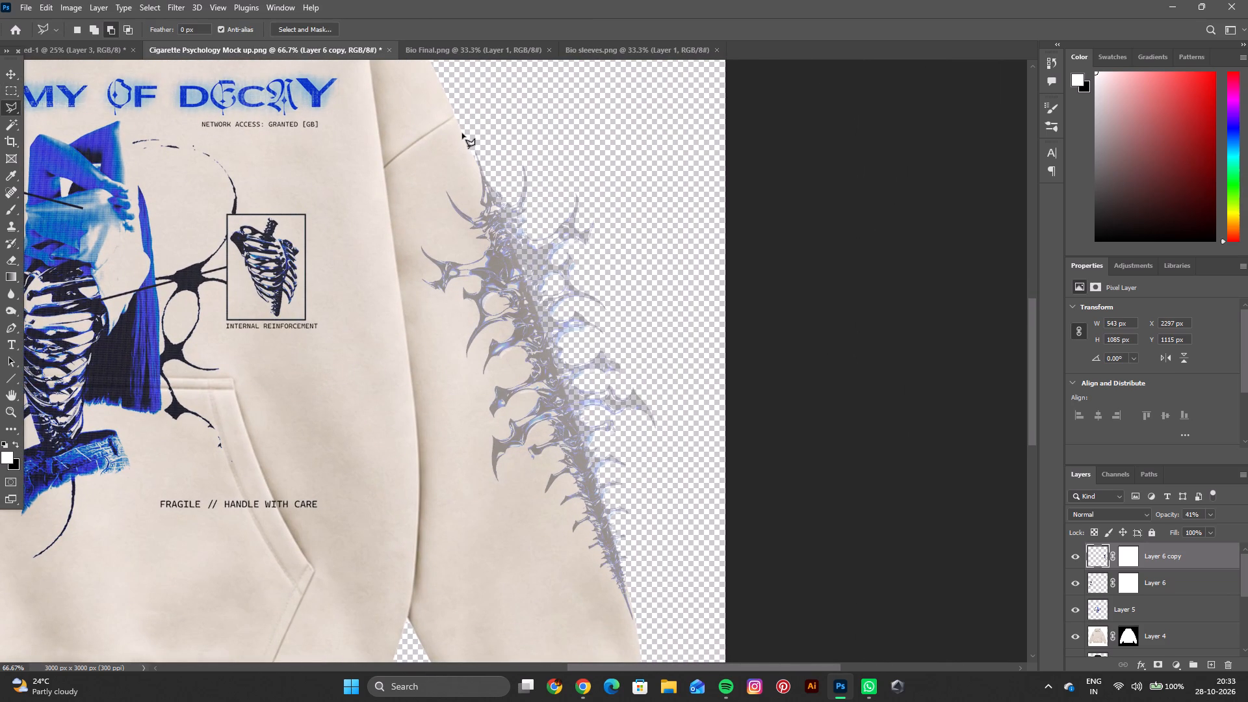
{"action": "left_click", "coordinate": [462, 133]}
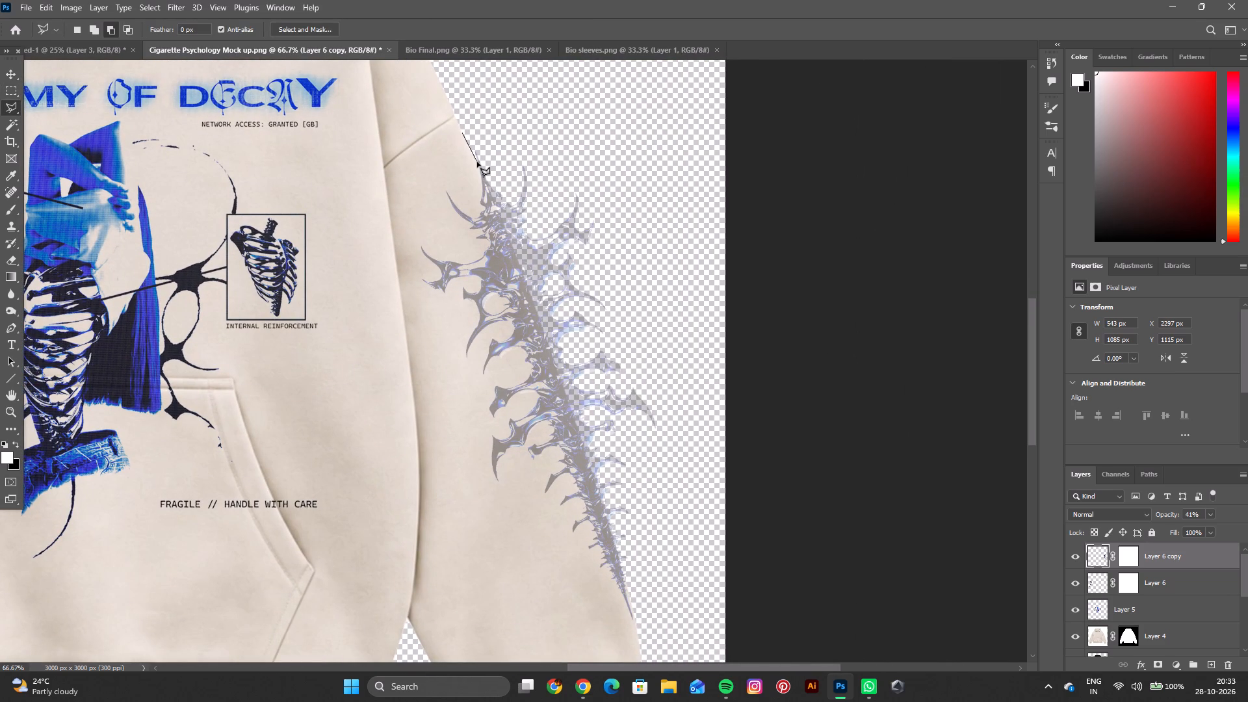
{"action": "left_click", "coordinate": [477, 162]}
{"action": "left_click", "coordinate": [489, 192]}
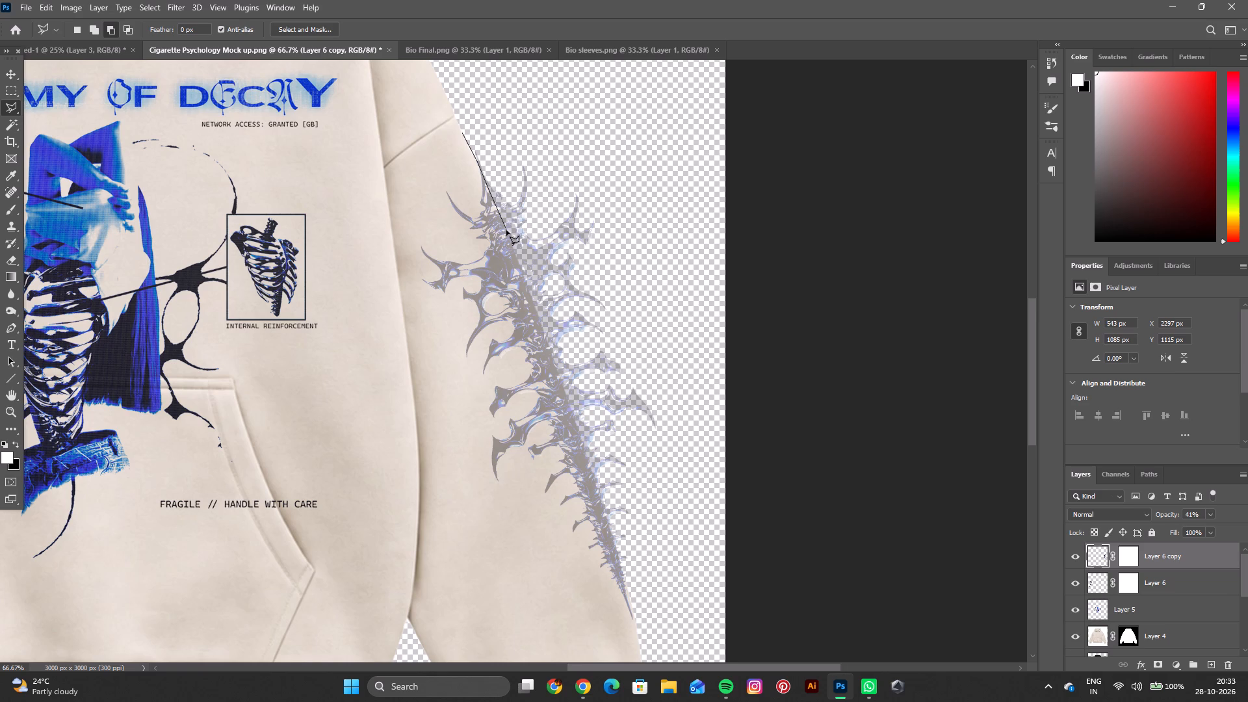
{"action": "left_click", "coordinate": [506, 230]}
{"action": "left_click", "coordinate": [520, 268]}
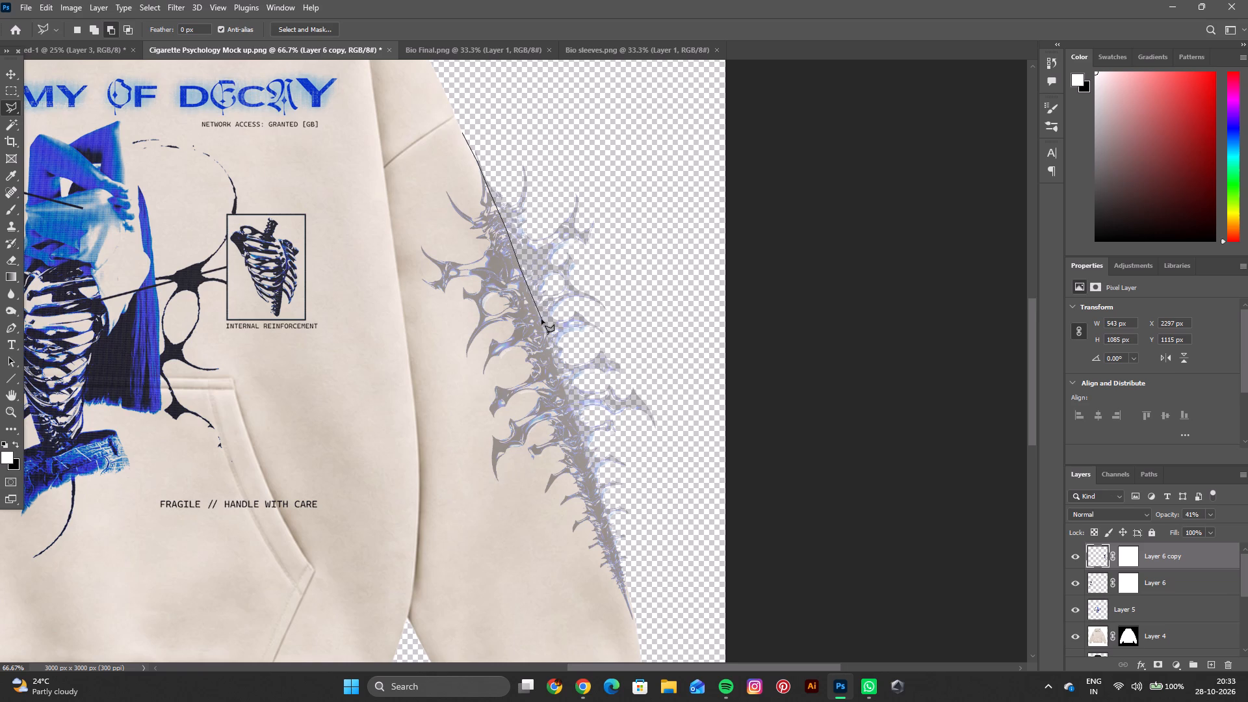
{"action": "left_click", "coordinate": [541, 321]}
{"action": "left_click", "coordinate": [554, 360]}
{"action": "left_click", "coordinate": [569, 398]}
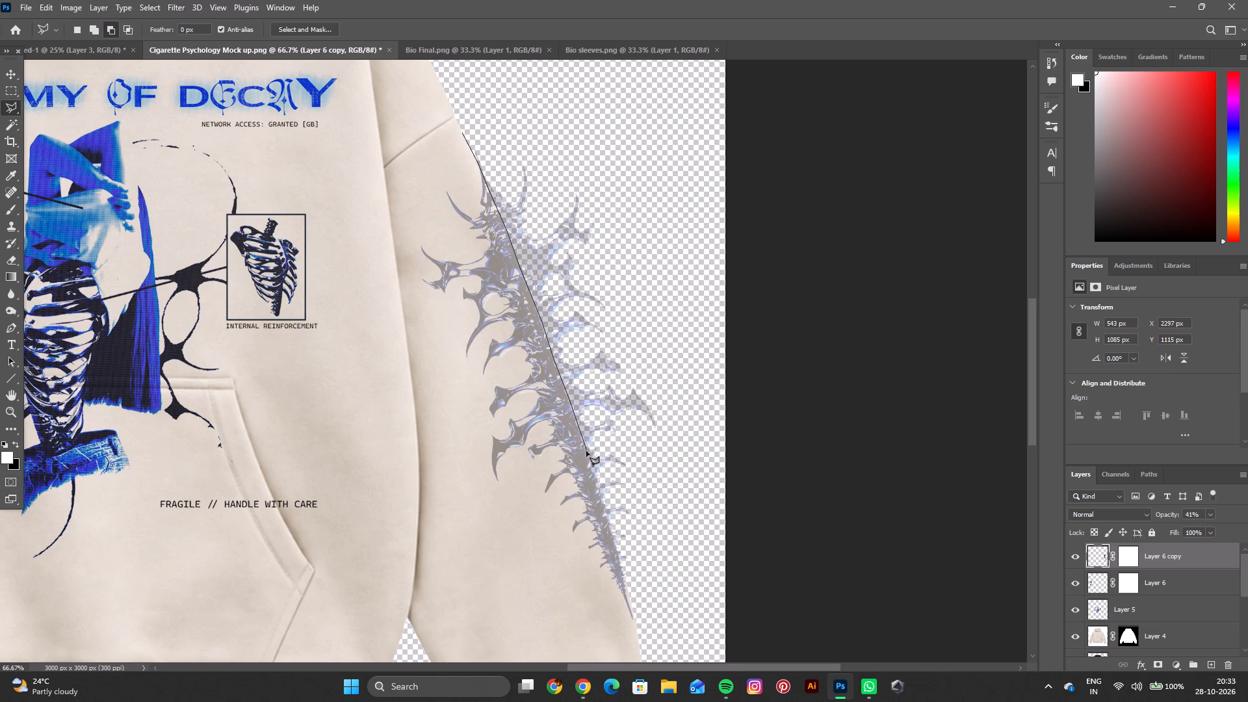
{"action": "left_click", "coordinate": [585, 453]}
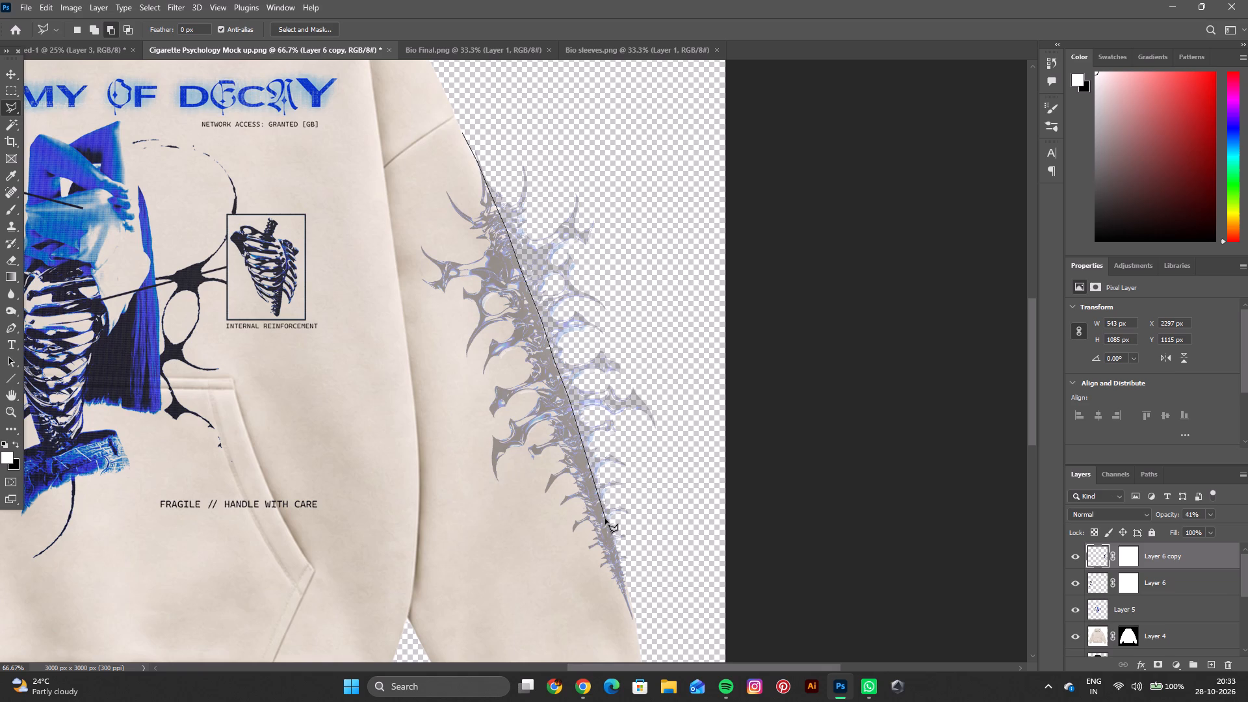
{"action": "left_click", "coordinate": [606, 519]}
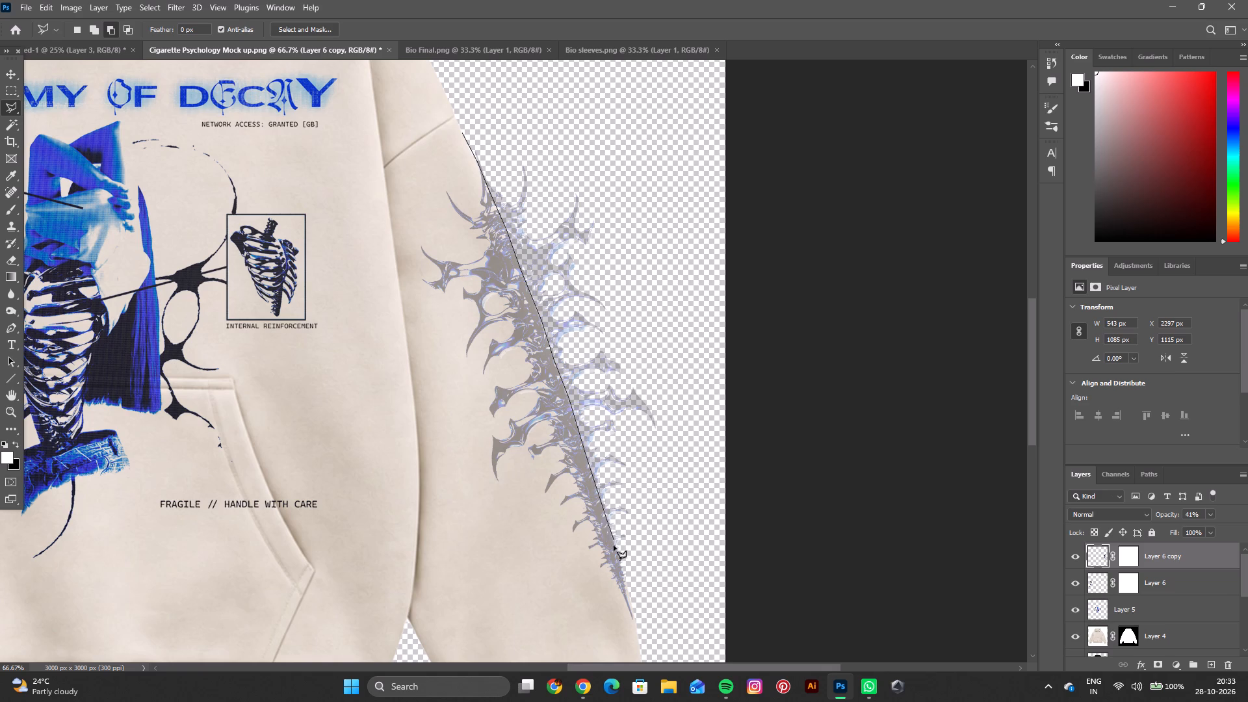
{"action": "left_click", "coordinate": [618, 561]}
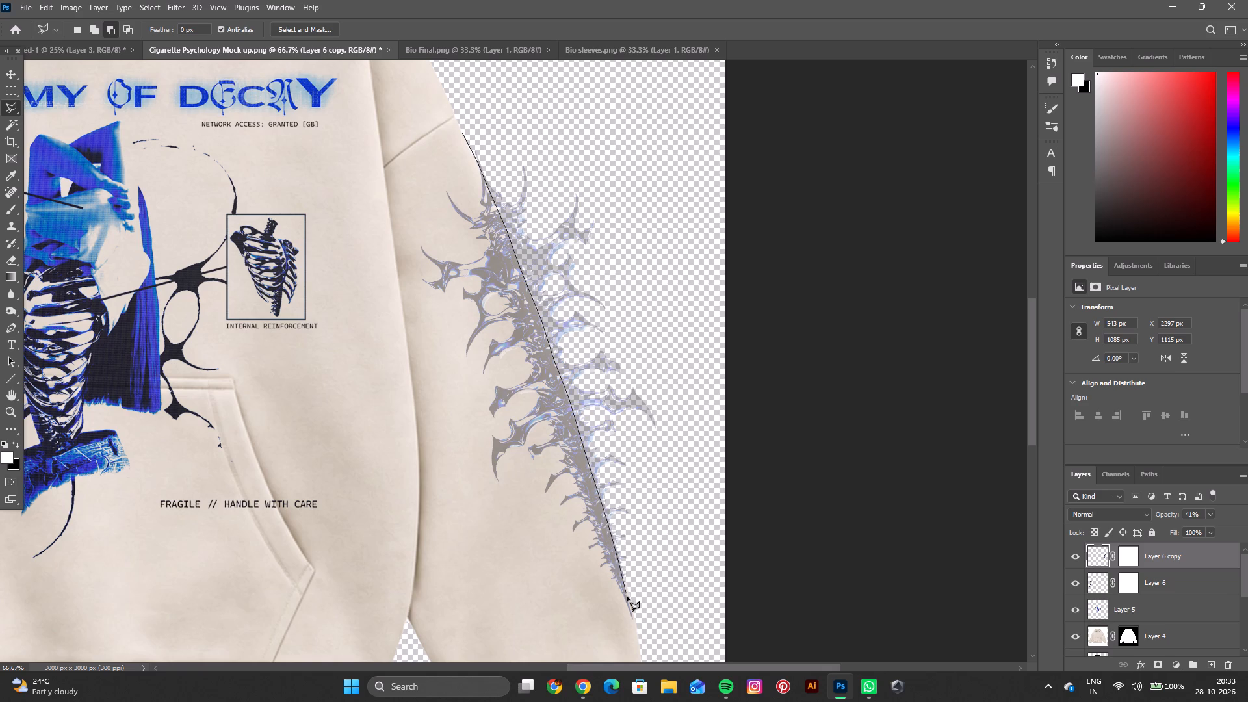
{"action": "left_click", "coordinate": [630, 599]}
{"action": "left_click", "coordinate": [638, 632]}
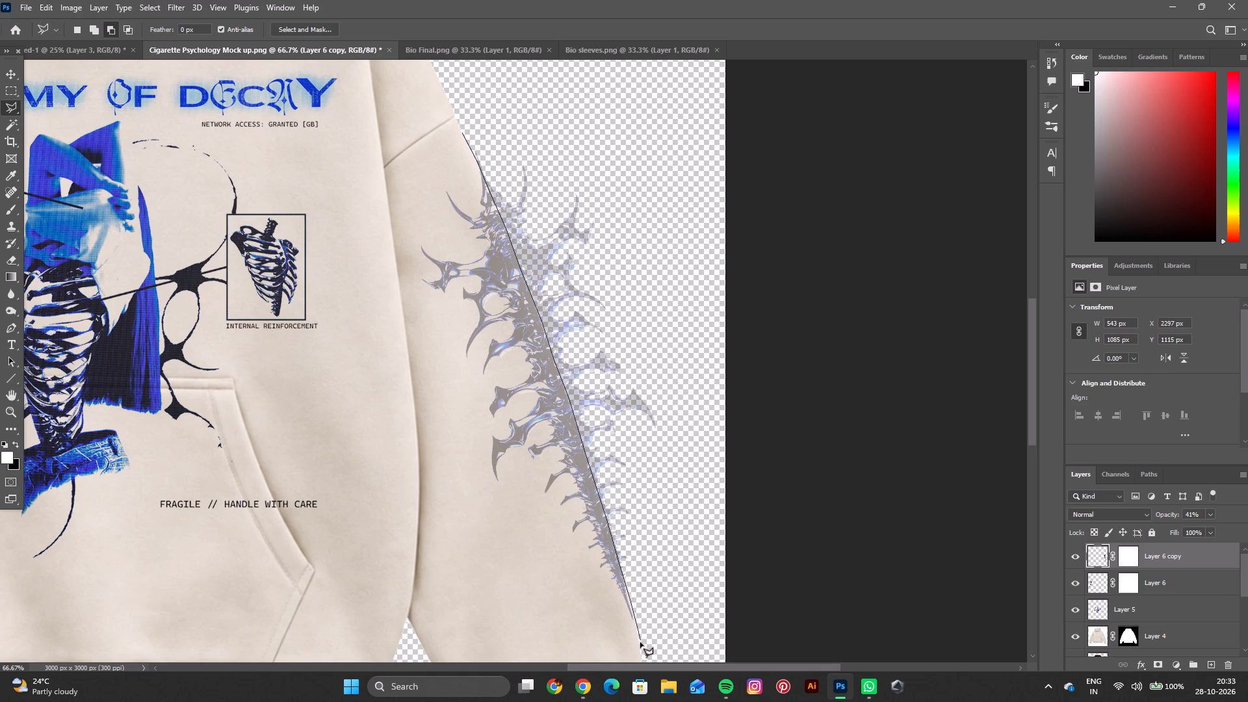
{"action": "left_click", "coordinate": [642, 650]}
{"action": "left_click_drag", "start_coordinate": [699, 564], "coordinate": [698, 556]}
{"action": "left_click_drag", "start_coordinate": [703, 358], "coordinate": [701, 351]}
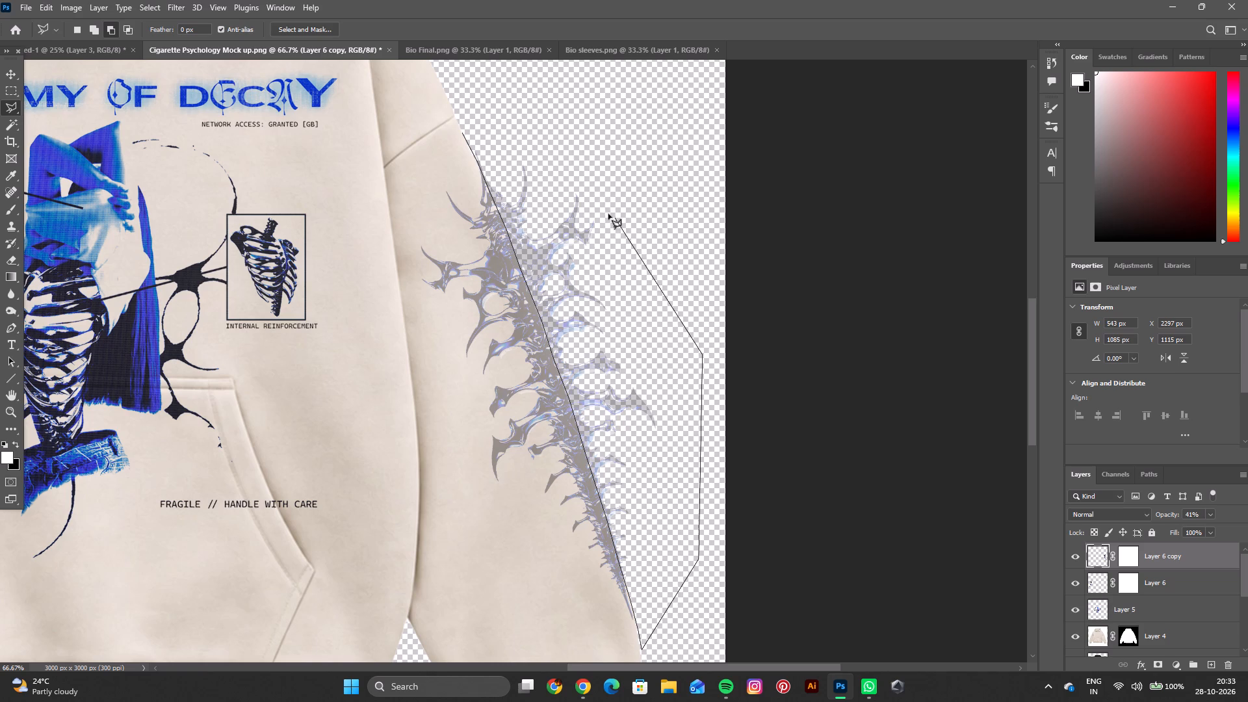
{"action": "left_click", "coordinate": [581, 152]}
{"action": "left_click", "coordinate": [496, 124]}
{"action": "left_click", "coordinate": [460, 133]}
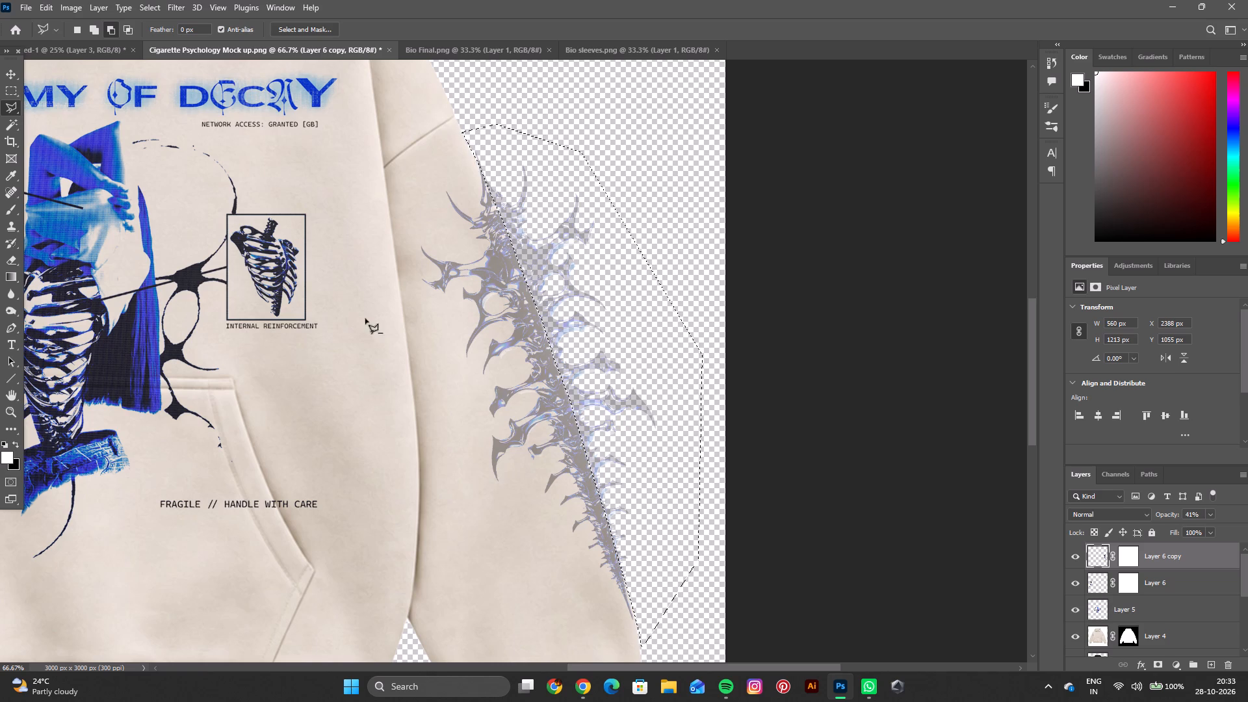
Paint black on Layer 6 copy's mask inside the selection to hide the artwork beyond the sleeve, and deselect.
{"action": "left_click", "coordinate": [11, 213]}
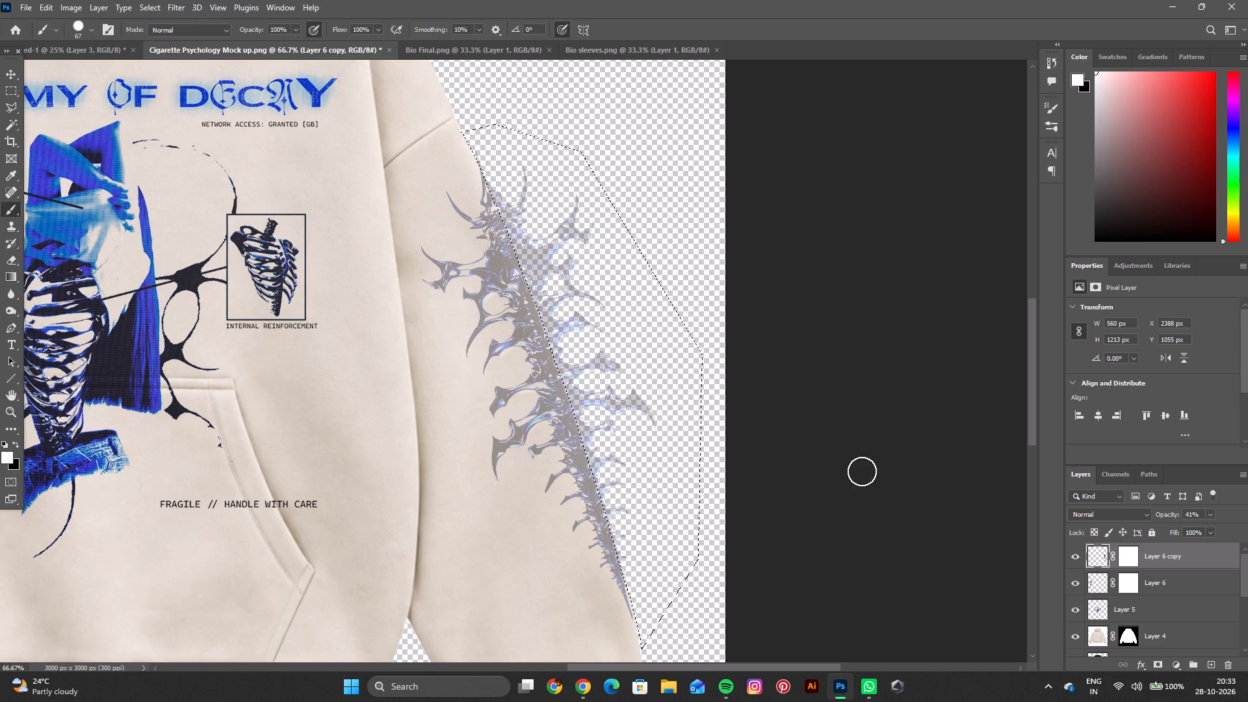
{"action": "left_click", "coordinate": [1123, 564]}
{"action": "left_click_drag", "start_coordinate": [530, 298], "coordinate": [462, 101]}
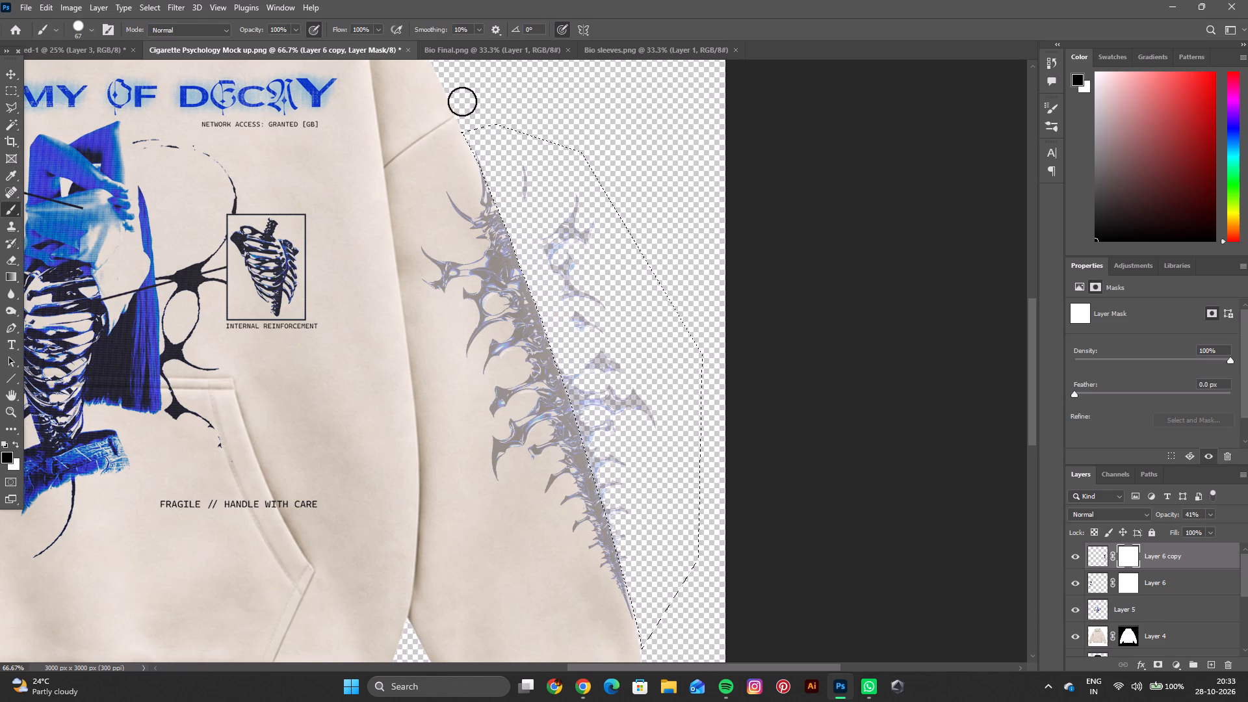
{"action": "left_click_drag", "start_coordinate": [462, 101], "coordinate": [567, 274]}
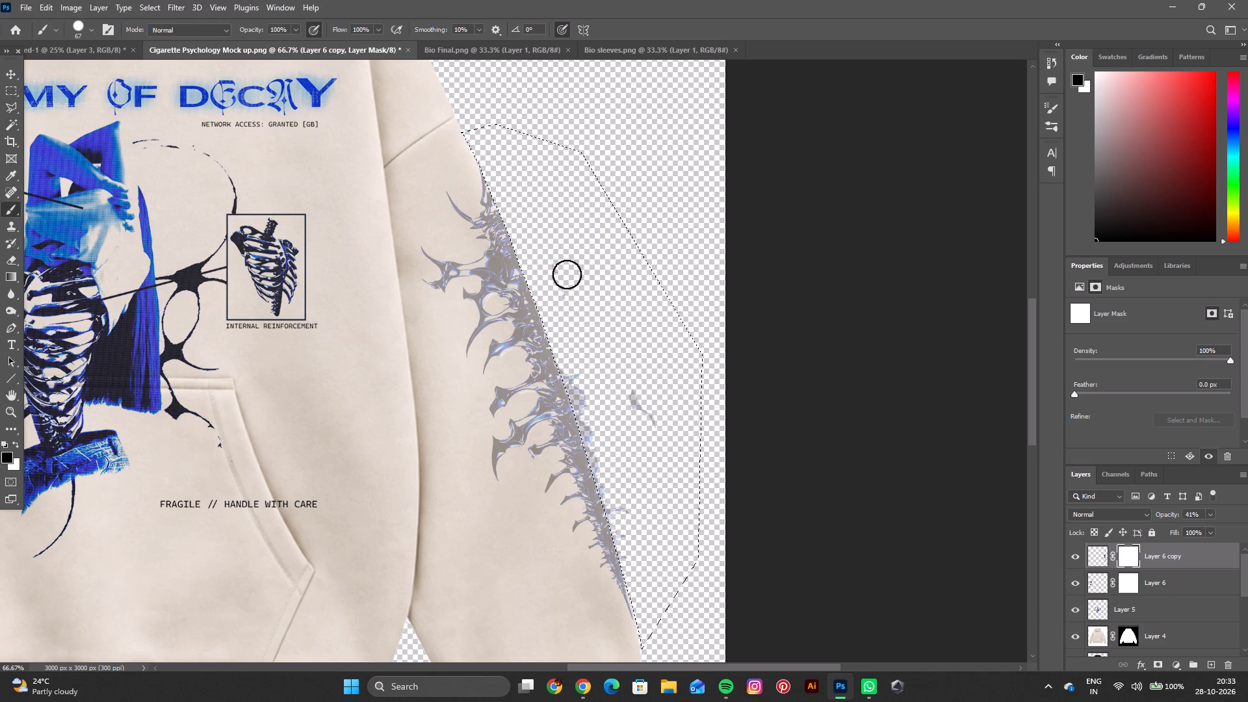
{"action": "left_click_drag", "start_coordinate": [567, 274], "coordinate": [688, 701]}
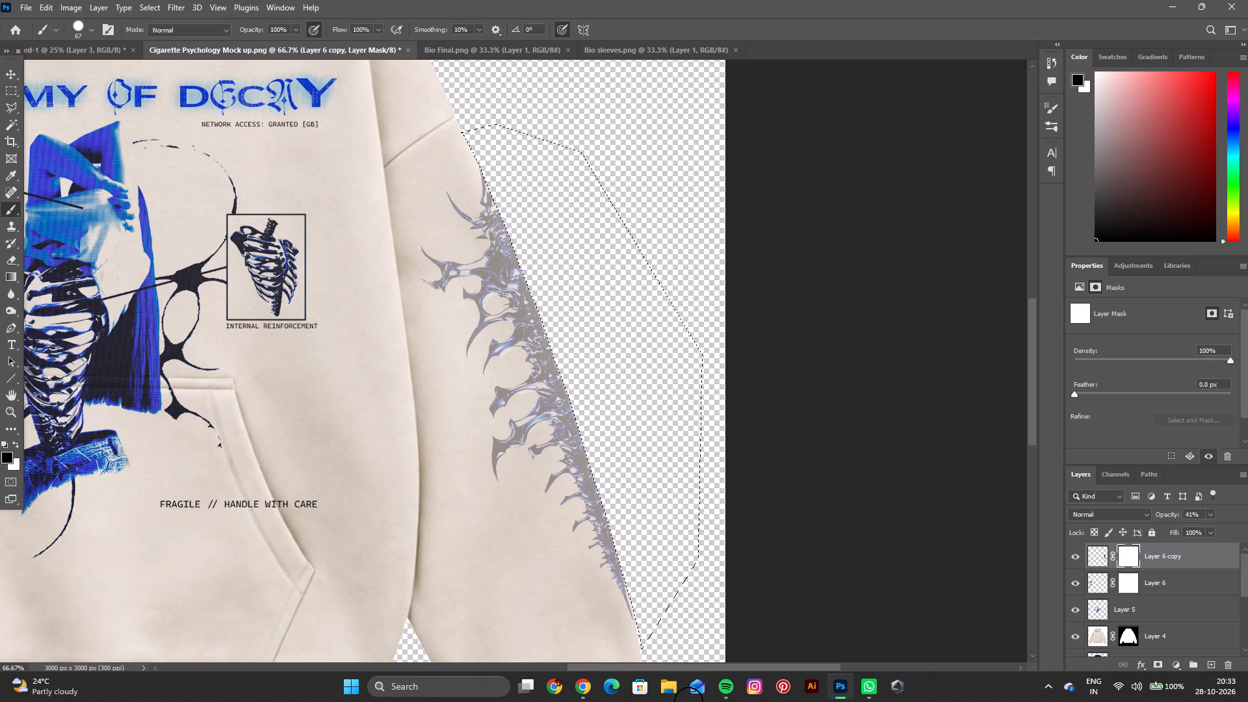
{"action": "left_click_drag", "start_coordinate": [688, 701], "coordinate": [586, 386]}
{"action": "key", "text": "ctrl+d"}
Lower the opacity of the spine artwork on Layer 6 to 38%.
{"action": "key", "text": "space"}
{"action": "key", "text": "space"}
{"action": "key", "text": "space"}
{"action": "key", "text": "space"}
{"action": "key", "text": "space"}
{"action": "key", "text": "space"}
{"action": "key", "text": "space"}
{"action": "key", "text": "space"}
{"action": "key", "text": "space"}
{"action": "key", "text": "space"}
{"action": "key", "text": "space"}
{"action": "key", "text": "space"}
{"action": "key", "text": "space"}
{"action": "key", "text": "space"}
{"action": "key", "text": "space"}
{"action": "key", "text": "space"}
{"action": "key", "text": "space"}
{"action": "key", "text": "space"}
{"action": "key", "text": "space"}
{"action": "key", "text": "space"}
{"action": "left_click_drag", "start_coordinate": [608, 424], "coordinate": [643, 389]}
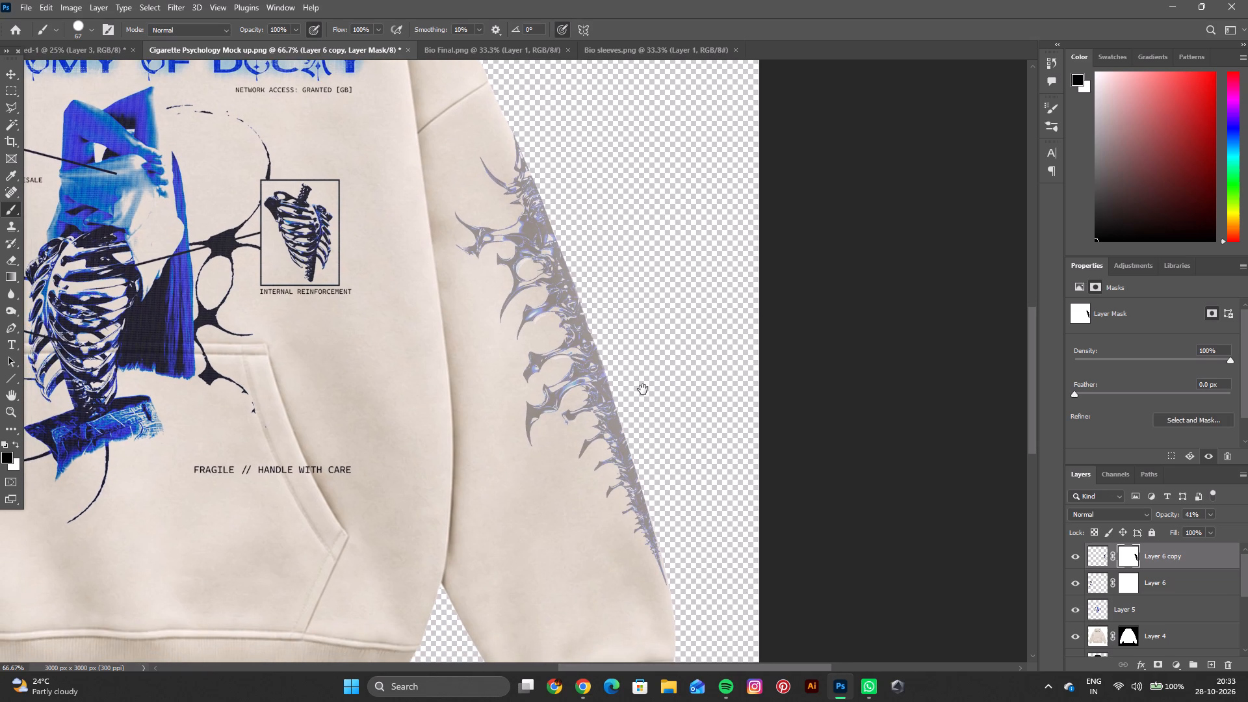
{"action": "left_click_drag", "start_coordinate": [643, 389], "coordinate": [1247, 428]}
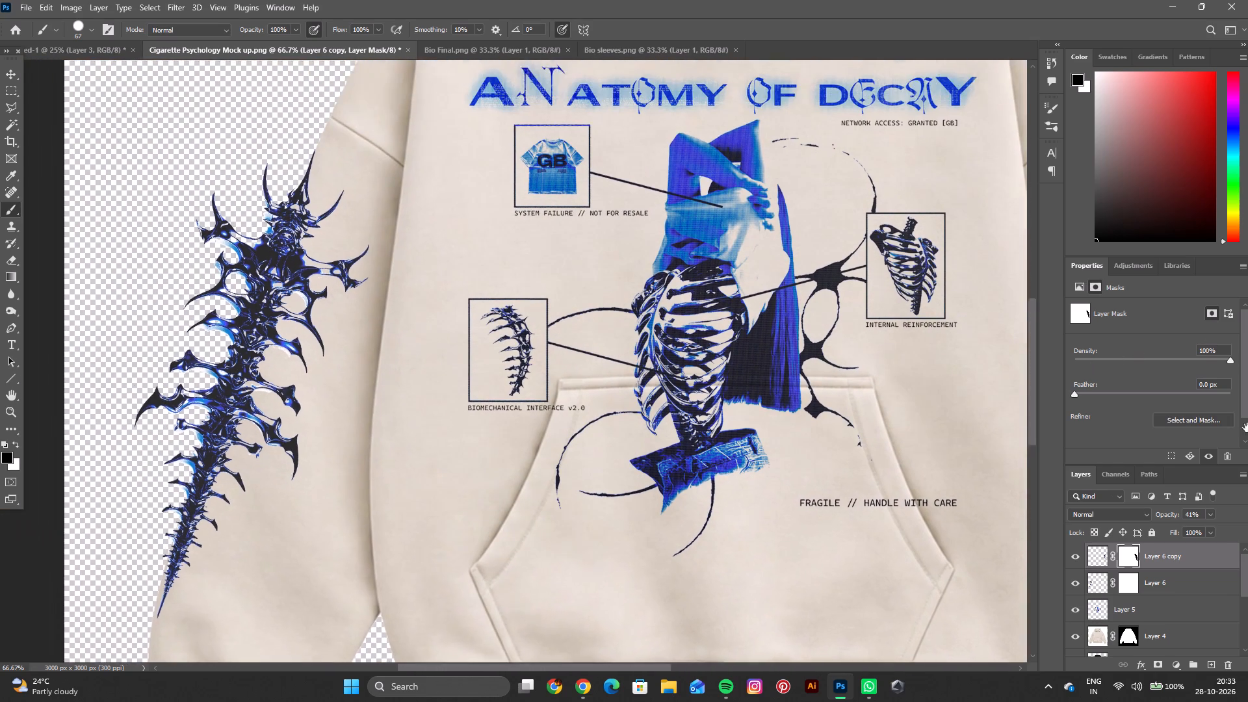
{"action": "left_click_drag", "start_coordinate": [1247, 428], "coordinate": [1247, 402]}
{"action": "left_click", "coordinate": [1173, 578]}
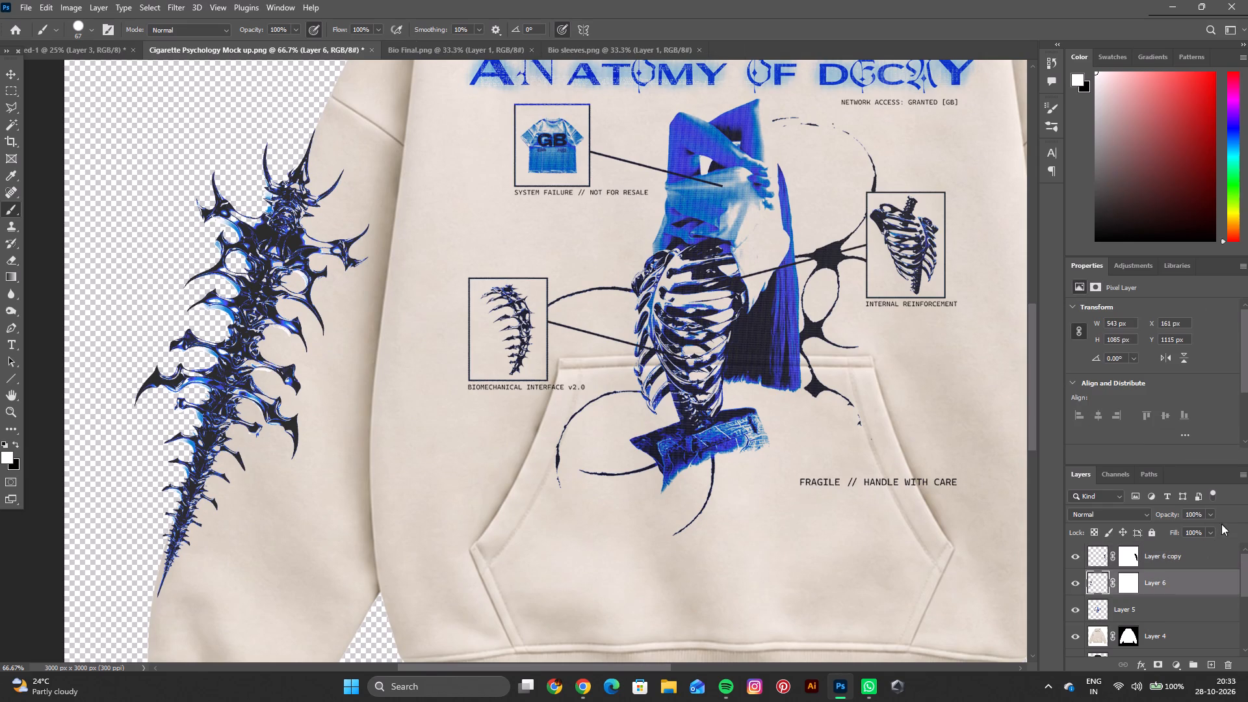
{"action": "left_click", "coordinate": [1213, 513]}
{"action": "left_click", "coordinate": [1174, 526]}
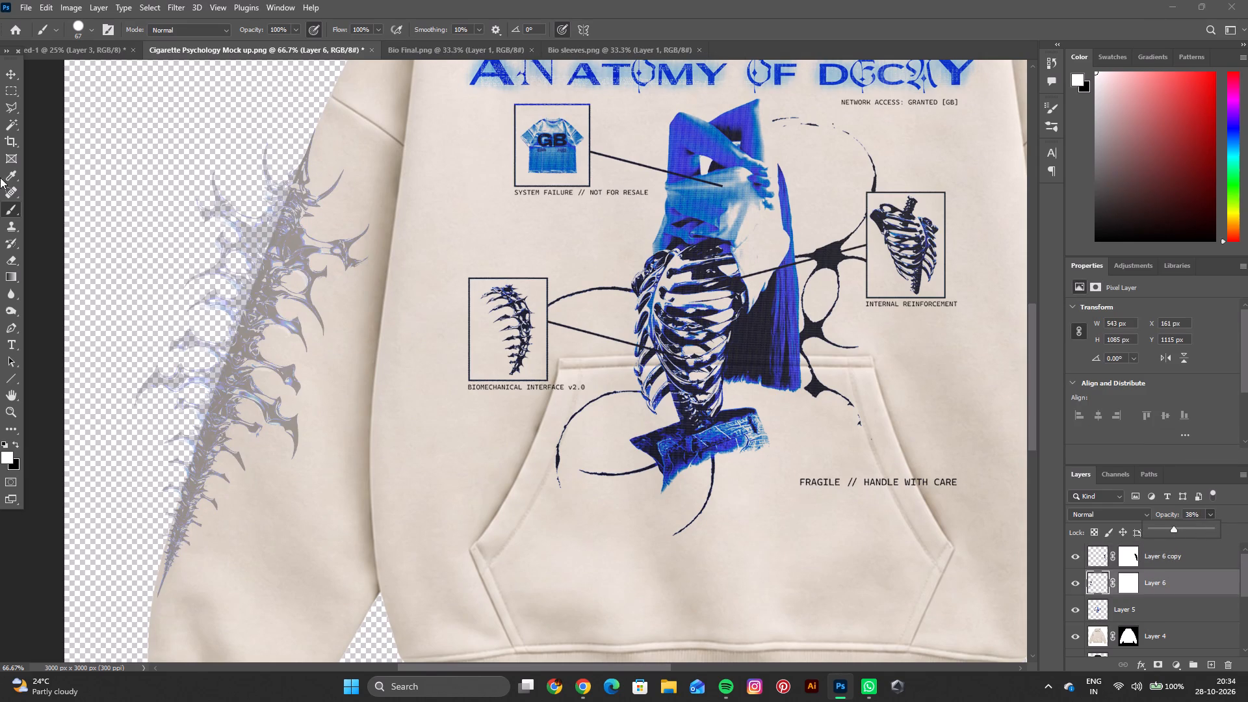
Outline a polygonal lasso selection around Layer 6's spine artwork that overhangs the hoodie, following the sleeve's outer edge.
{"action": "left_click", "coordinate": [8, 105]}
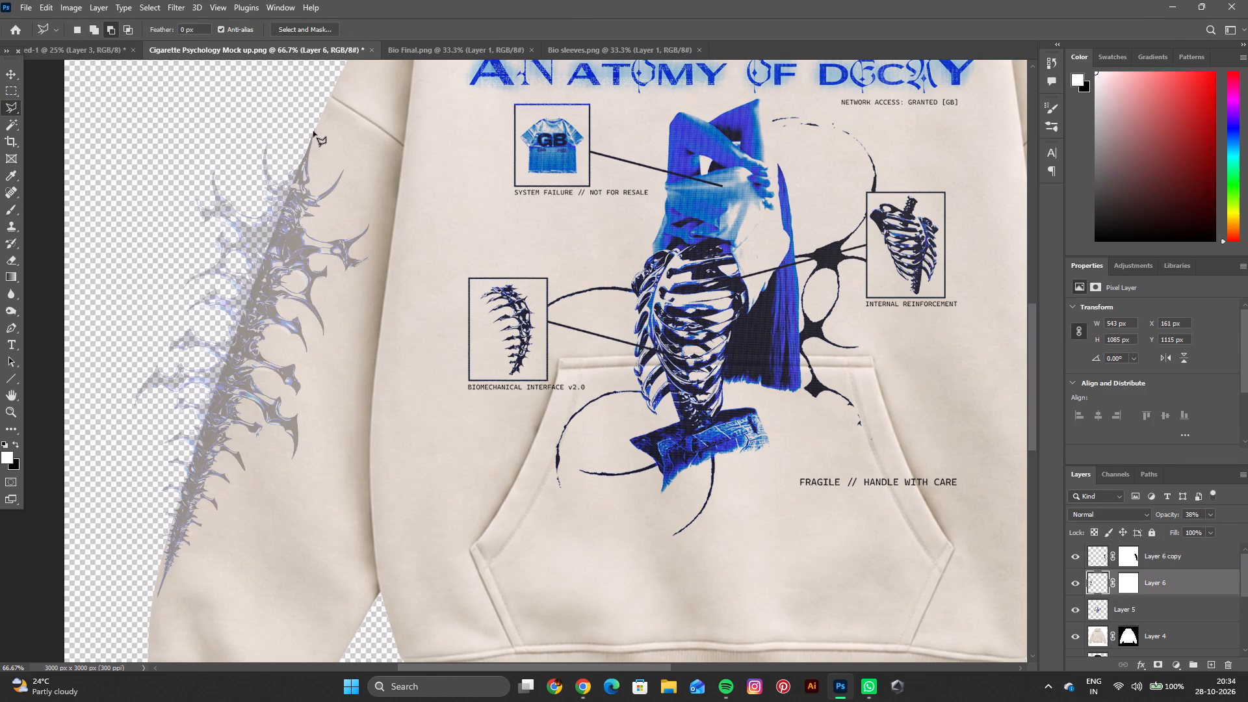
{"action": "left_click", "coordinate": [319, 120]}
{"action": "left_click", "coordinate": [313, 136]}
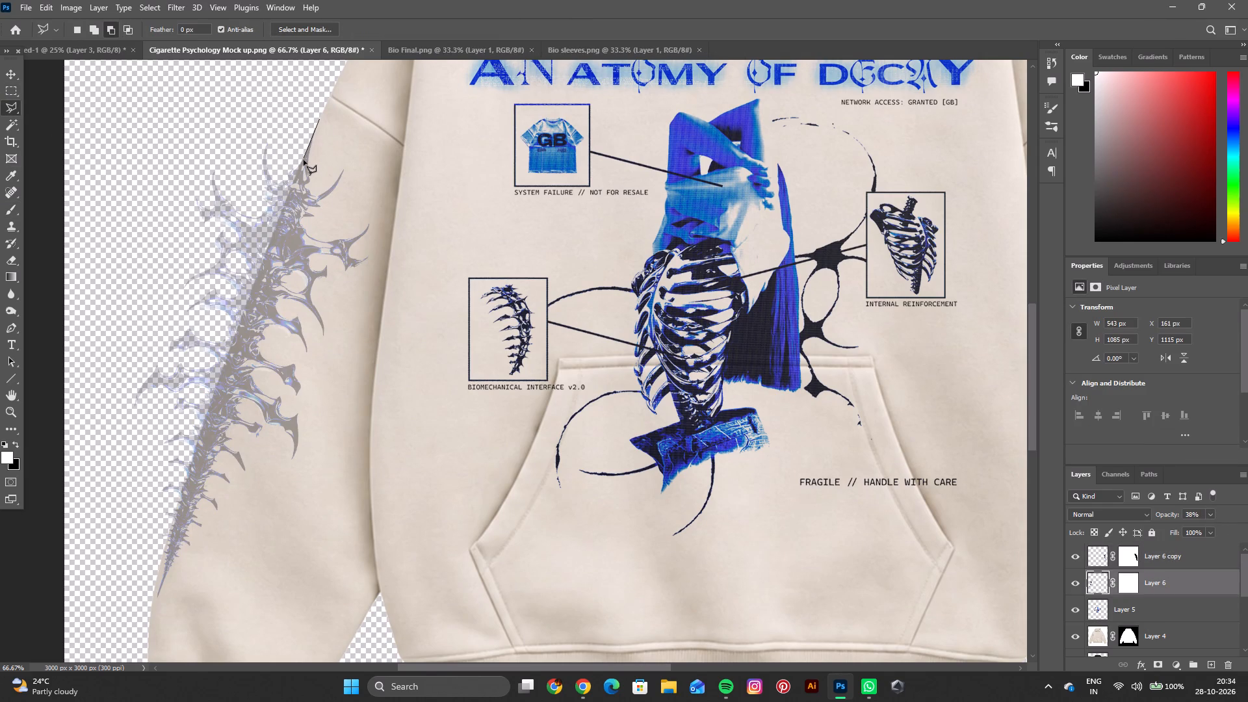
{"action": "left_click", "coordinate": [302, 162]}
{"action": "left_click", "coordinate": [291, 186]}
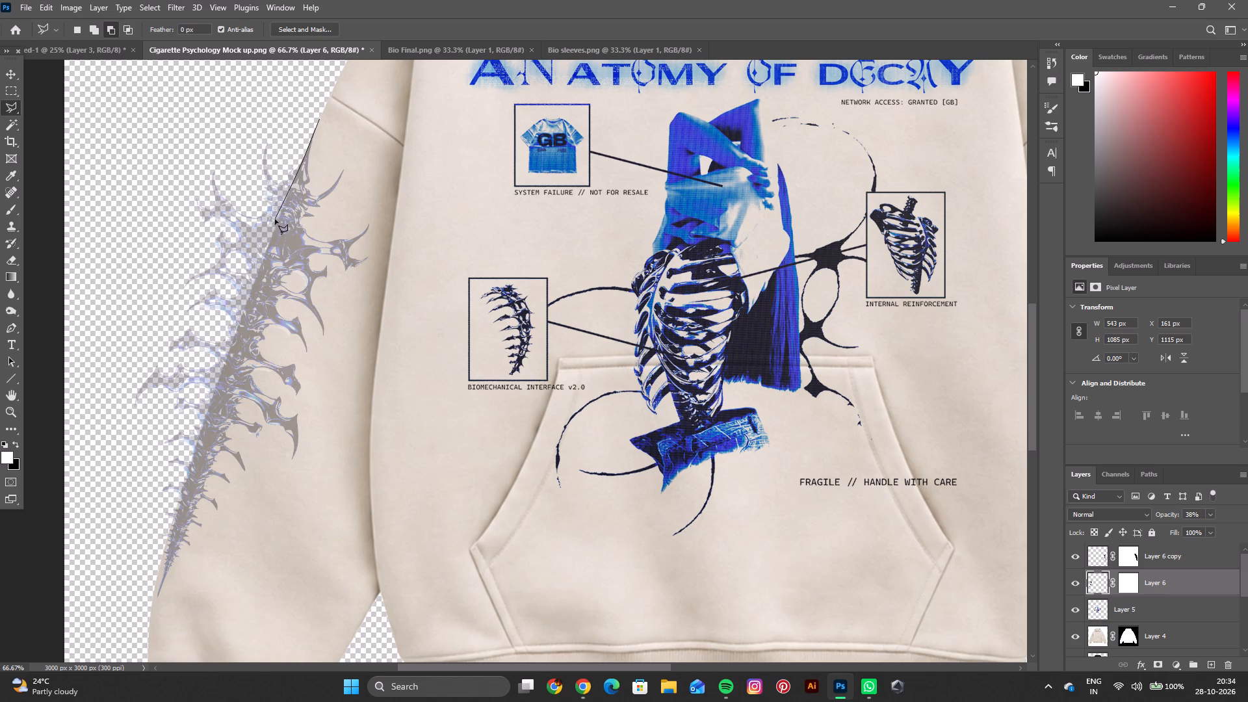
{"action": "left_click", "coordinate": [275, 225]}
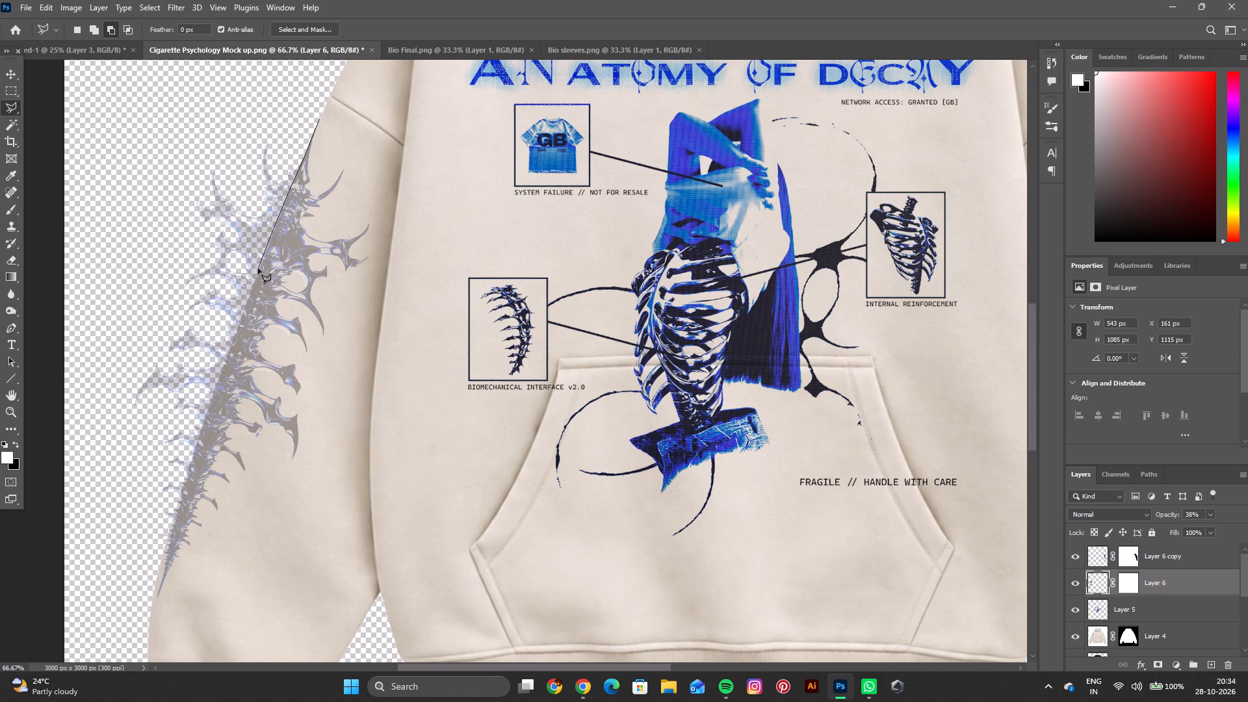
{"action": "left_click", "coordinate": [258, 268]}
{"action": "left_click", "coordinate": [240, 319]}
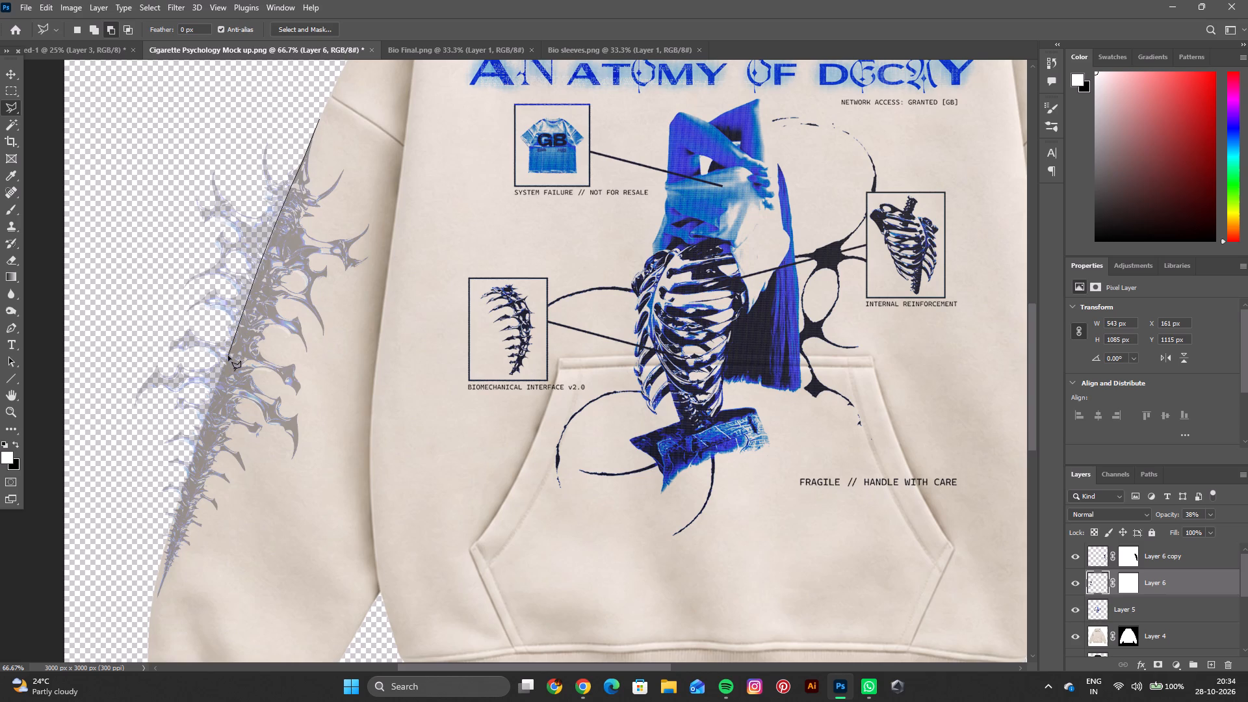
{"action": "left_click", "coordinate": [228, 356]}
{"action": "left_click", "coordinate": [215, 389]}
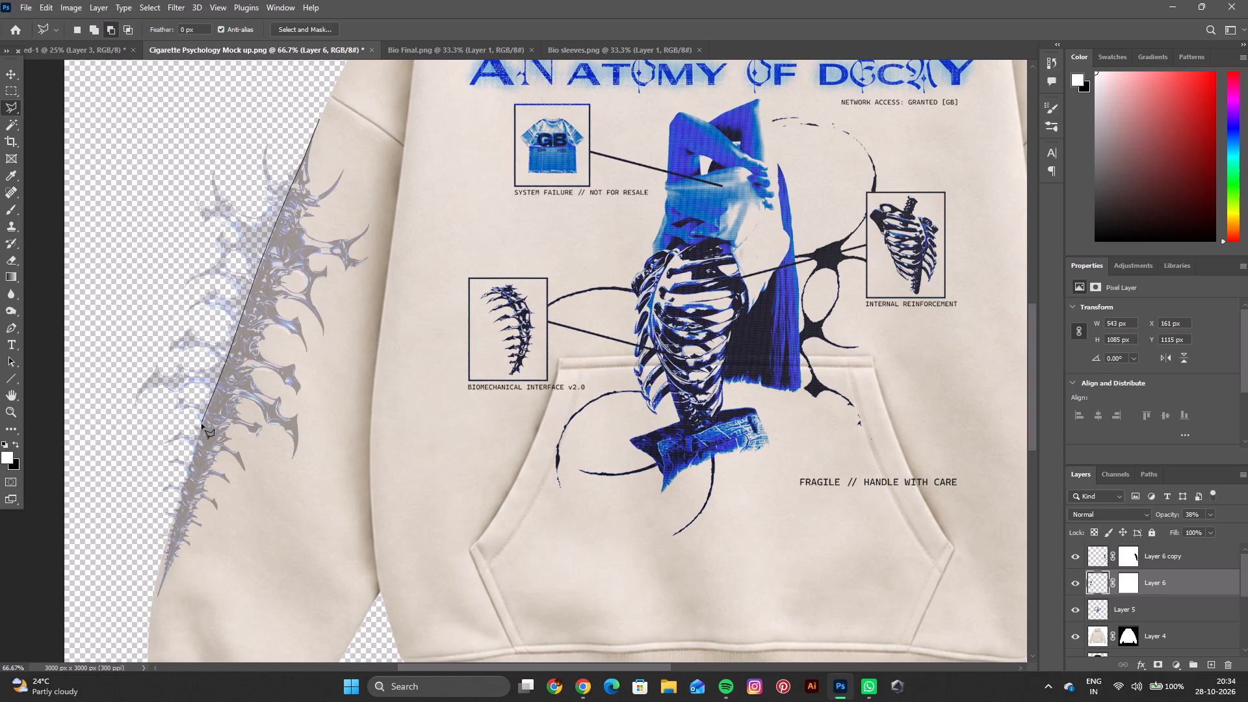
{"action": "left_click", "coordinate": [201, 425]}
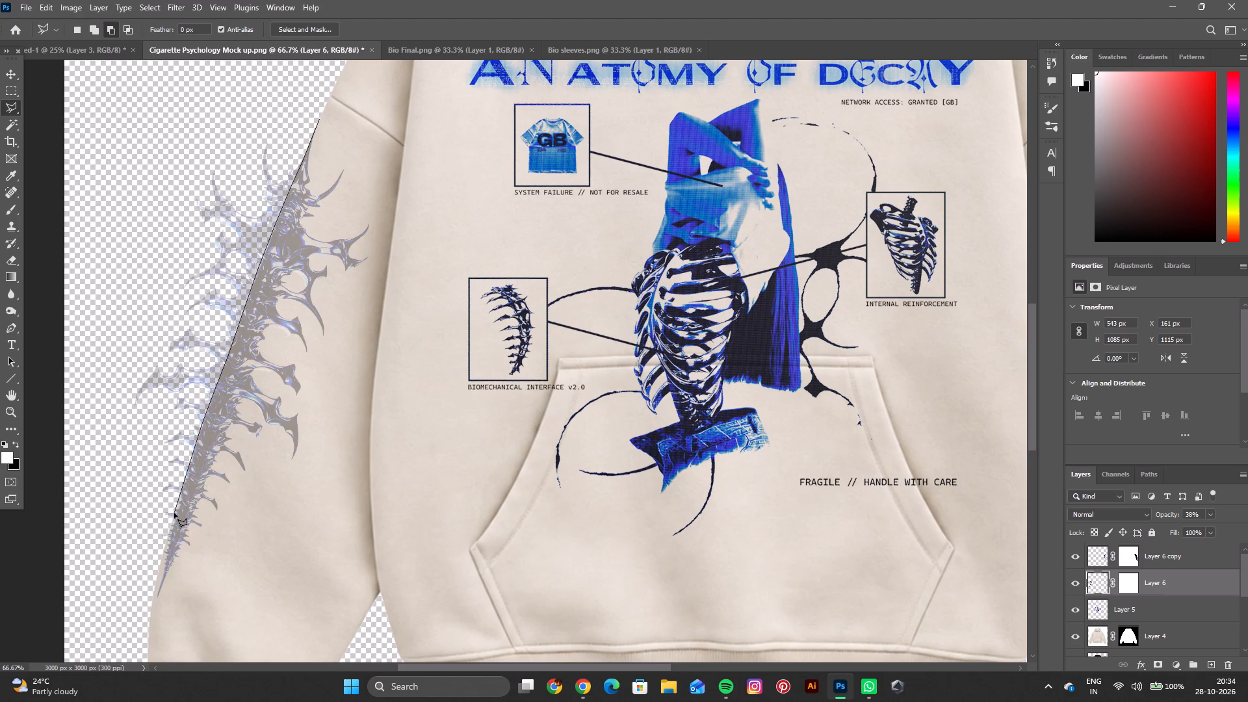
{"action": "left_click", "coordinate": [174, 515]}
{"action": "left_click", "coordinate": [161, 559]}
{"action": "left_click", "coordinate": [153, 594]}
{"action": "left_click", "coordinate": [149, 617]}
{"action": "left_click_drag", "start_coordinate": [87, 543], "coordinate": [87, 536]}
{"action": "left_click_drag", "start_coordinate": [83, 359], "coordinate": [86, 349]}
{"action": "left_click_drag", "start_coordinate": [146, 187], "coordinate": [148, 185]}
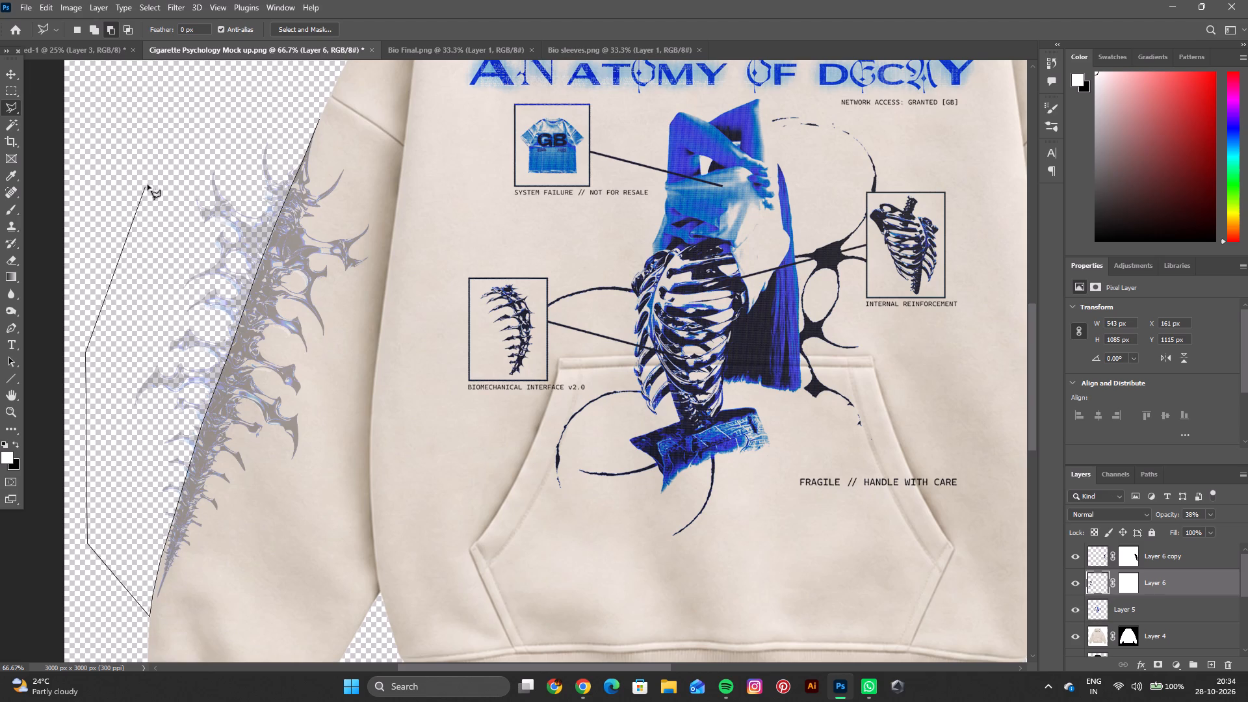
{"action": "left_click_drag", "start_coordinate": [148, 185], "coordinate": [154, 180]}
{"action": "left_click", "coordinate": [240, 107]}
{"action": "left_click", "coordinate": [318, 120]}
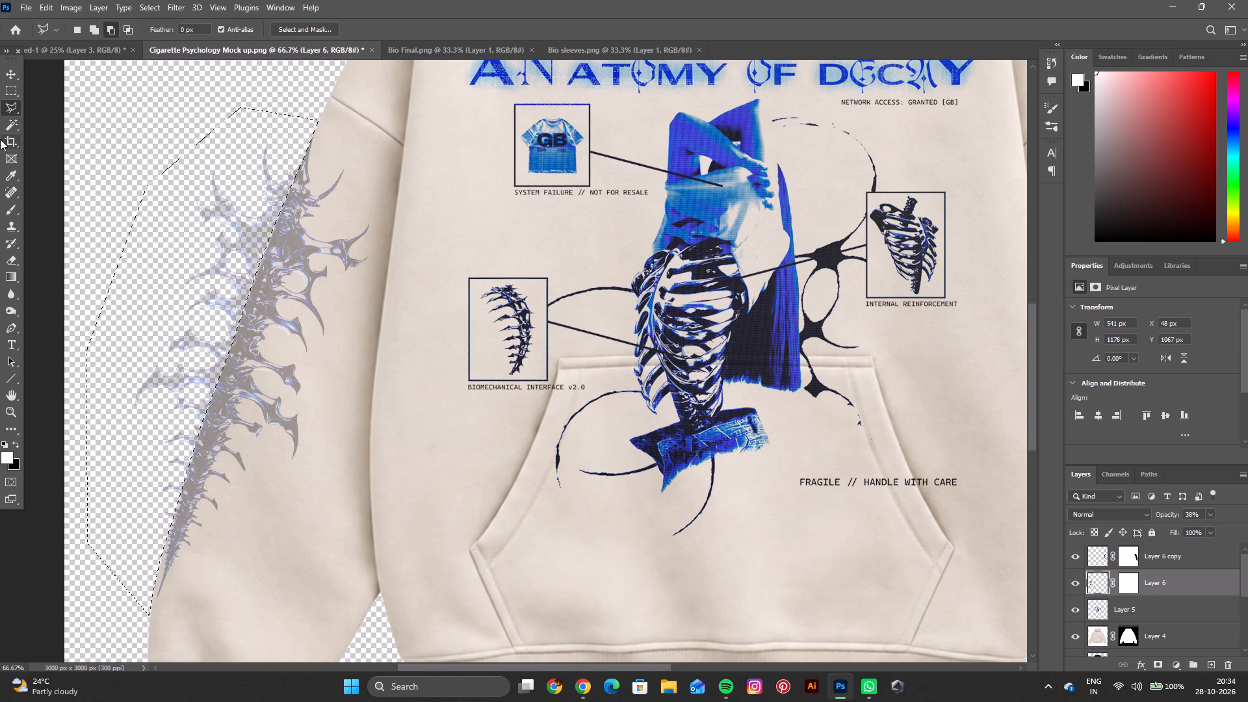
Paint black with the Brush on Layer 6's mask inside the selection to hide the spine artwork beyond the sleeve, and deselect.
{"action": "left_click", "coordinate": [9, 207]}
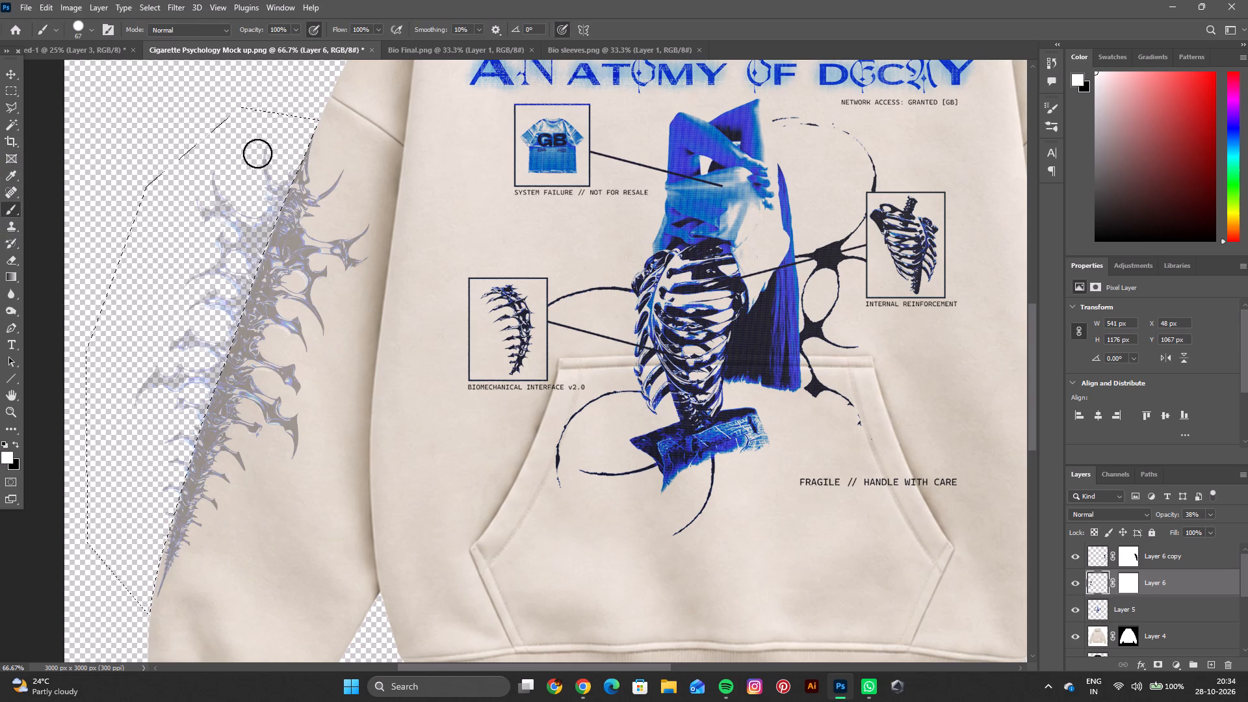
{"action": "left_click_drag", "start_coordinate": [257, 153], "coordinate": [270, 200]}
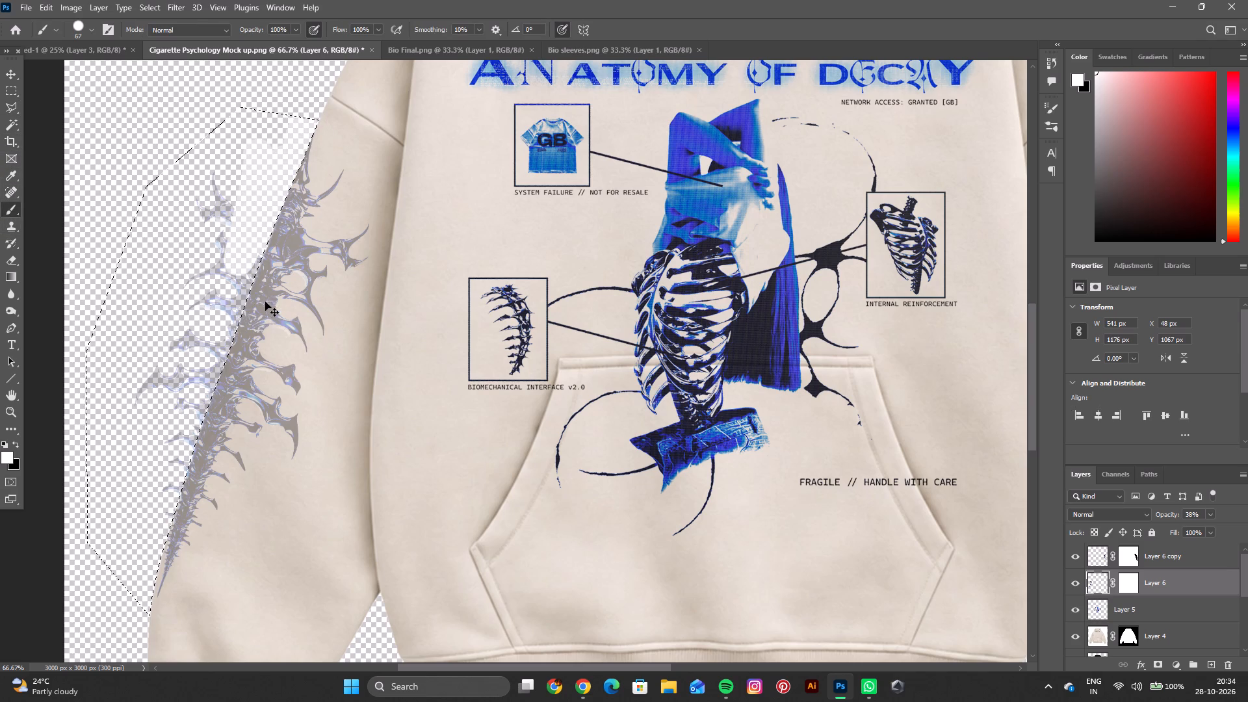
{"action": "key", "text": "ctrl+z"}
{"action": "left_click", "coordinate": [1125, 575]}
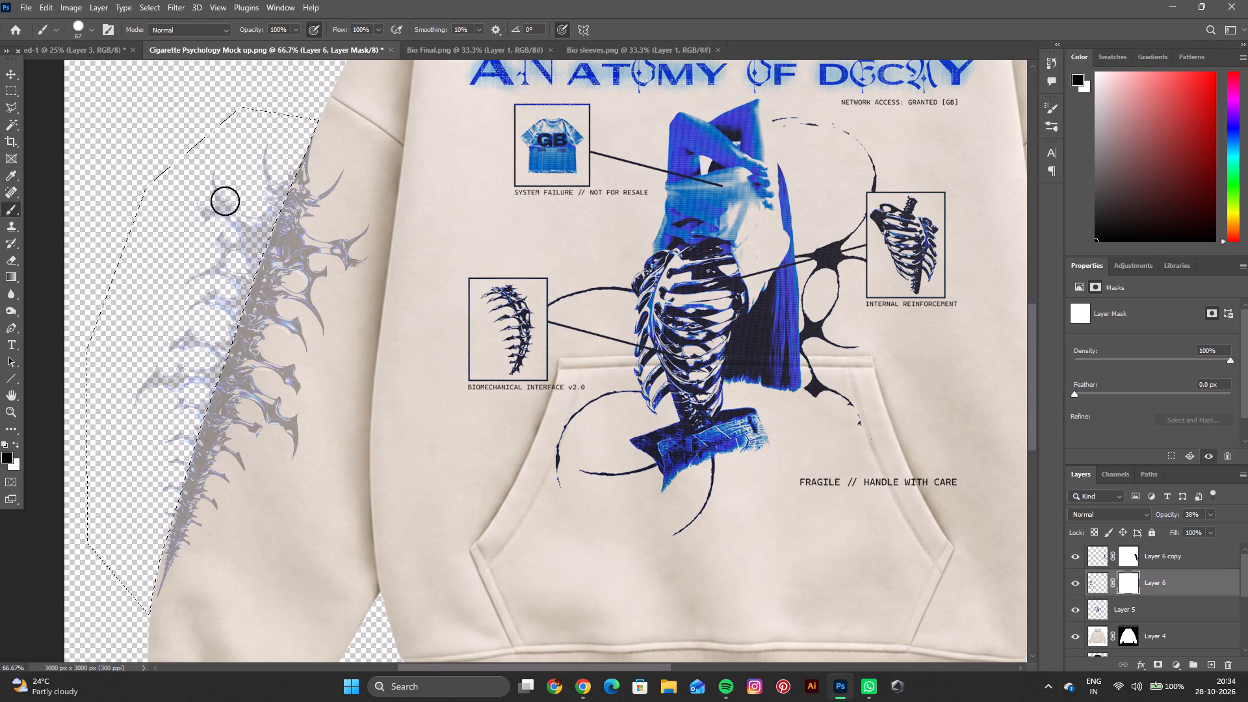
{"action": "left_click_drag", "start_coordinate": [233, 168], "coordinate": [201, 243]}
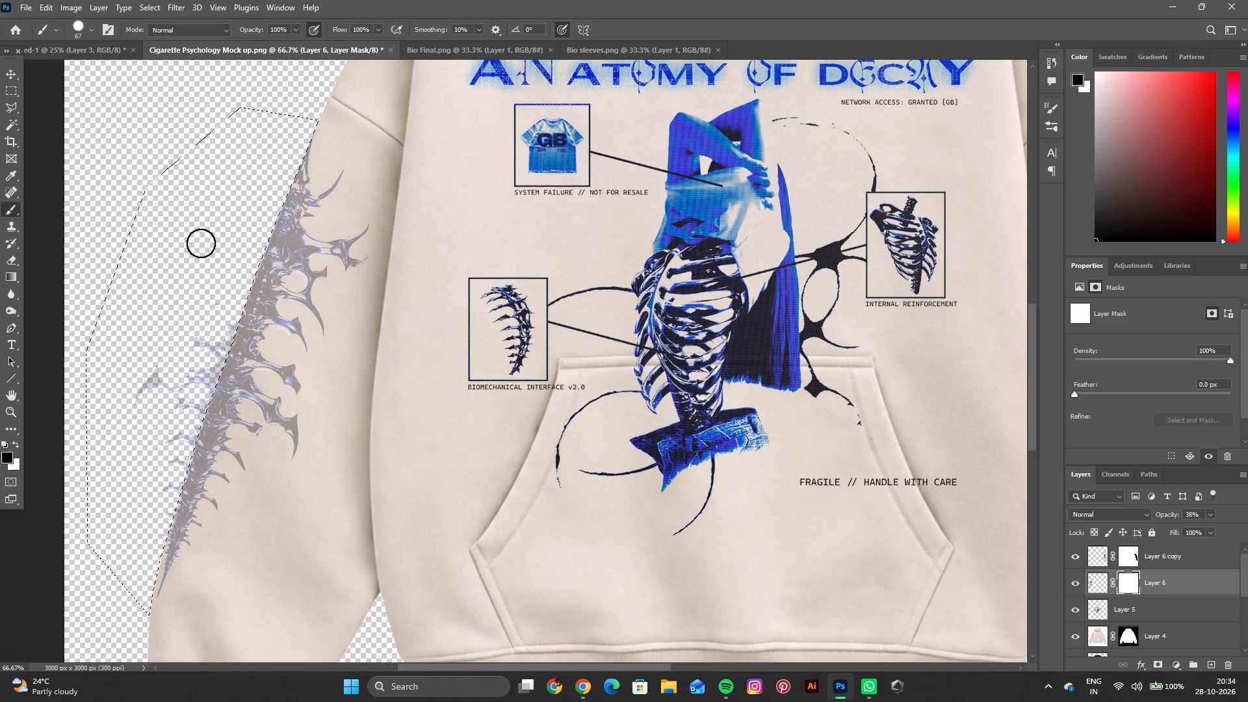
{"action": "left_click_drag", "start_coordinate": [201, 243], "coordinate": [156, 377]}
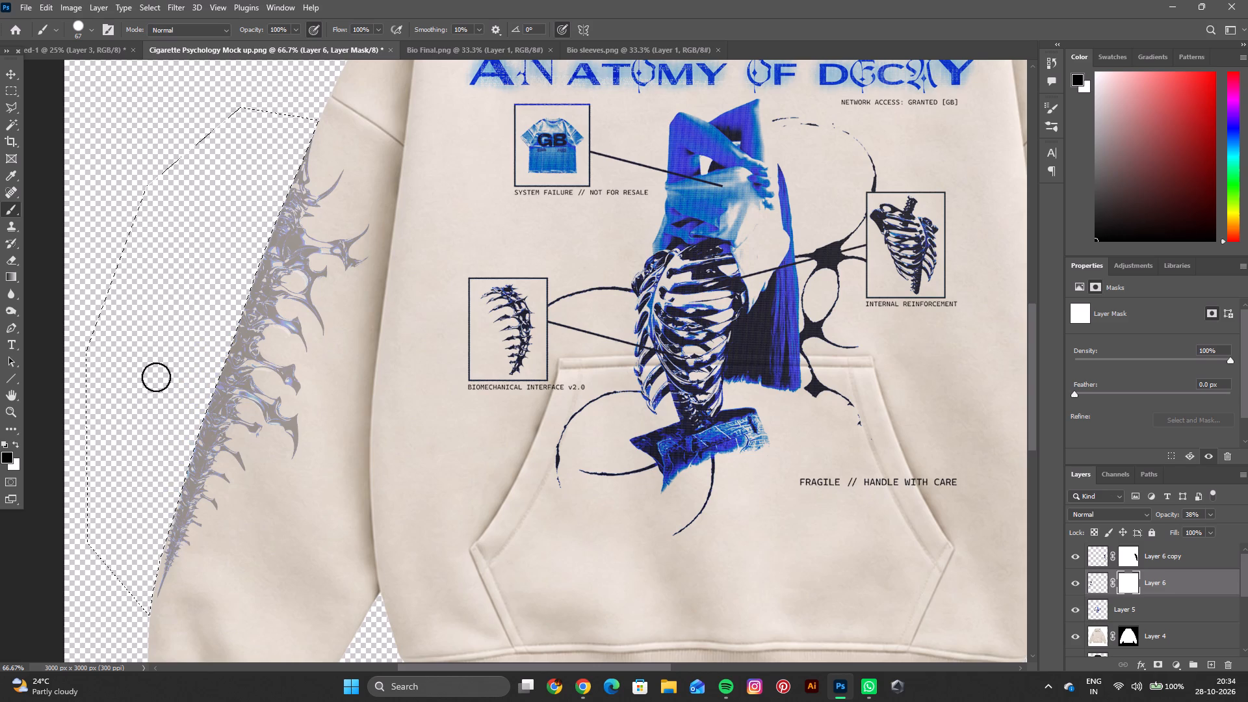
{"action": "left_click_drag", "start_coordinate": [156, 377], "coordinate": [248, 92]}
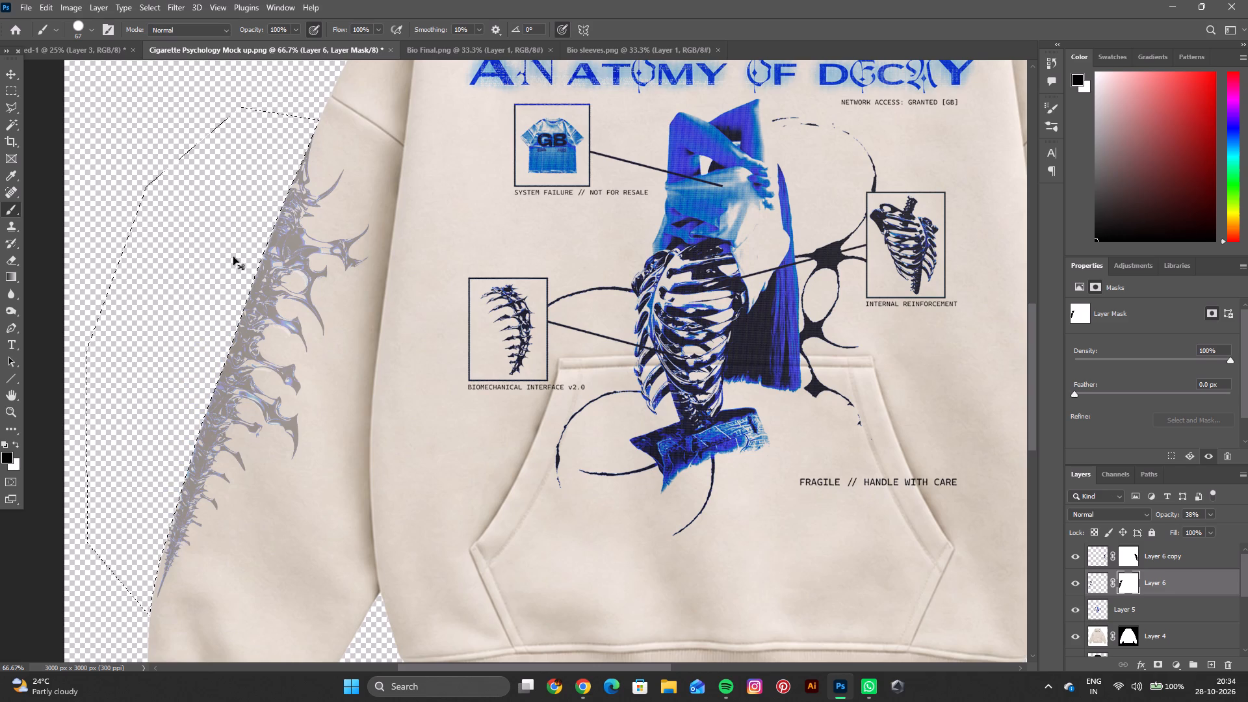
{"action": "key", "text": "ctrl+d"}
Set the opacity of both sleeve artwork layers, Layer 6 and Layer 6 copy, to 100%.
{"action": "key", "text": "space"}
{"action": "key", "text": "space"}
{"action": "key", "text": "space"}
{"action": "key", "text": "space"}
{"action": "left_click_drag", "start_coordinate": [357, 331], "coordinate": [219, 313]}
{"action": "key", "text": "ctrl+minus"}
{"action": "key", "text": "ctrl+minus"}
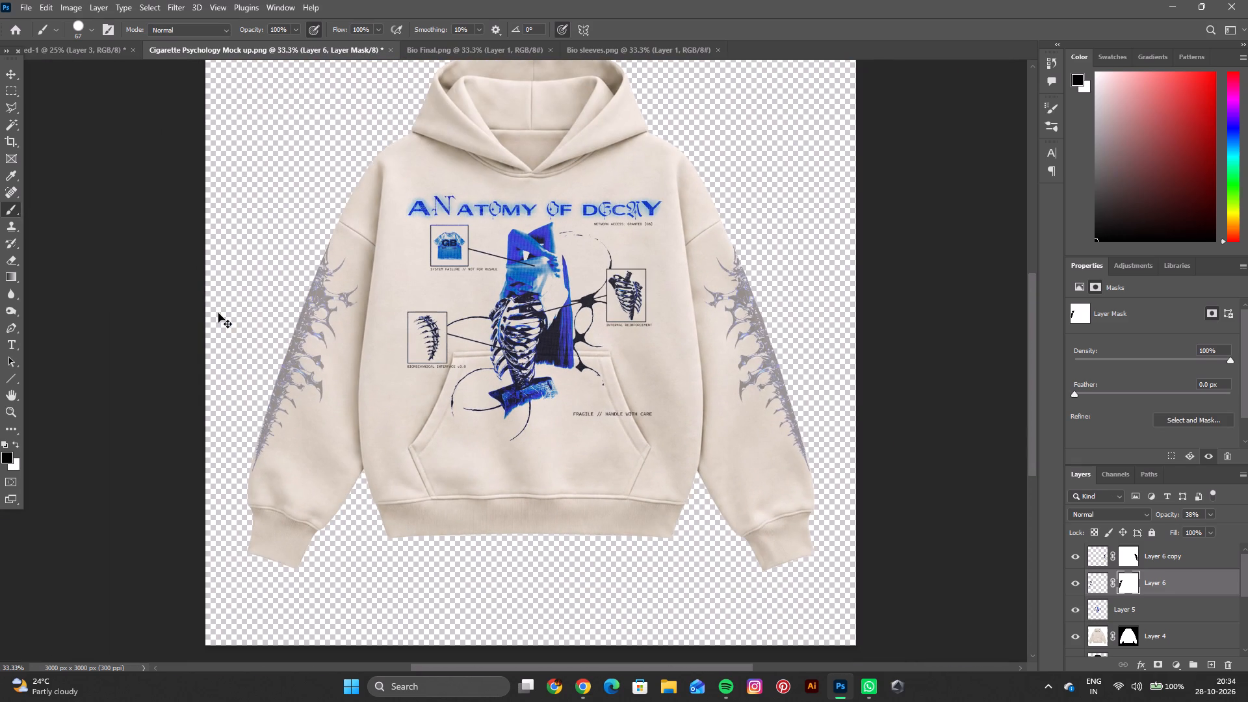
{"action": "left_click", "coordinate": [1186, 562], "text": "shift"}
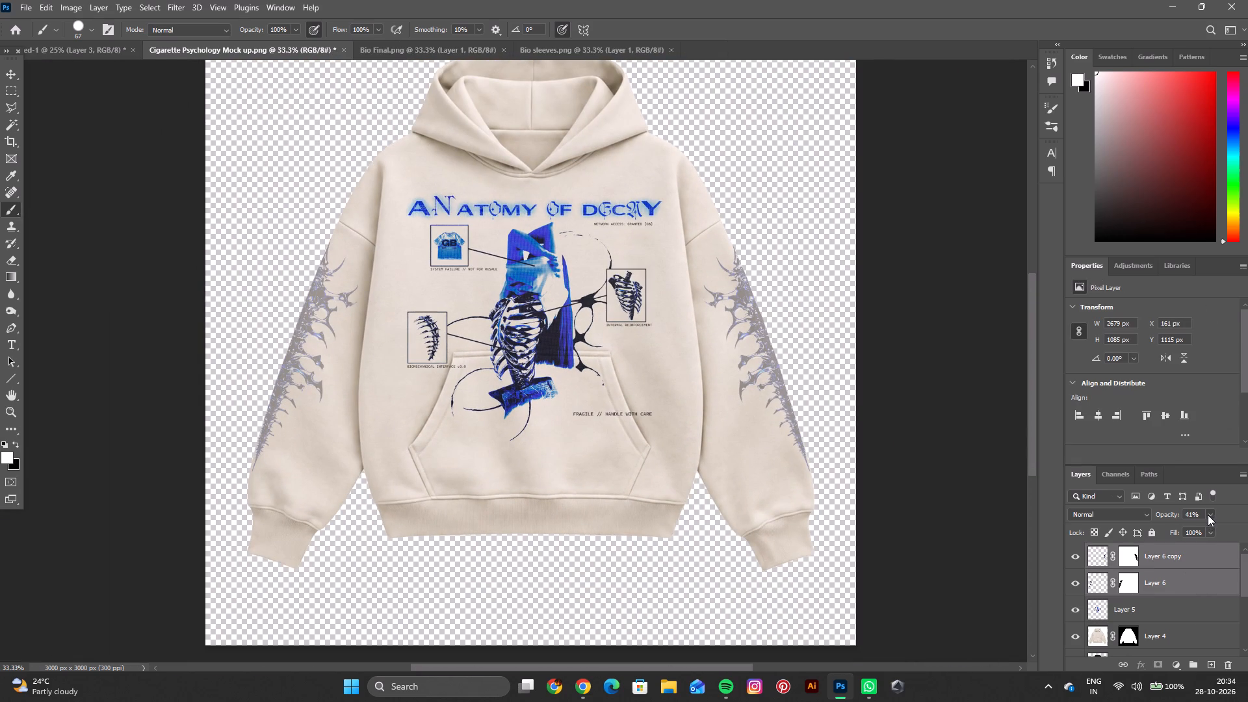
{"action": "left_click", "coordinate": [1208, 515]}
{"action": "left_click_drag", "start_coordinate": [1216, 528], "coordinate": [1247, 527]}
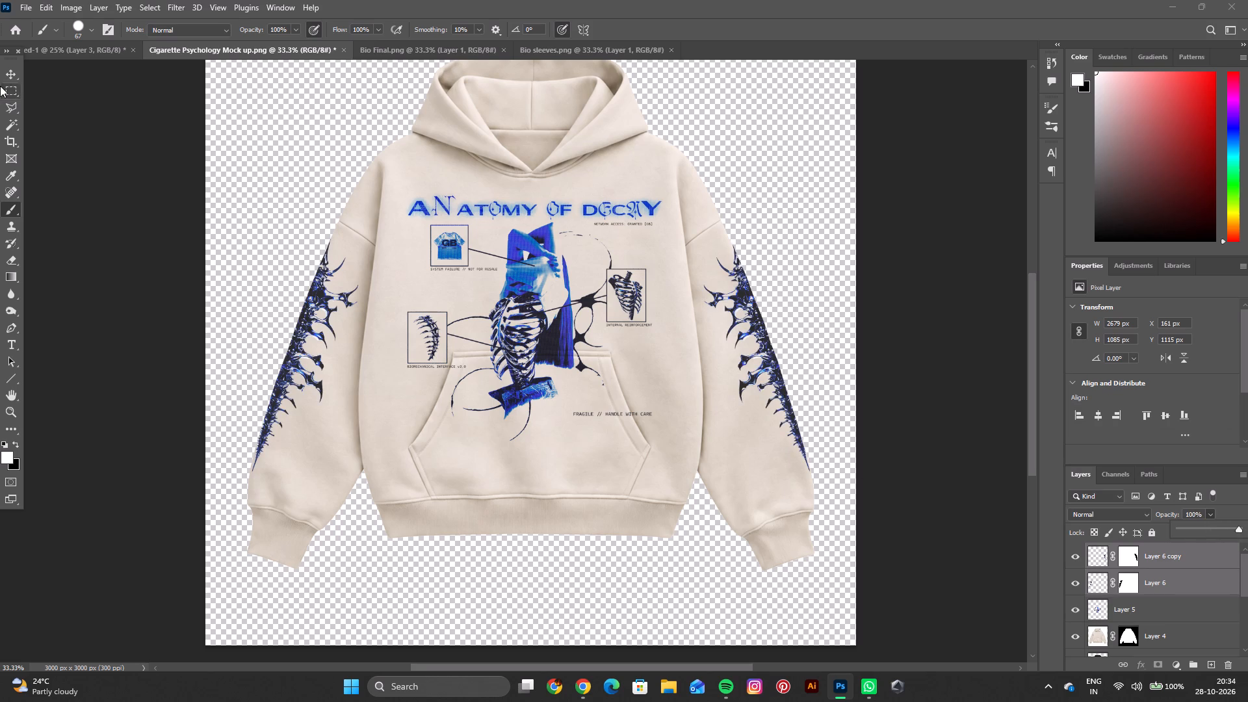
Merge Layer 6 copy, Layer 6, Layer 5 and Layer 4 into a single cream hoodie layer.
{"action": "left_click", "coordinate": [10, 68]}
{"action": "key", "text": "space"}
{"action": "key", "text": "space"}
{"action": "key", "text": "space"}
{"action": "key", "text": "space"}
{"action": "key", "text": "space"}
{"action": "key", "text": "space"}
{"action": "key", "text": "space"}
{"action": "key", "text": "space"}
{"action": "key", "text": "space"}
{"action": "key", "text": "space"}
{"action": "key", "text": "space"}
{"action": "key", "text": "space"}
{"action": "key", "text": "space"}
{"action": "key", "text": "space"}
{"action": "key", "text": "space"}
{"action": "key", "text": "space"}
{"action": "key", "text": "space"}
{"action": "key", "text": "space"}
{"action": "key", "text": "space"}
{"action": "key", "text": "space"}
{"action": "left_click_drag", "start_coordinate": [470, 393], "coordinate": [432, 409]}
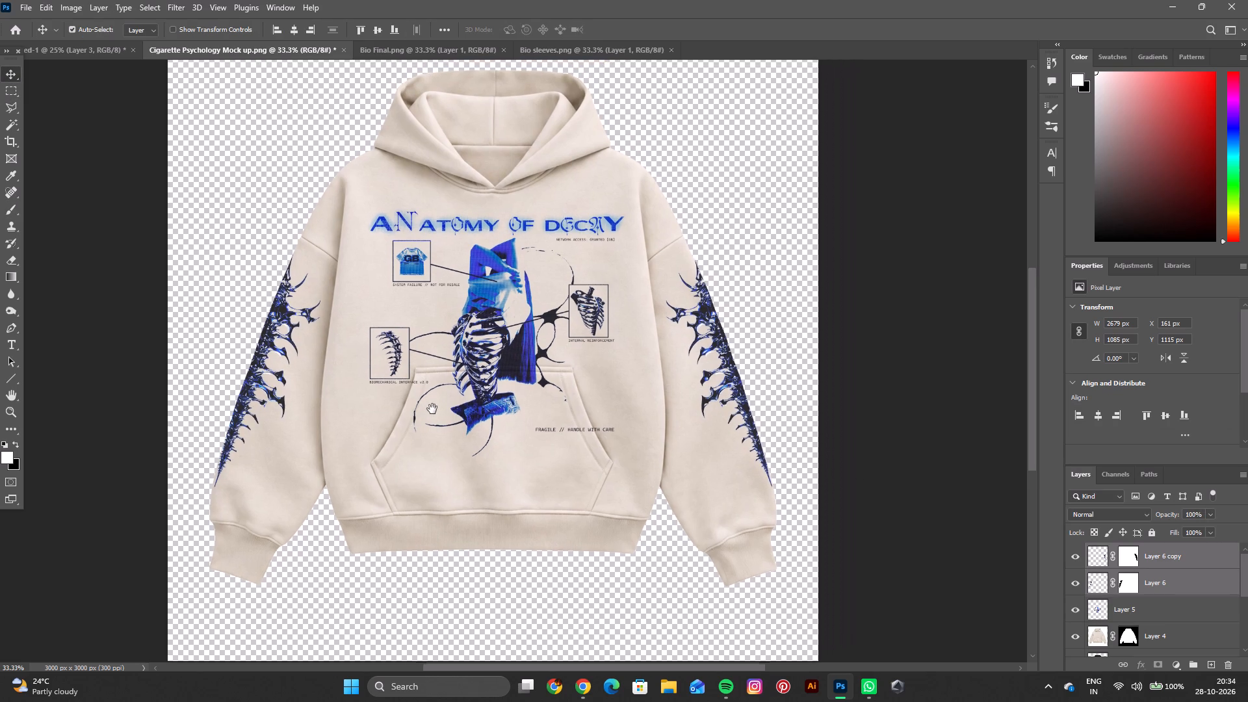
{"action": "left_click_drag", "start_coordinate": [465, 398], "coordinate": [481, 395]}
{"action": "key", "text": "ctrl+minus"}
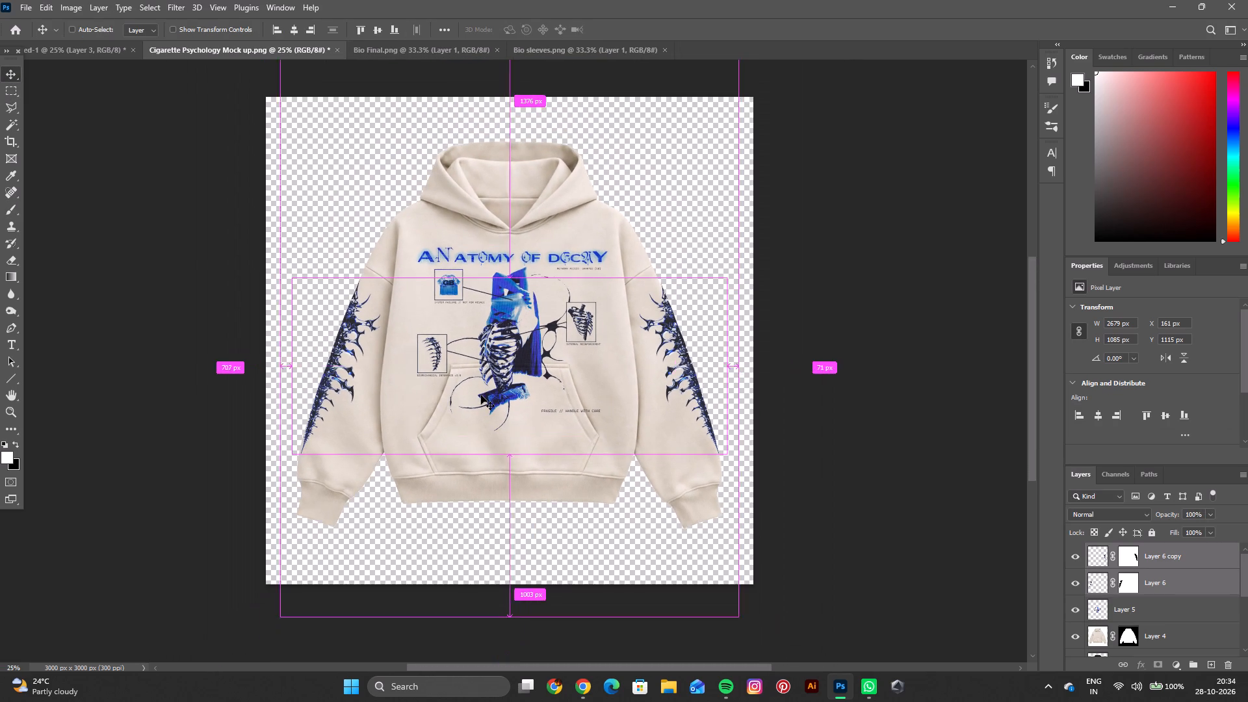
{"action": "left_click", "coordinate": [1166, 642], "text": "shift"}
{"action": "left_click", "coordinate": [1172, 556], "text": "shift"}
{"action": "left_click", "coordinate": [1181, 559]}
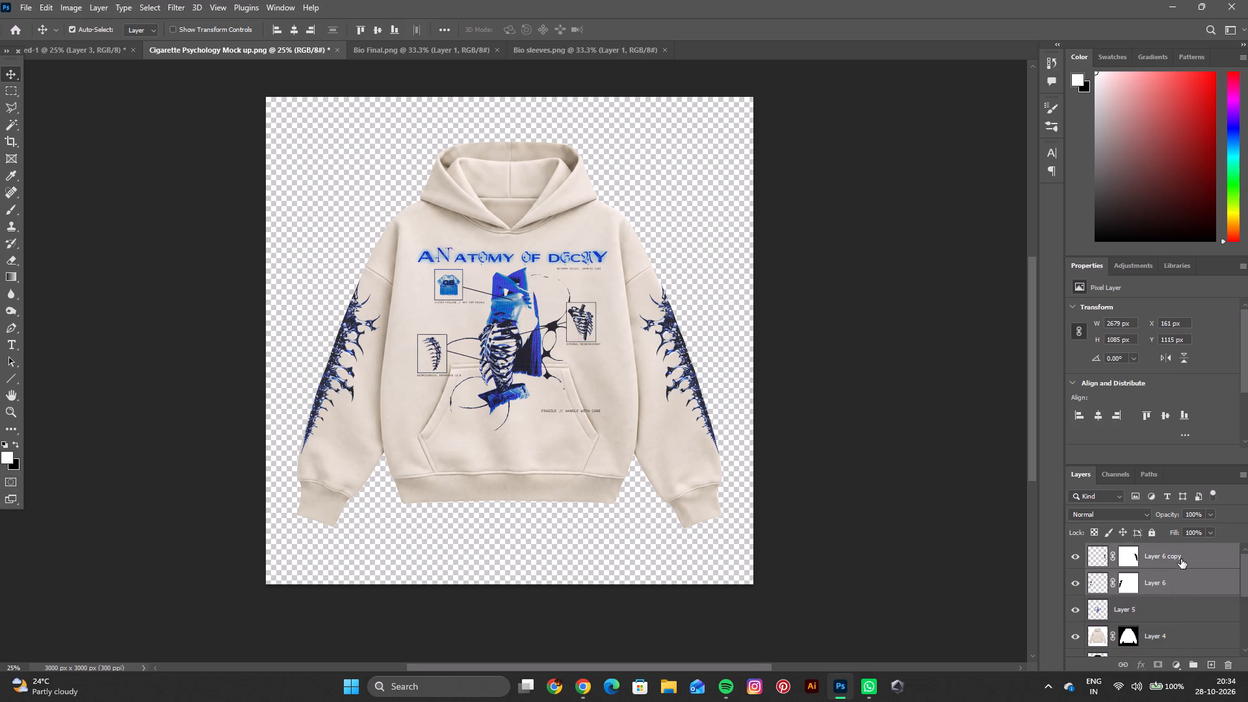
{"action": "left_click", "coordinate": [1184, 632], "text": "shift"}
{"action": "key", "text": "ctrl+e"}
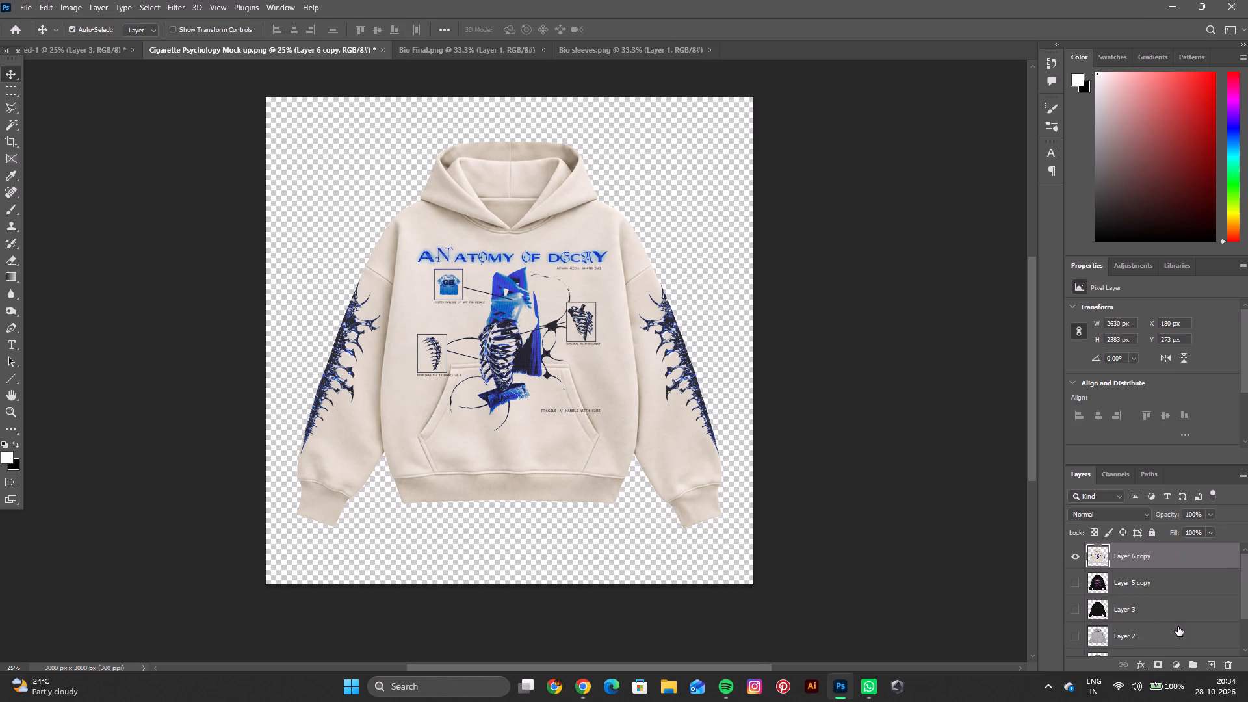
Copy the merged cream hoodie into the snowy branch composition.
{"action": "key", "text": "ctrl+c"}
{"action": "left_click", "coordinate": [80, 57]}
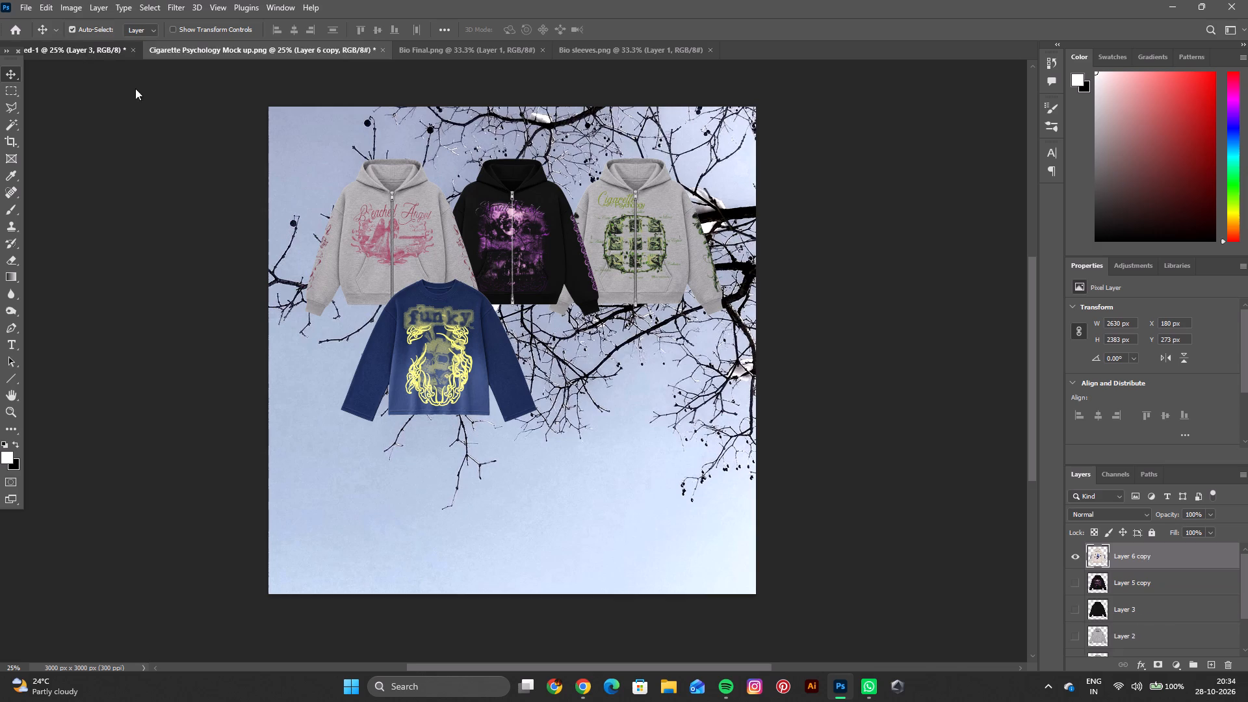
{"action": "key", "text": "ctrl+v"}
Scale the pasted cream hoodie to about 40.65% and place it beside the blue funky shirt, below the zip hoodies.
{"action": "key", "text": "ctrl+t"}
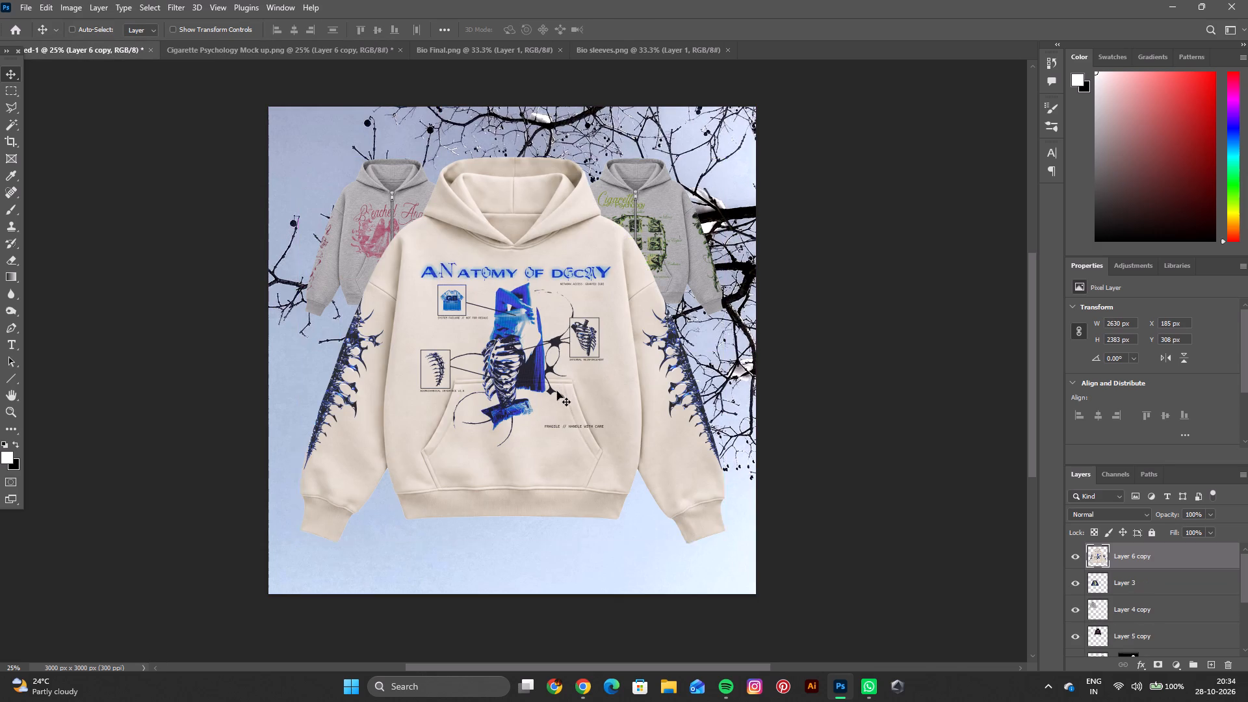
{"action": "left_click_drag", "start_coordinate": [729, 158], "coordinate": [618, 292]}
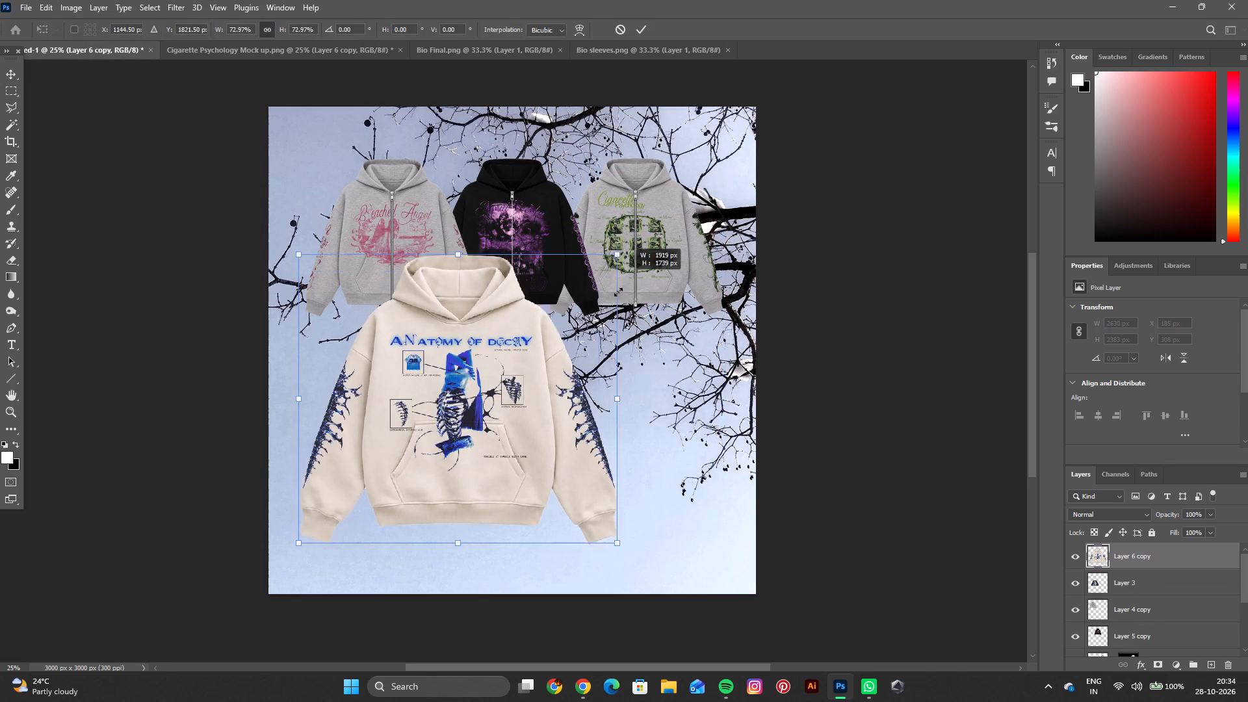
{"action": "left_click_drag", "start_coordinate": [618, 292], "coordinate": [574, 352]}
{"action": "left_click_drag", "start_coordinate": [411, 435], "coordinate": [599, 348]}
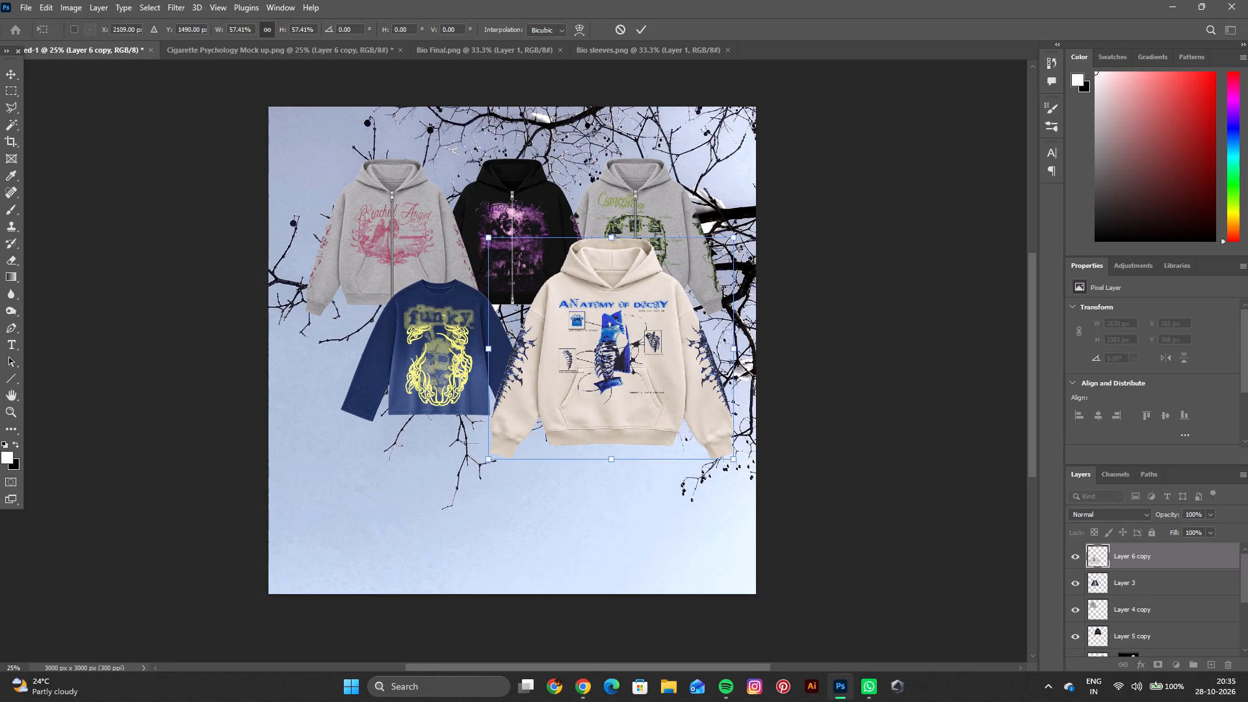
{"action": "left_click_drag", "start_coordinate": [732, 235], "coordinate": [688, 291]}
{"action": "left_click_drag", "start_coordinate": [603, 349], "coordinate": [621, 328]}
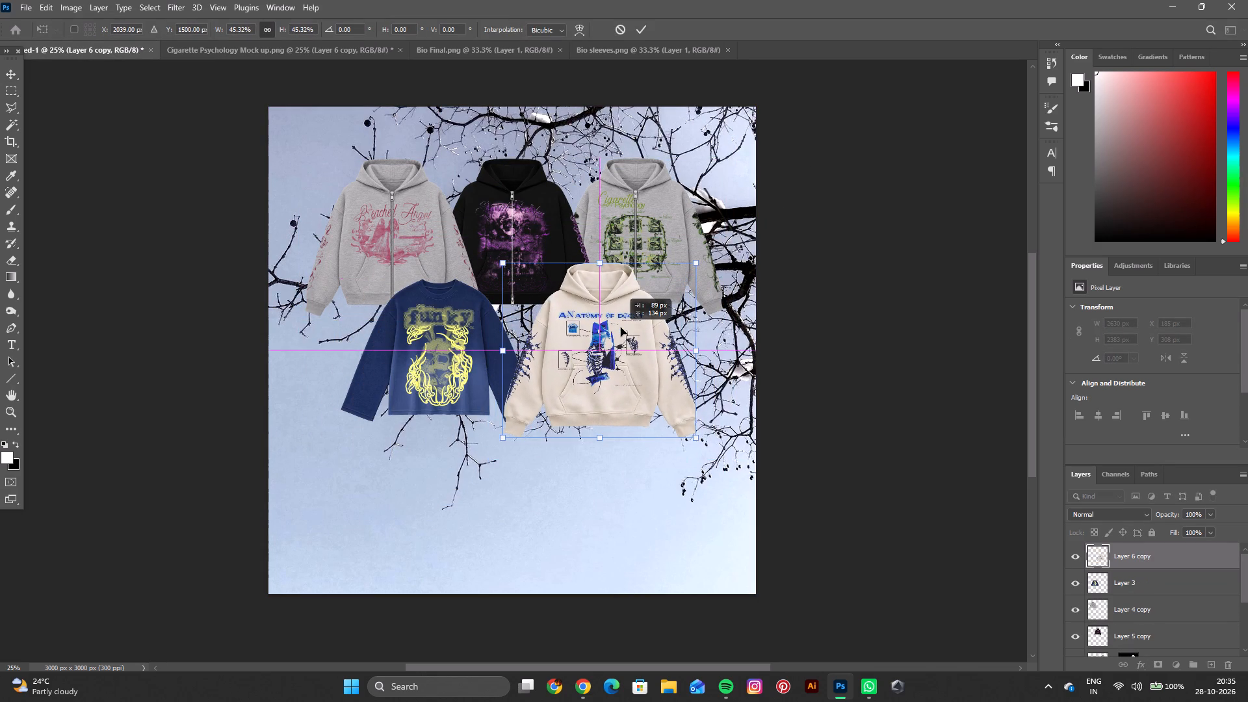
{"action": "left_click_drag", "start_coordinate": [621, 328], "coordinate": [619, 323]}
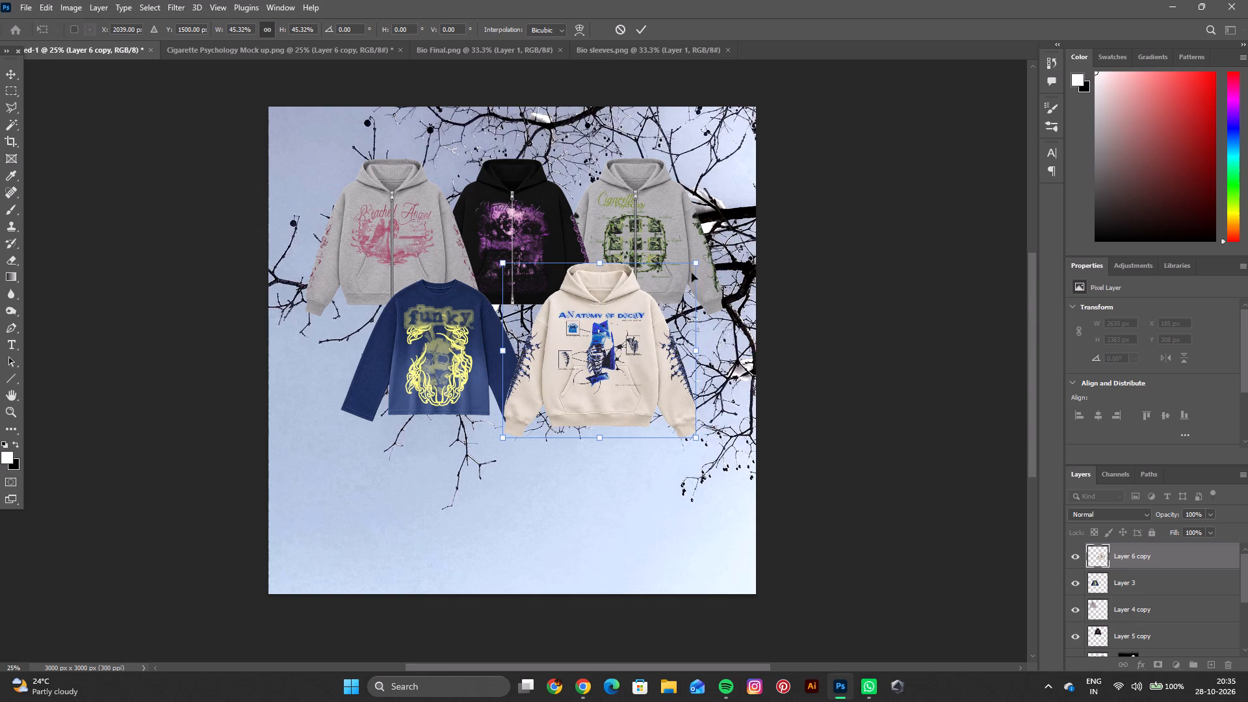
{"action": "left_click_drag", "start_coordinate": [695, 265], "coordinate": [684, 278]}
{"action": "left_click_drag", "start_coordinate": [634, 333], "coordinate": [638, 325]}
{"action": "left_click_drag", "start_coordinate": [688, 266], "coordinate": [682, 274]}
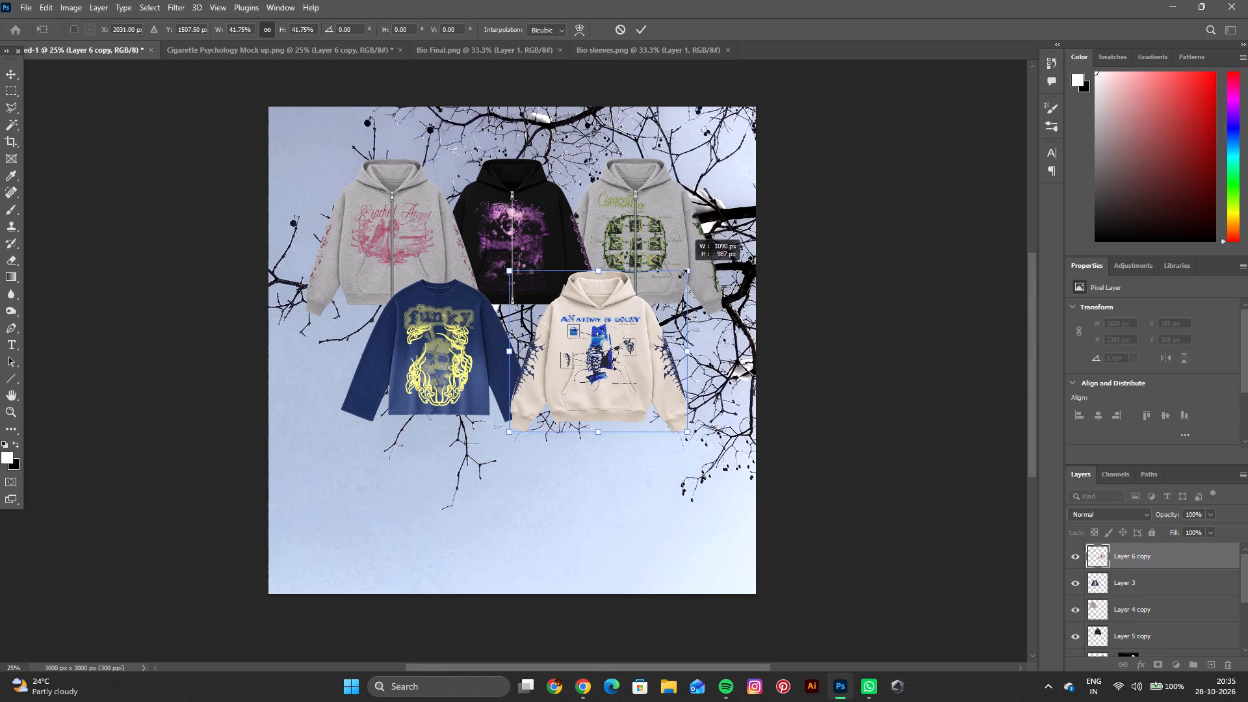
{"action": "left_click_drag", "start_coordinate": [682, 274], "coordinate": [682, 274]}
{"action": "left_click", "coordinate": [658, 318]}
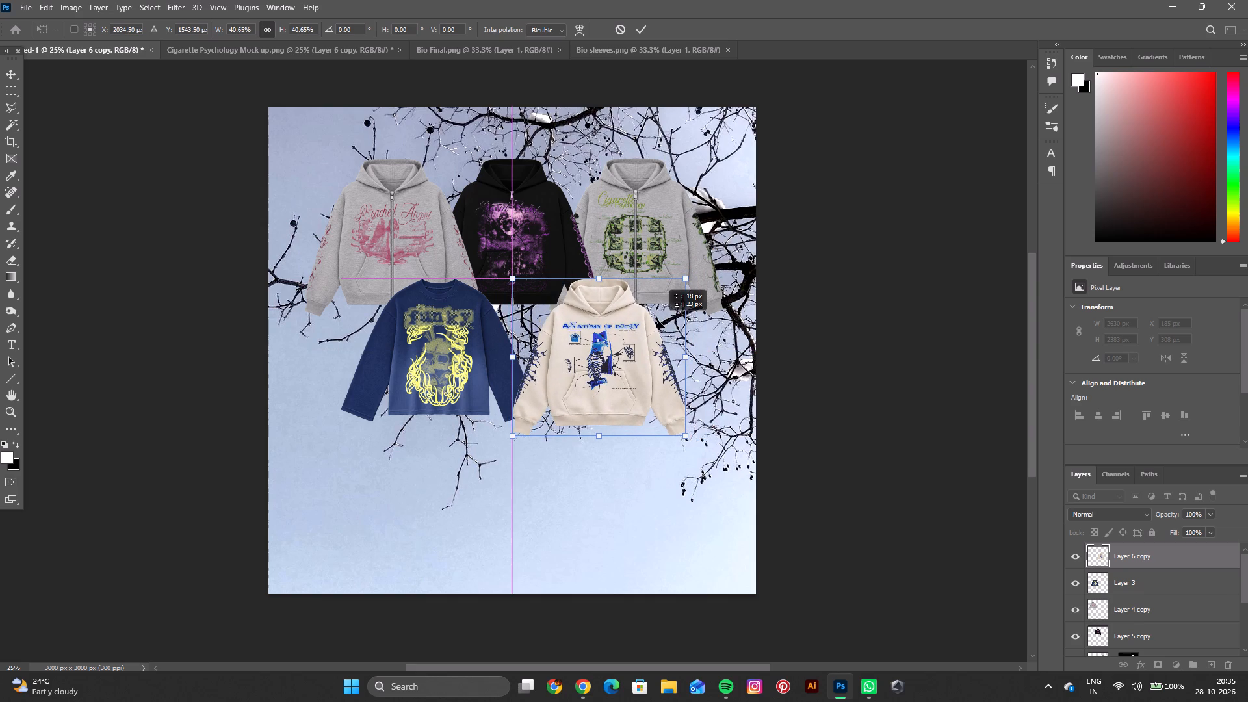
{"action": "left_click", "coordinate": [647, 34]}
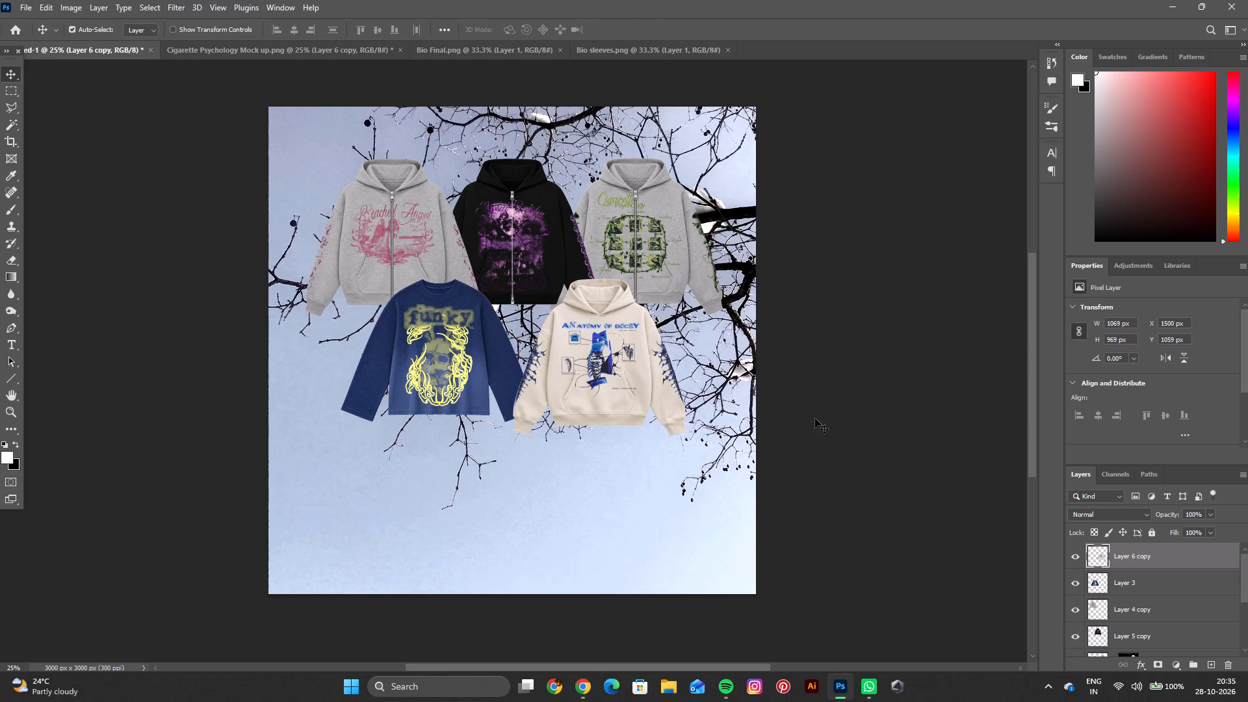
Fine-tune the cream hoodie's height beside the blue shirt, moving it up to about Y 1016 px with X kept at 1500 px.
{"action": "left_click_drag", "start_coordinate": [636, 393], "coordinate": [636, 389]}
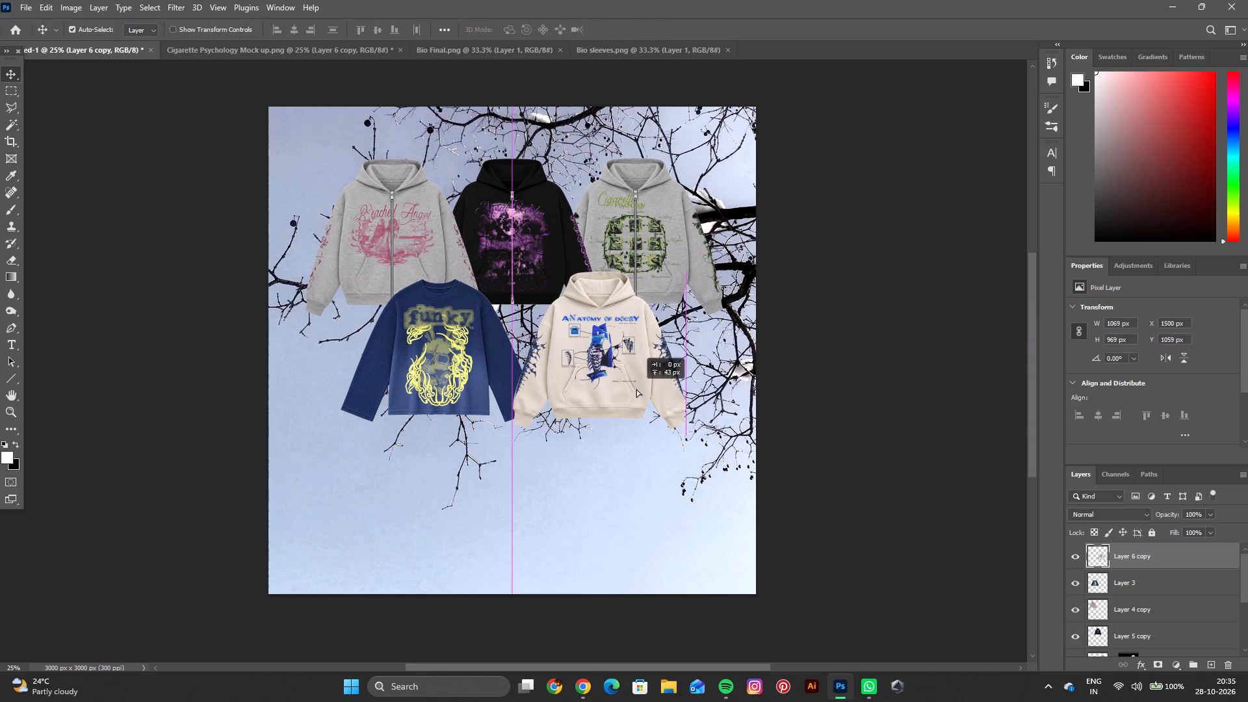
{"action": "left_click_drag", "start_coordinate": [636, 389], "coordinate": [634, 389]}
{"action": "left_click_drag", "start_coordinate": [634, 389], "coordinate": [635, 382]}
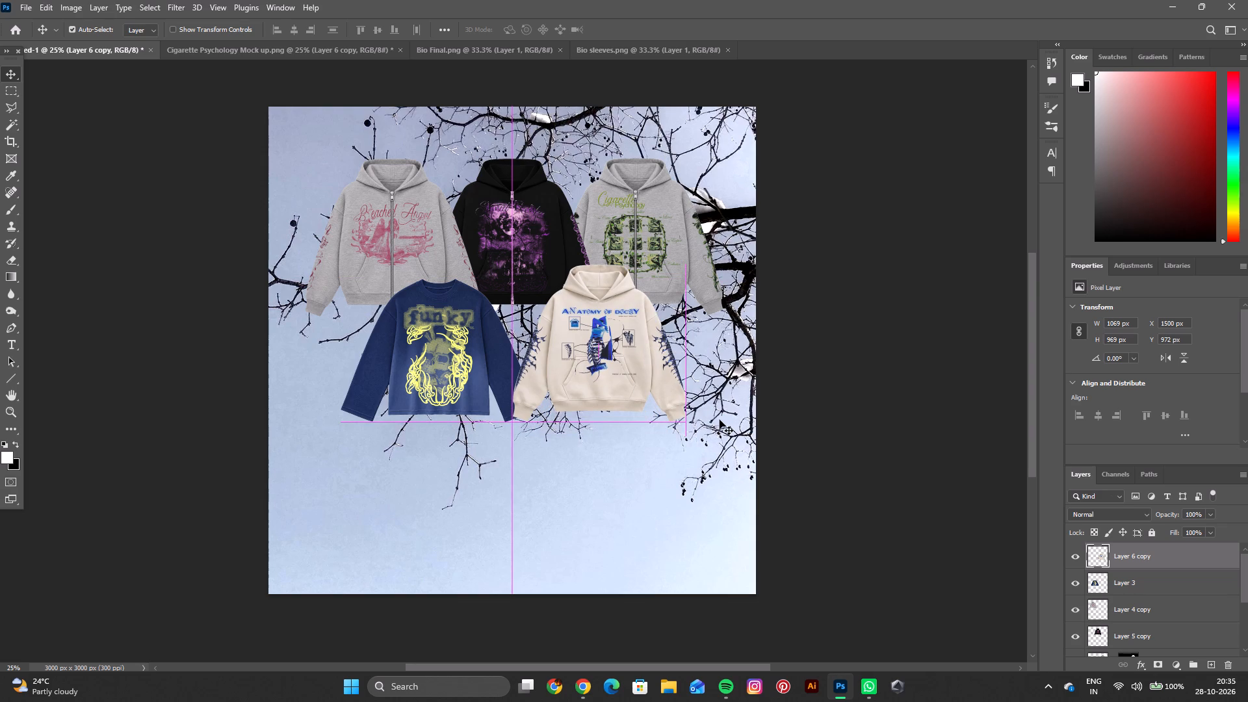
{"action": "left_click_drag", "start_coordinate": [629, 385], "coordinate": [628, 391]}
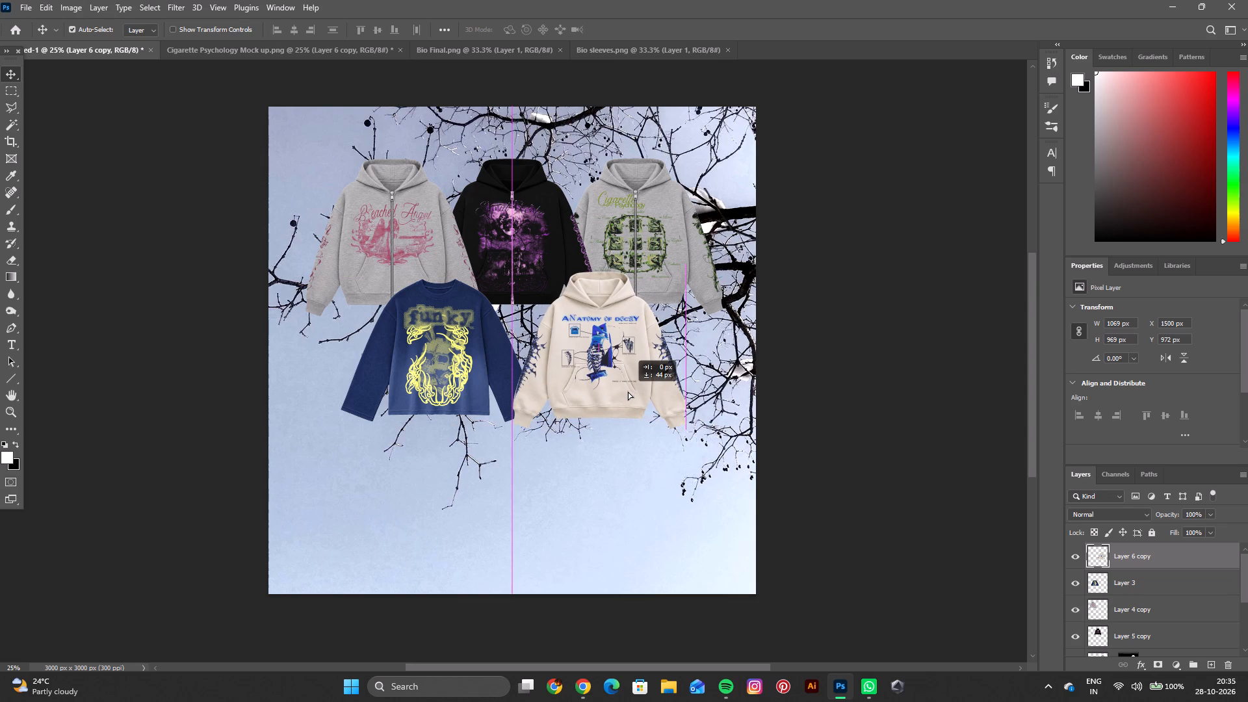
{"action": "left_click_drag", "start_coordinate": [628, 391], "coordinate": [628, 389]}
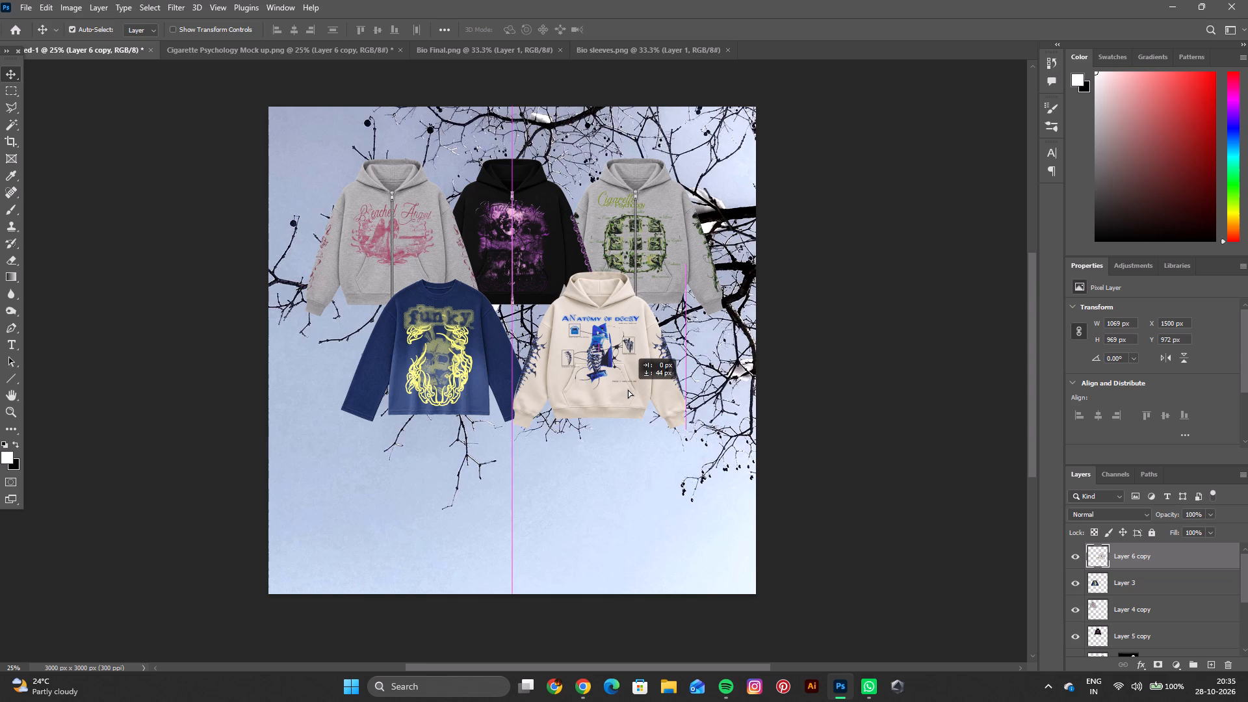
{"action": "left_click_drag", "start_coordinate": [628, 389], "coordinate": [628, 393]}
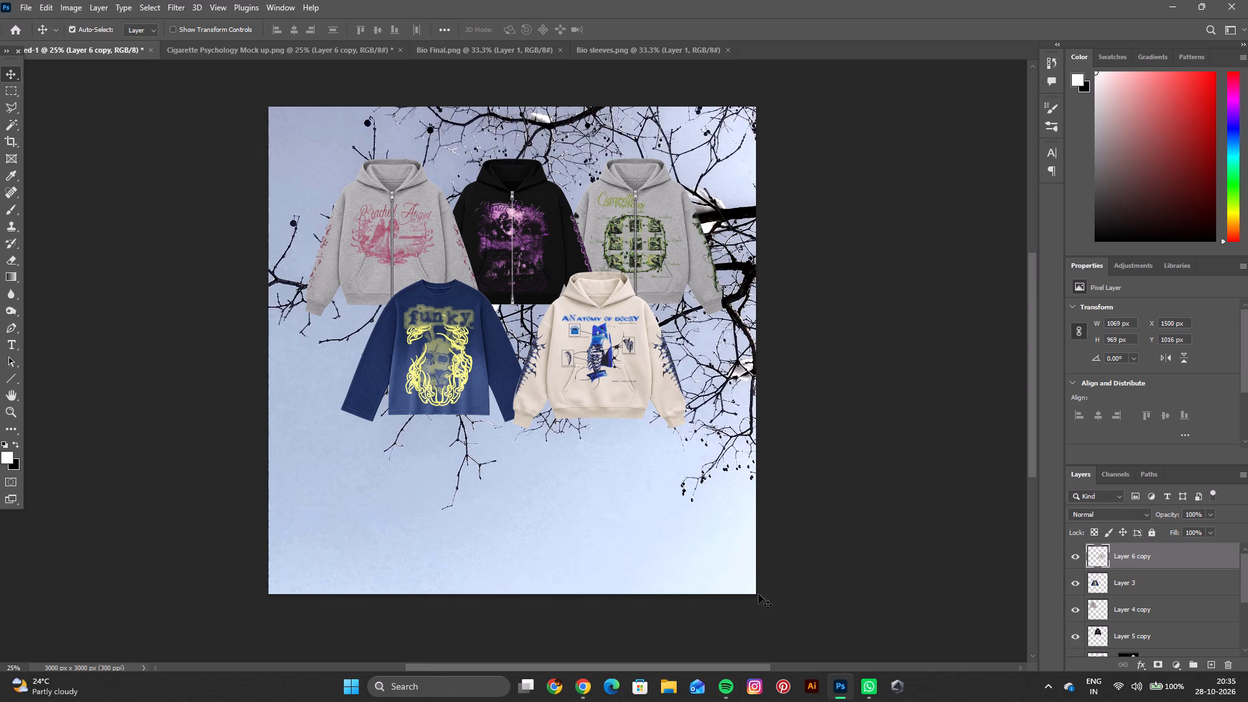
Close the Bio sleeves.png and Bio Final.png documents and return to the snowy branch composition.
{"action": "left_click", "coordinate": [655, 48]}
{"action": "left_click", "coordinate": [503, 44]}
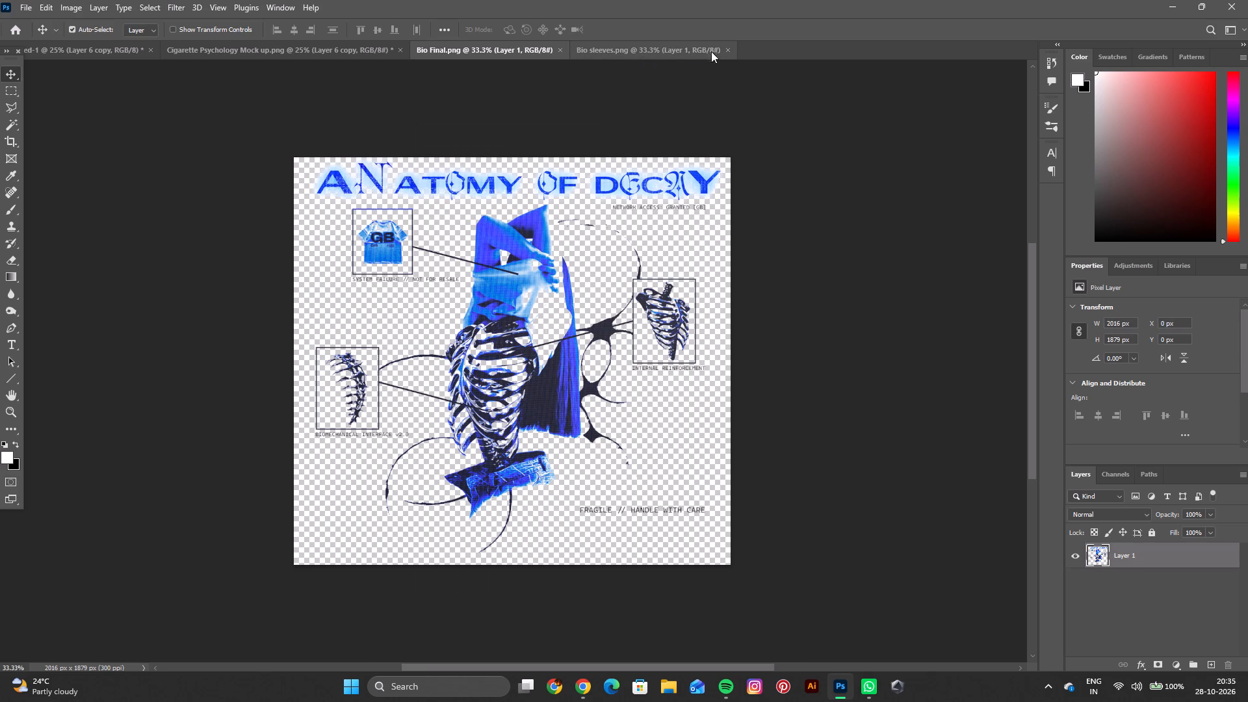
{"action": "left_click", "coordinate": [726, 49]}
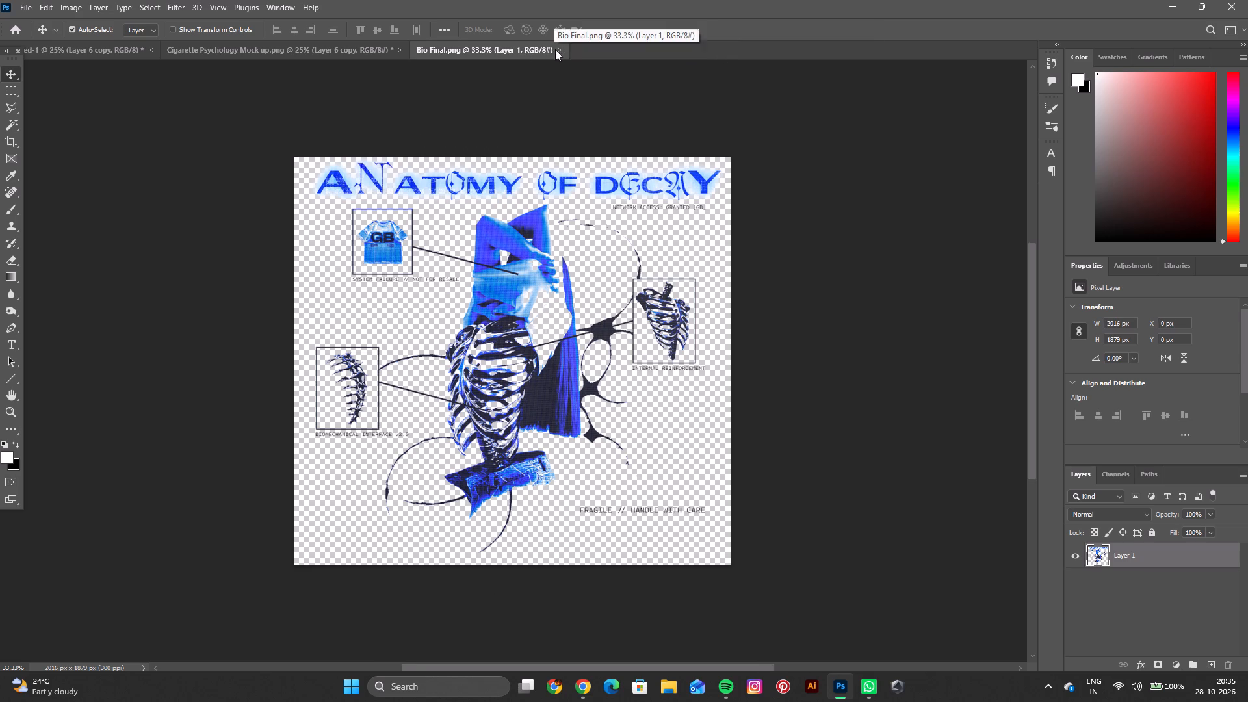
{"action": "left_click", "coordinate": [558, 49]}
{"action": "left_click", "coordinate": [337, 48]}
{"action": "left_click", "coordinate": [63, 44]}
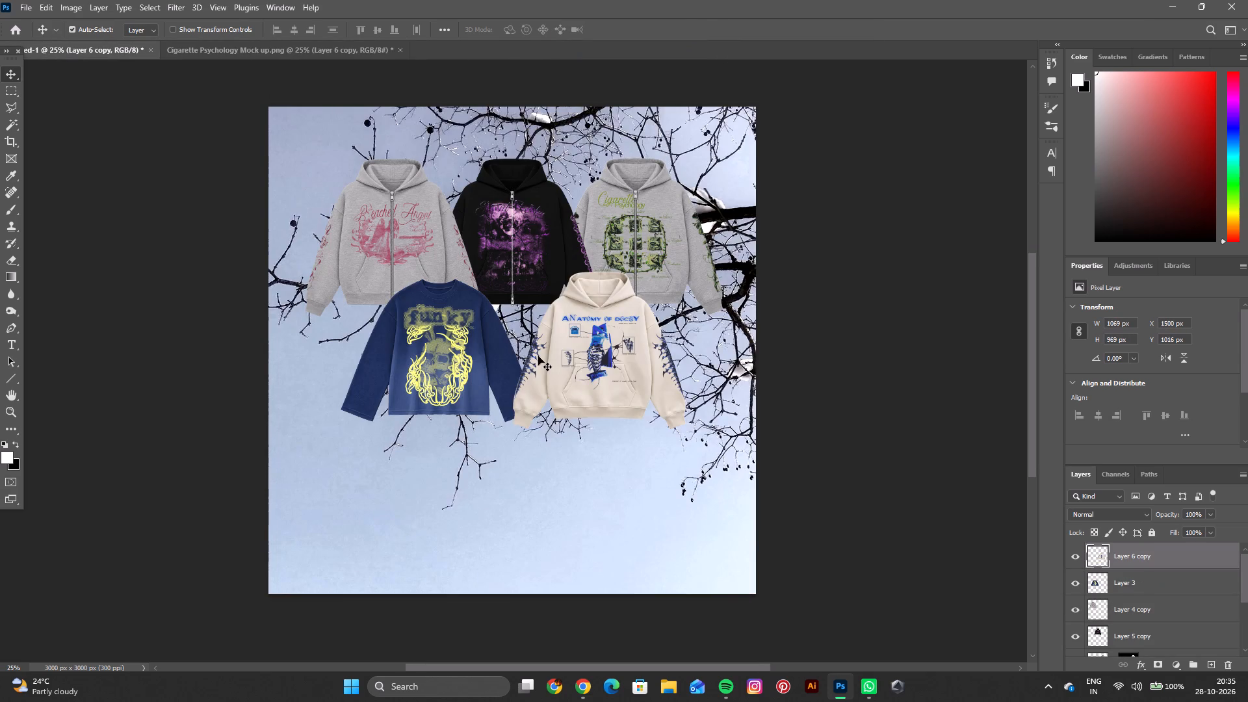
Browse the GB S25 folder for another garment mockup and open the Fragile Enduring image.
{"action": "key", "text": "ctrl+o"}
{"action": "scroll", "coordinate": [320, 229], "scroll_direction": "down", "scroll_amount": 3}
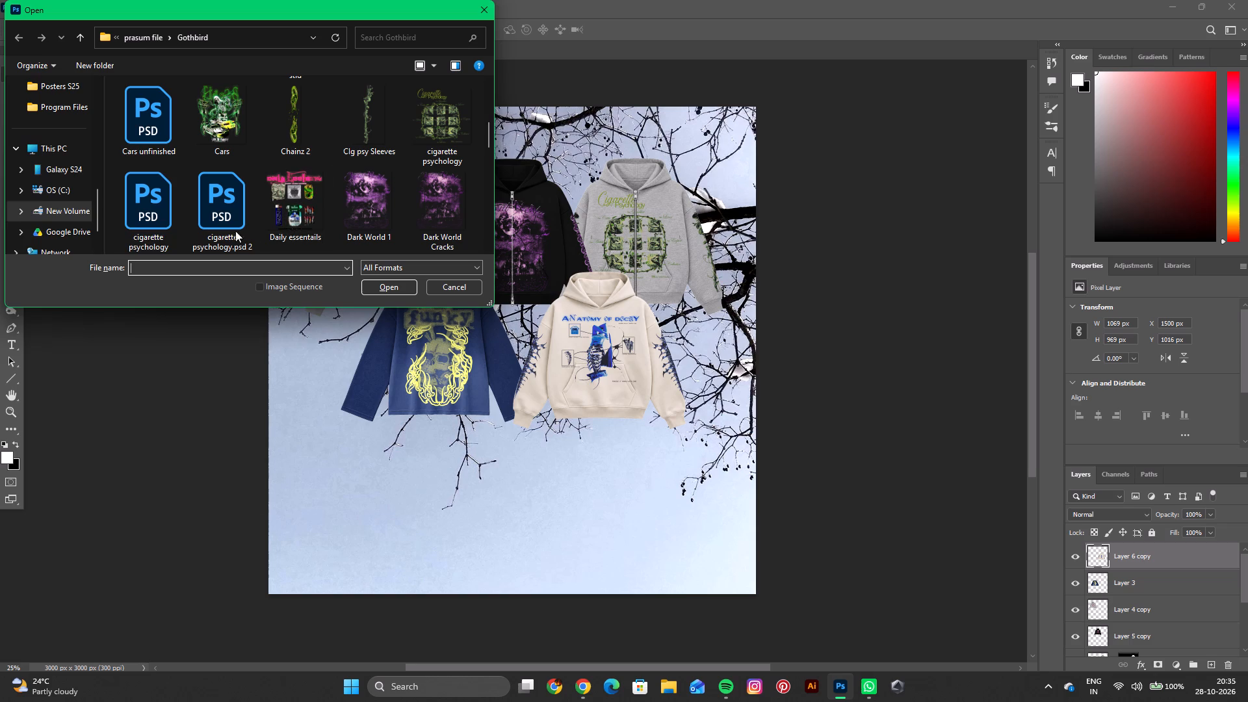
{"action": "scroll", "coordinate": [86, 180], "scroll_direction": "up", "scroll_amount": 2}
{"action": "left_click", "coordinate": [51, 145]}
{"action": "left_click", "coordinate": [52, 132]}
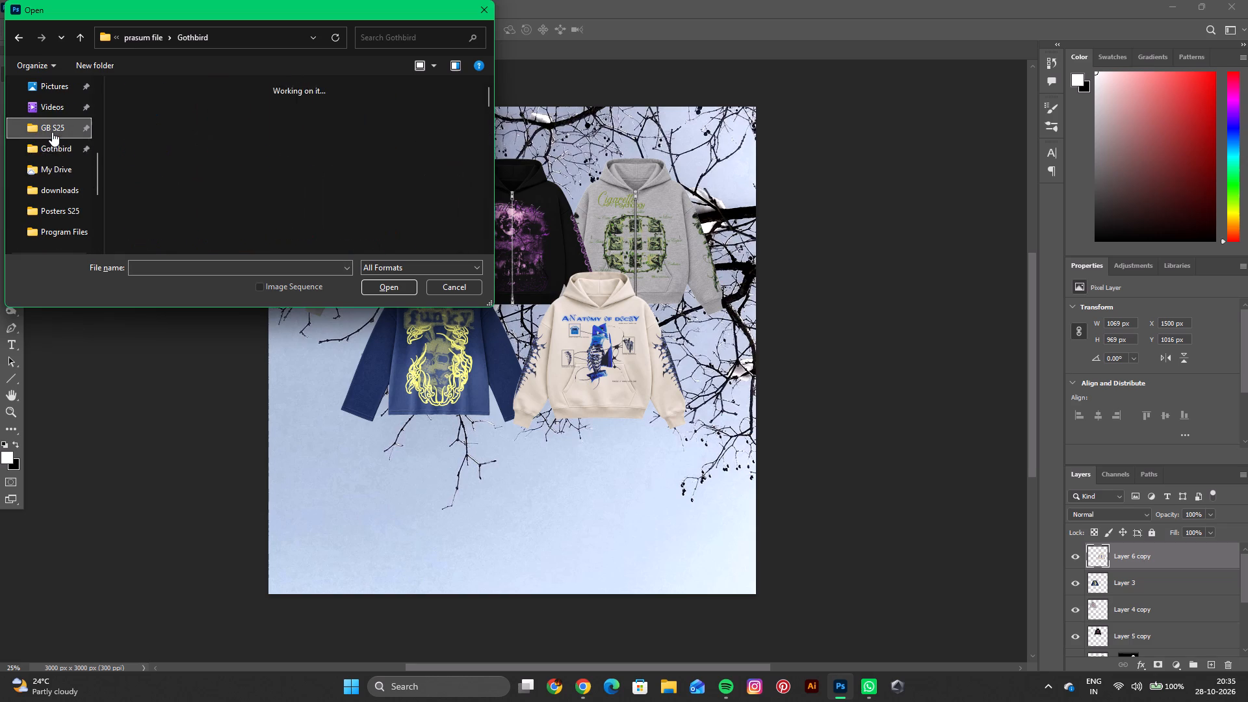
{"action": "scroll", "coordinate": [203, 208], "scroll_direction": "down", "scroll_amount": 1}
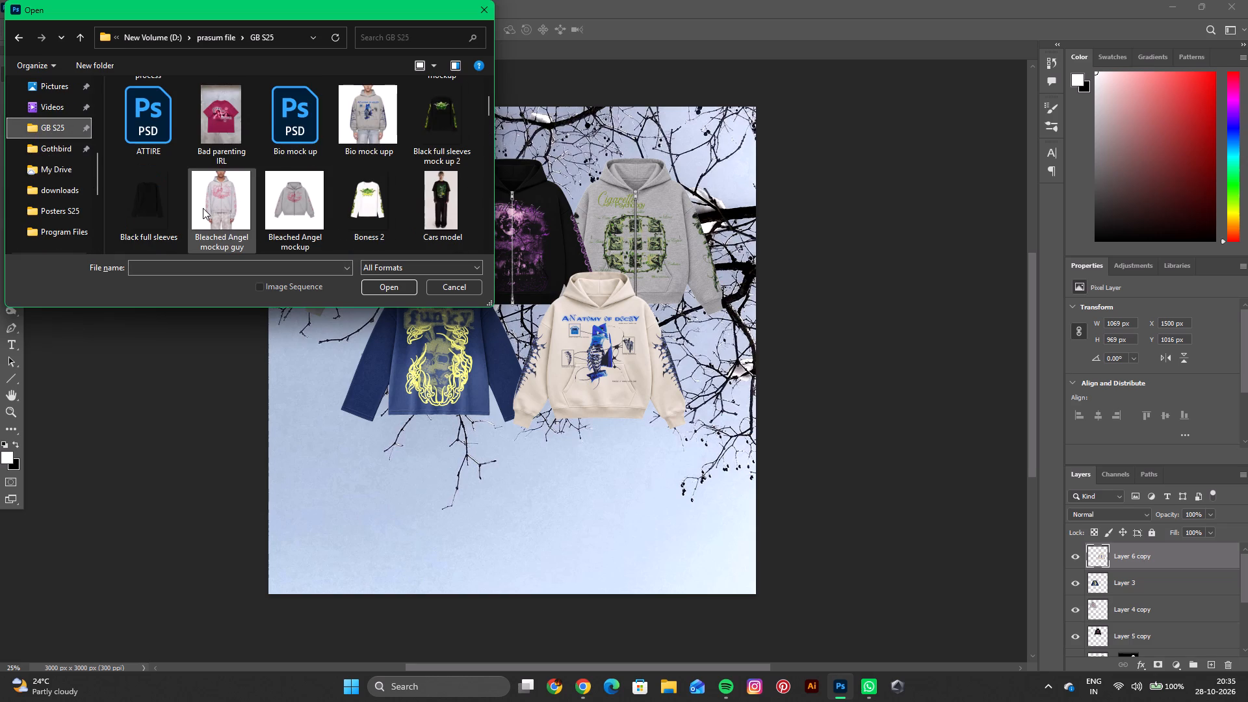
{"action": "scroll", "coordinate": [203, 208], "scroll_direction": "down", "scroll_amount": 2}
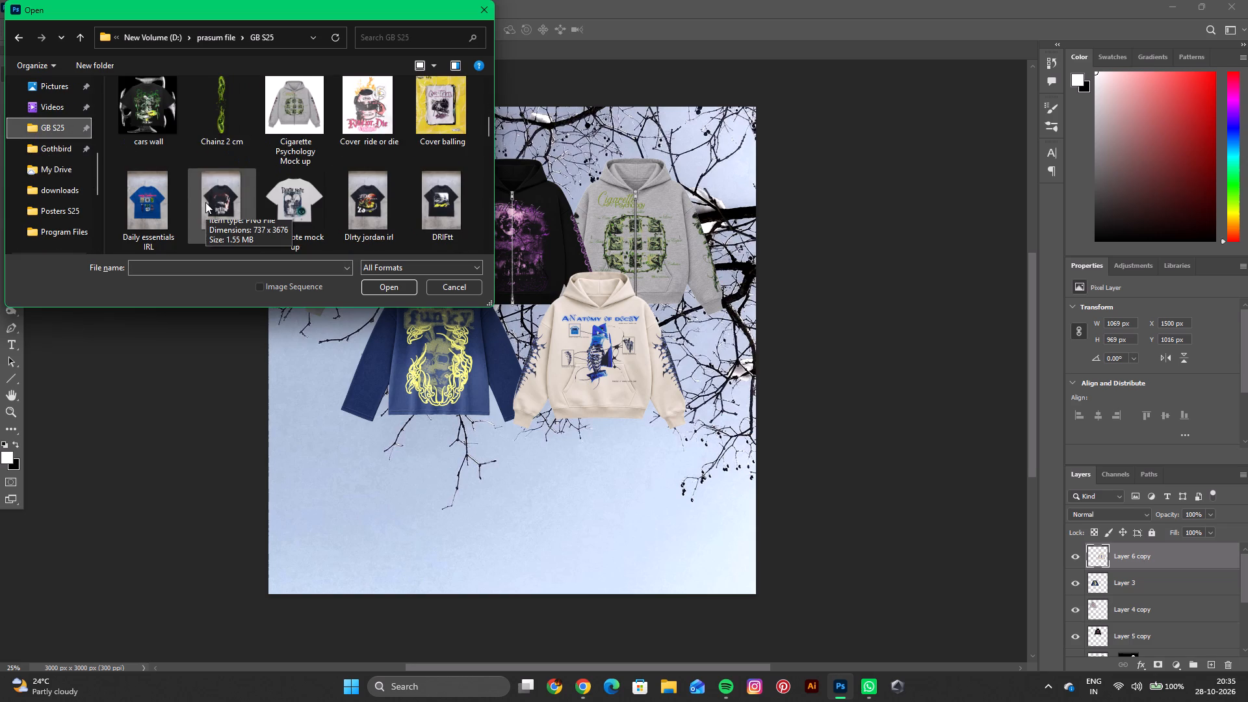
{"action": "scroll", "coordinate": [205, 202], "scroll_direction": "down", "scroll_amount": 1}
{"action": "scroll", "coordinate": [317, 205], "scroll_direction": "down", "scroll_amount": 2}
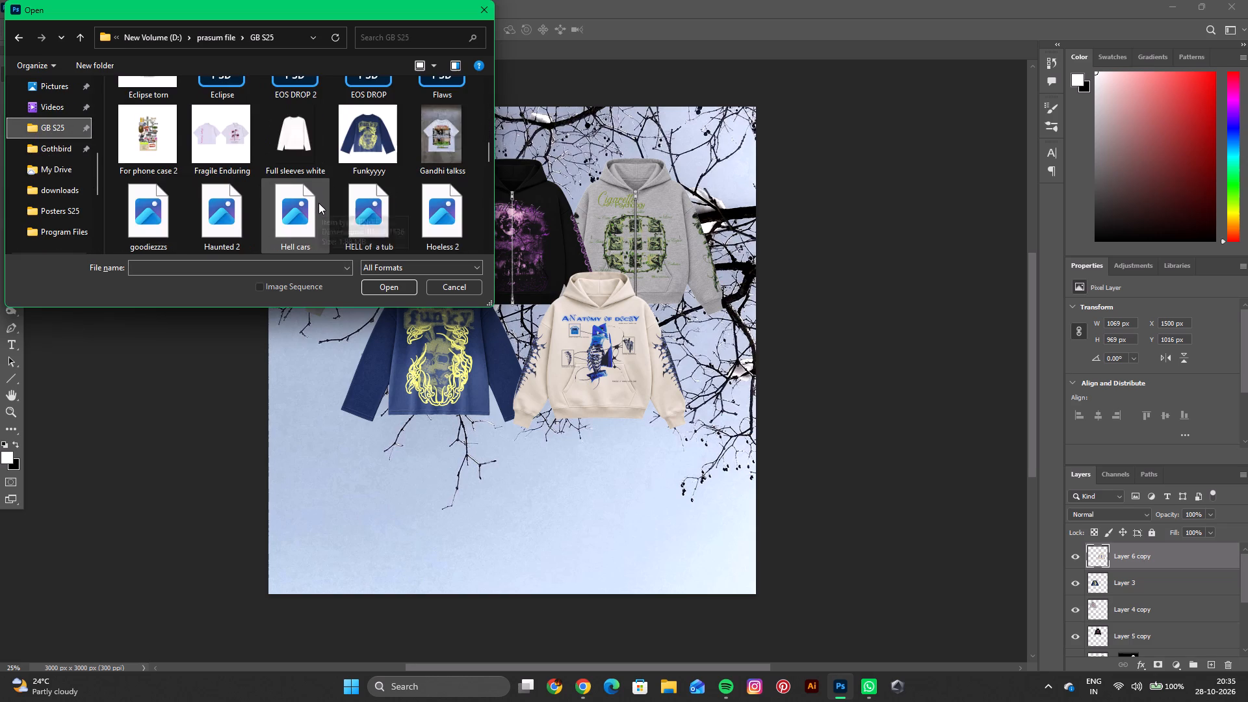
{"action": "scroll", "coordinate": [318, 203], "scroll_direction": "down", "scroll_amount": 3}
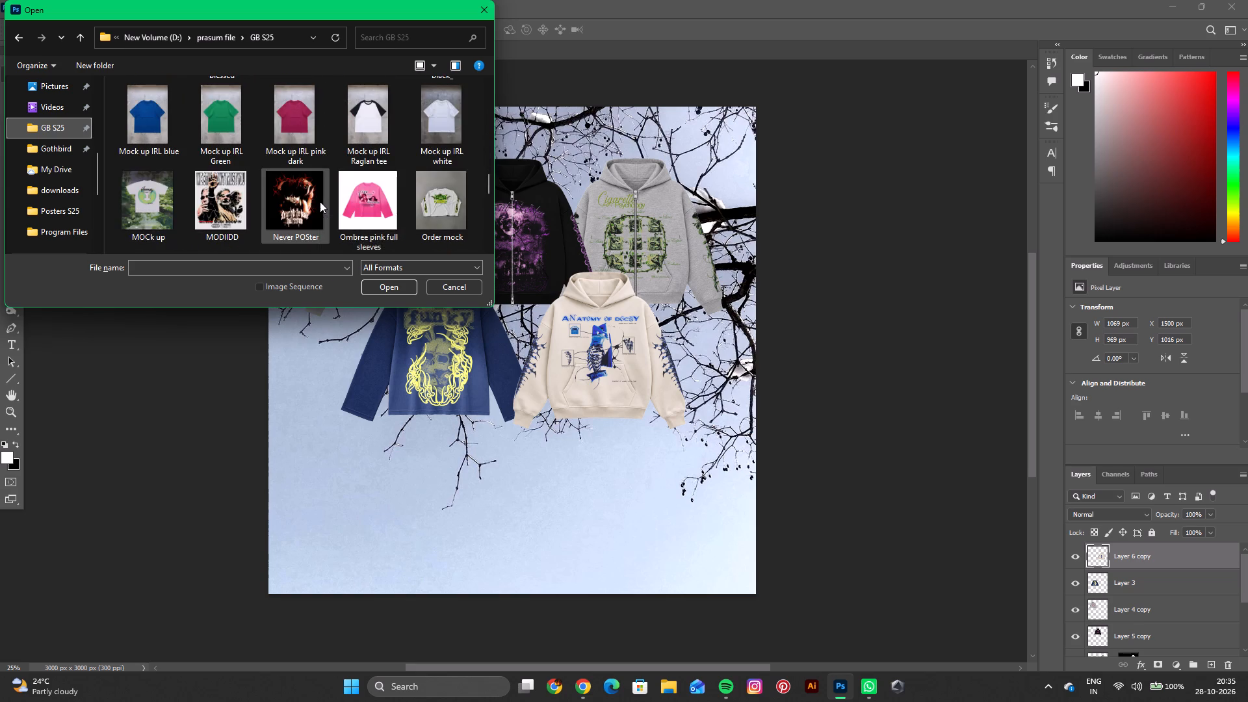
{"action": "scroll", "coordinate": [320, 201], "scroll_direction": "down", "scroll_amount": 1}
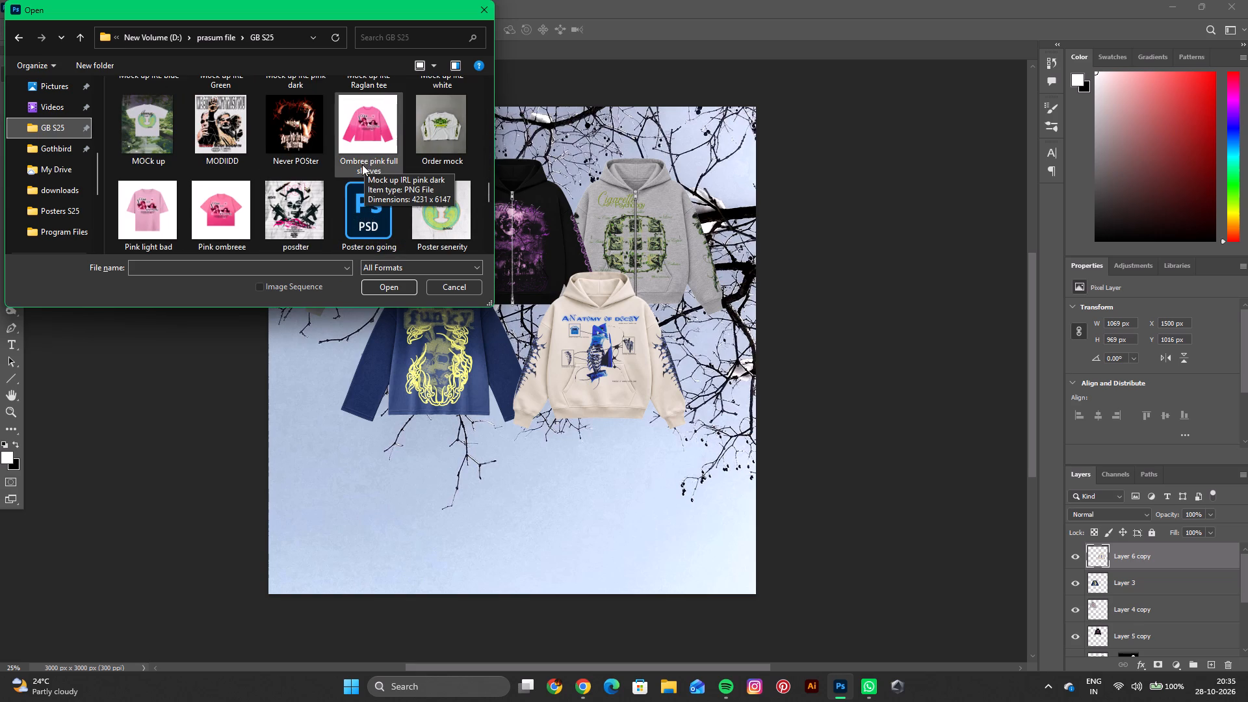
{"action": "scroll", "coordinate": [363, 162], "scroll_direction": "down", "scroll_amount": 1}
{"action": "scroll", "coordinate": [330, 206], "scroll_direction": "up", "scroll_amount": 1}
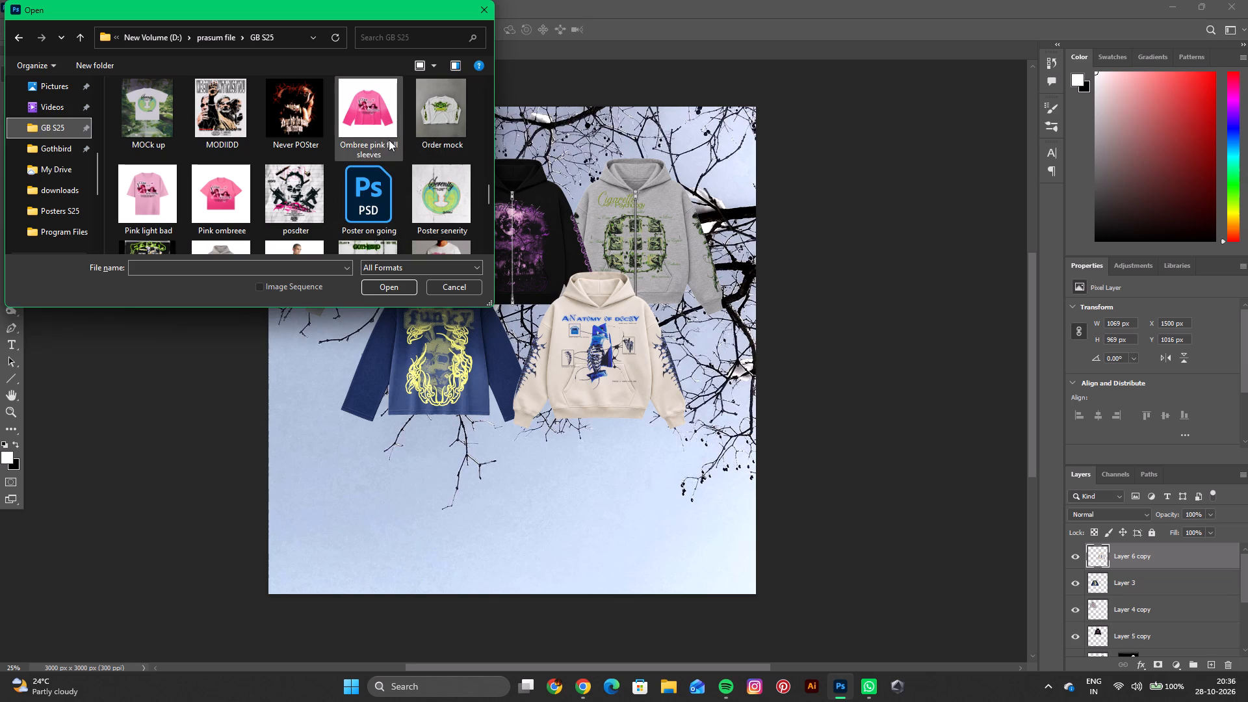
{"action": "scroll", "coordinate": [408, 211], "scroll_direction": "down", "scroll_amount": 3}
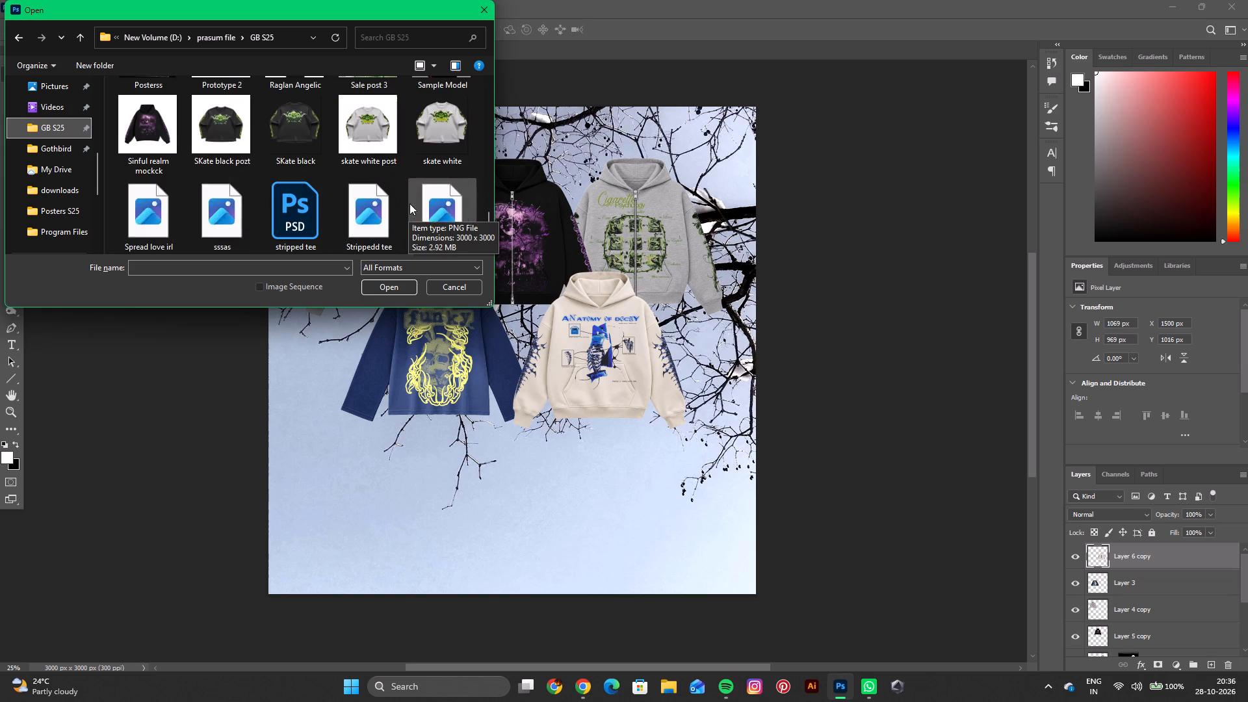
{"action": "scroll", "coordinate": [269, 159], "scroll_direction": "up", "scroll_amount": 1}
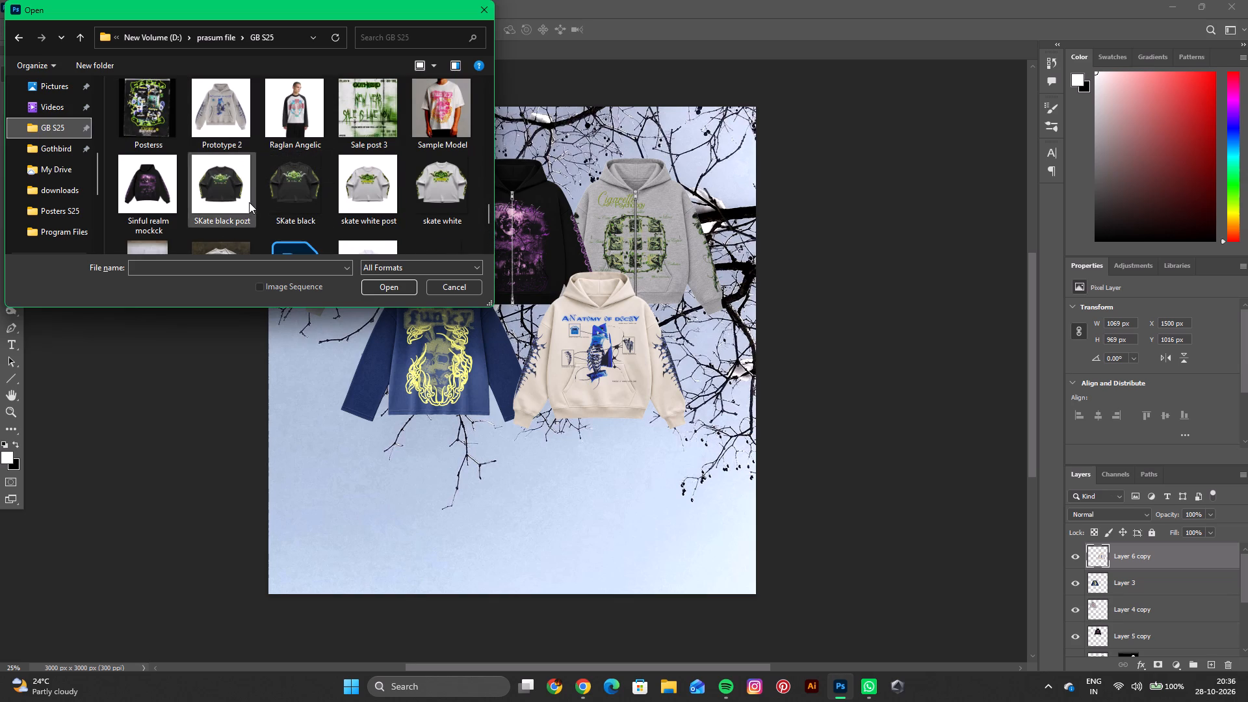
{"action": "scroll", "coordinate": [320, 187], "scroll_direction": "down", "scroll_amount": 2}
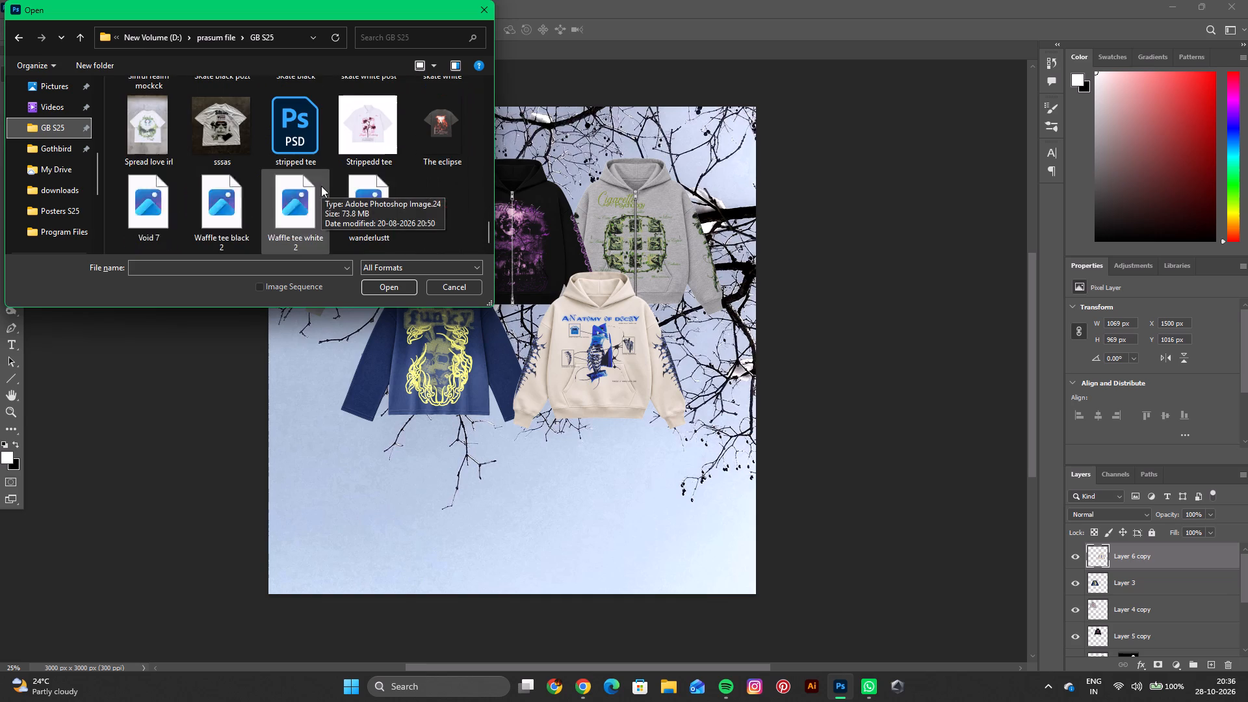
{"action": "scroll", "coordinate": [279, 202], "scroll_direction": "up", "scroll_amount": 2}
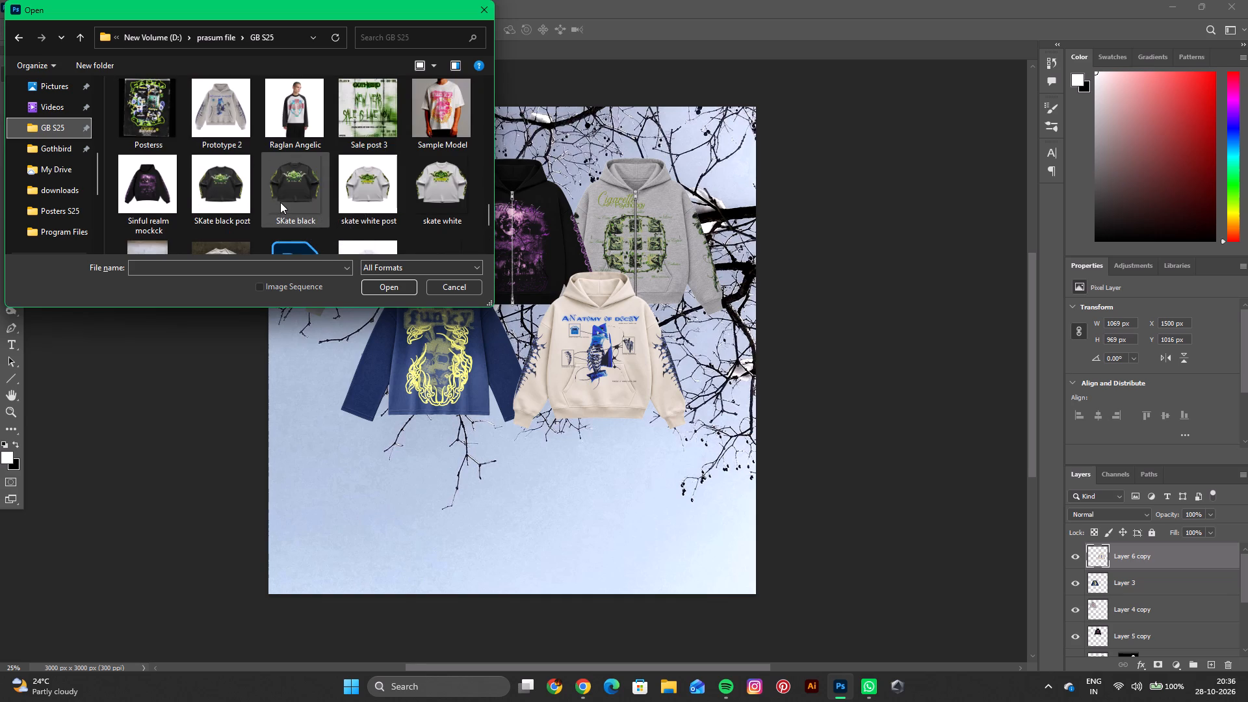
{"action": "scroll", "coordinate": [284, 198], "scroll_direction": "up", "scroll_amount": 4}
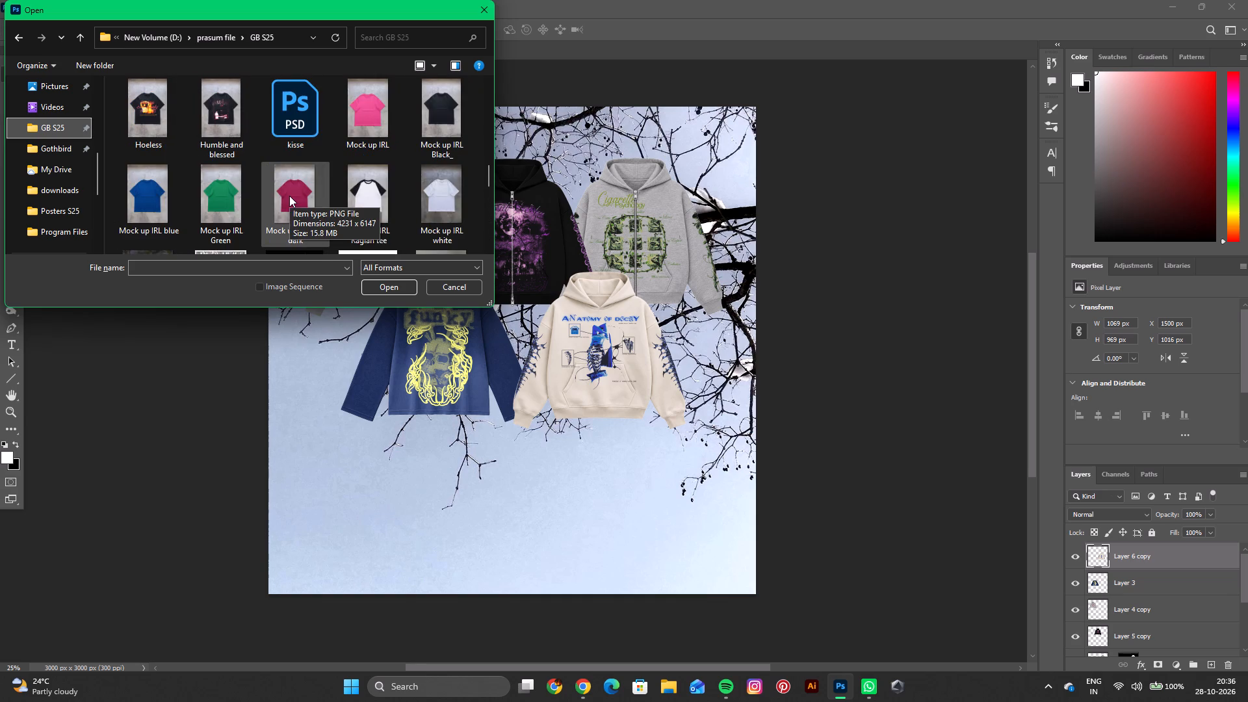
{"action": "scroll", "coordinate": [289, 196], "scroll_direction": "up", "scroll_amount": 3}
{"action": "double_click", "coordinate": [238, 208]}
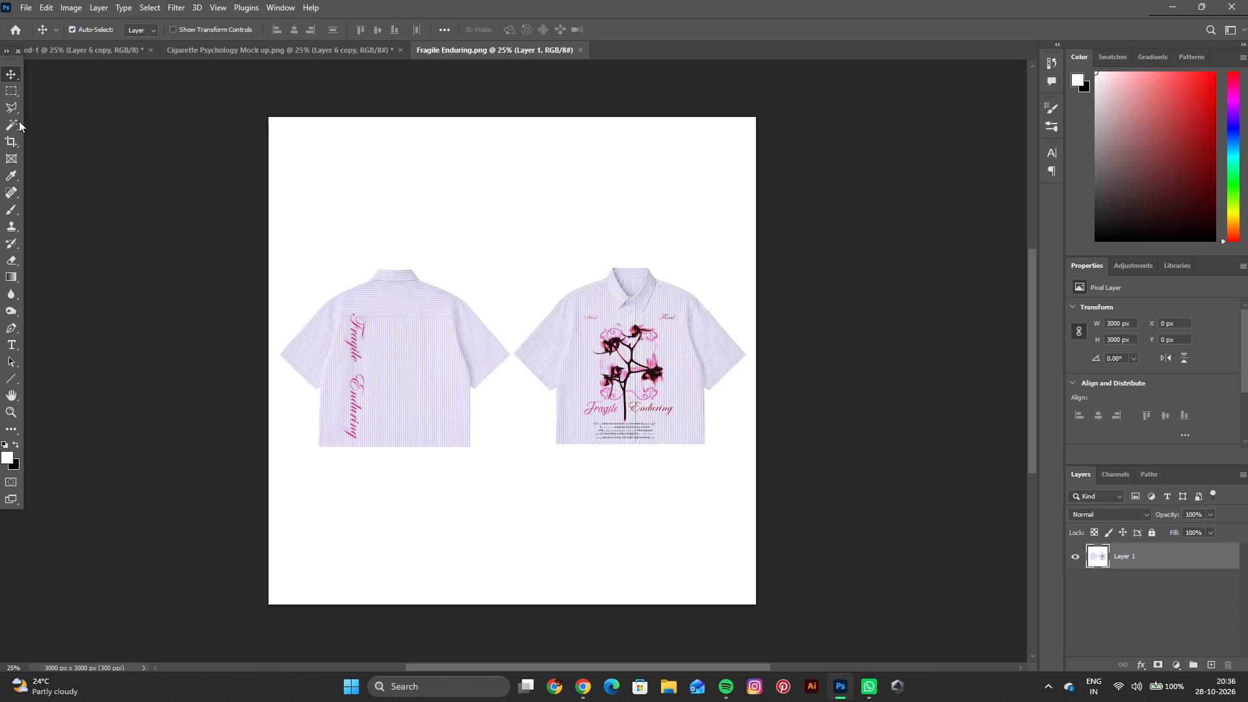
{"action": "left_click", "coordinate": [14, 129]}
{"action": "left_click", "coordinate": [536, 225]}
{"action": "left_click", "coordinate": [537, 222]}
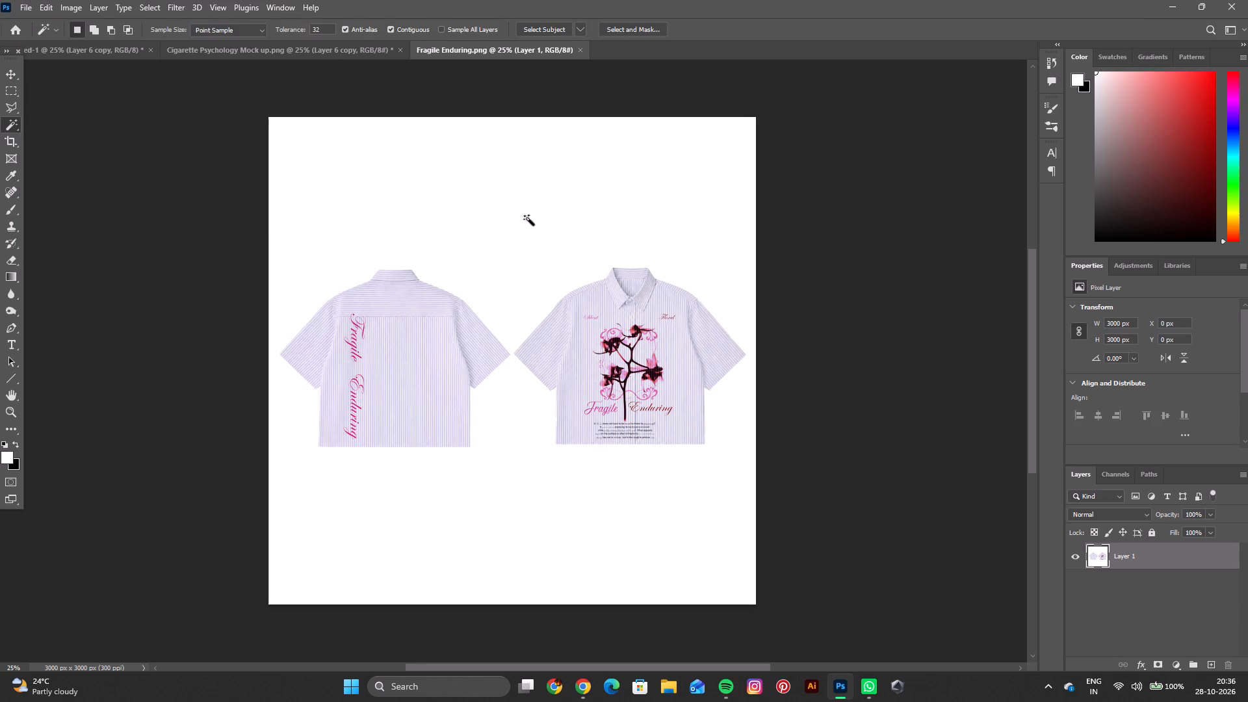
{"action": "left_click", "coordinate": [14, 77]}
Remove the white background around the Fragile Enduring shirts.
{"action": "scroll", "coordinate": [1121, 406], "scroll_direction": "down", "scroll_amount": 7}
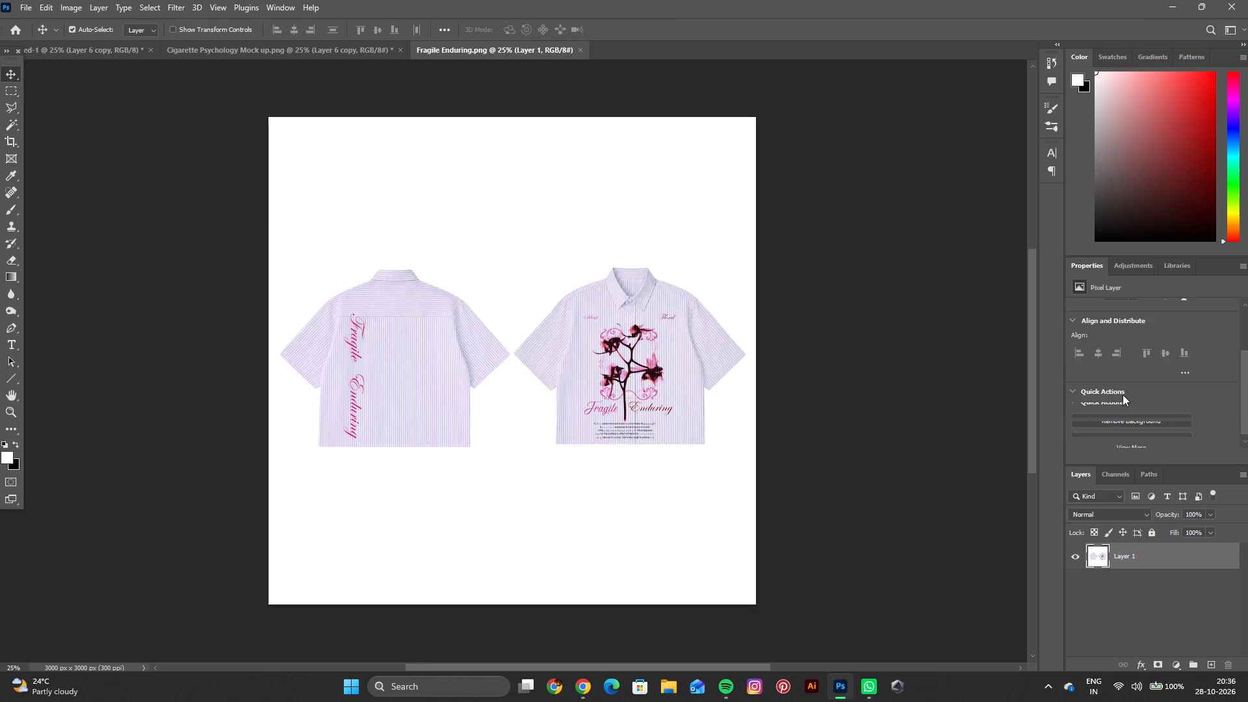
{"action": "left_click", "coordinate": [1123, 395]}
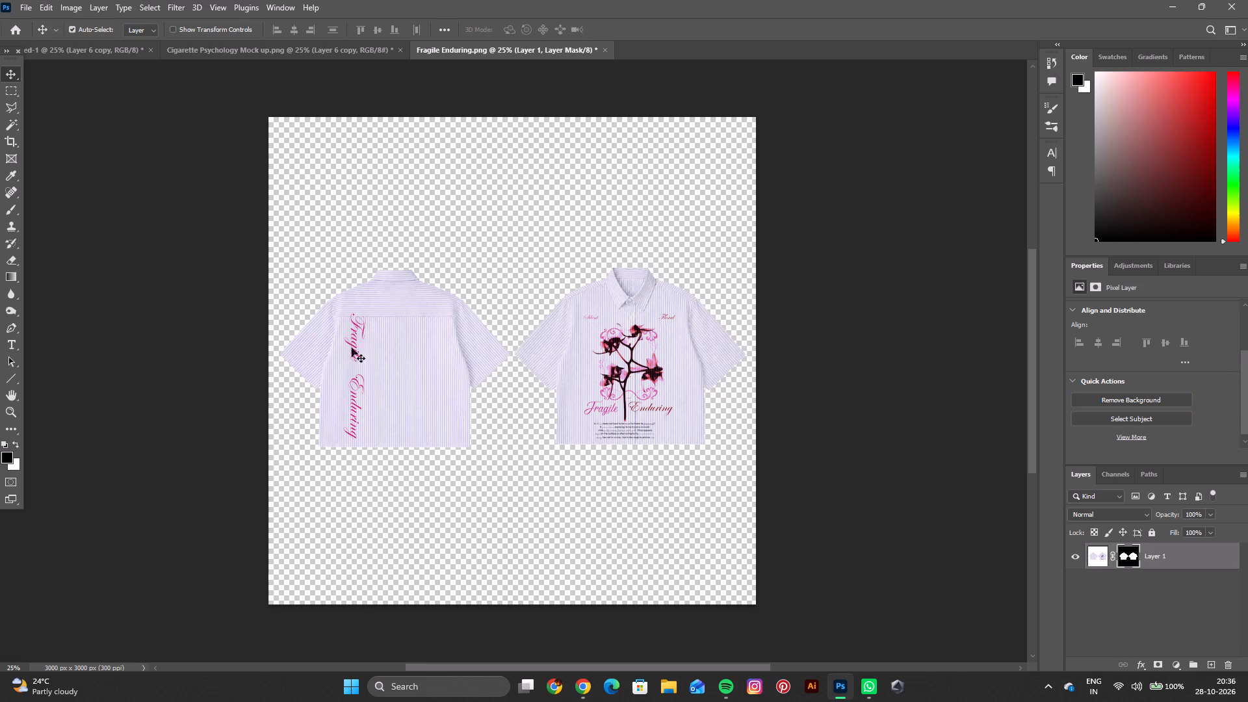
Copy the cut-out Fragile Enduring shirts into the snowy branch composition.
{"action": "left_click", "coordinate": [437, 365]}
{"action": "key", "text": "ctrl+c"}
{"action": "left_click", "coordinate": [87, 44]}
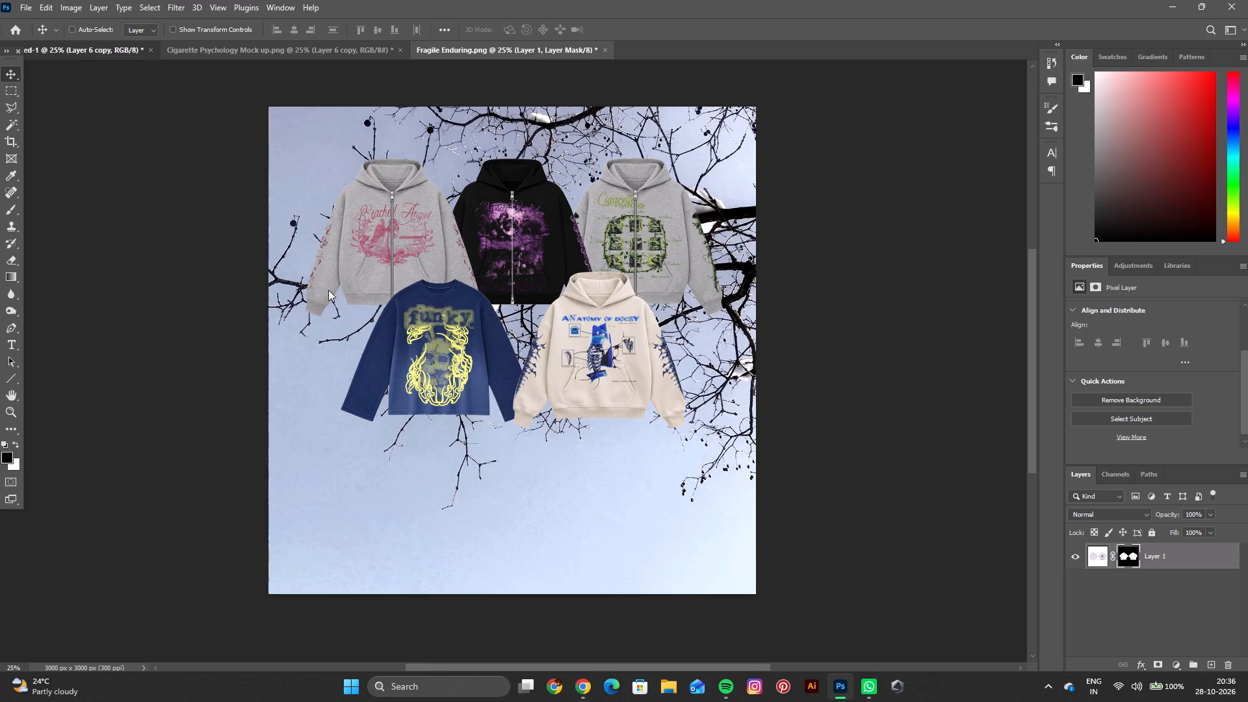
{"action": "key", "text": "ctrl+v"}
Scale the pasted Fragile Enduring shirts to about 78.87% and place them below the funky shirt and cream hoodie, around X 1501, Y 2242 px.
{"action": "left_click_drag", "start_coordinate": [591, 390], "coordinate": [605, 506]}
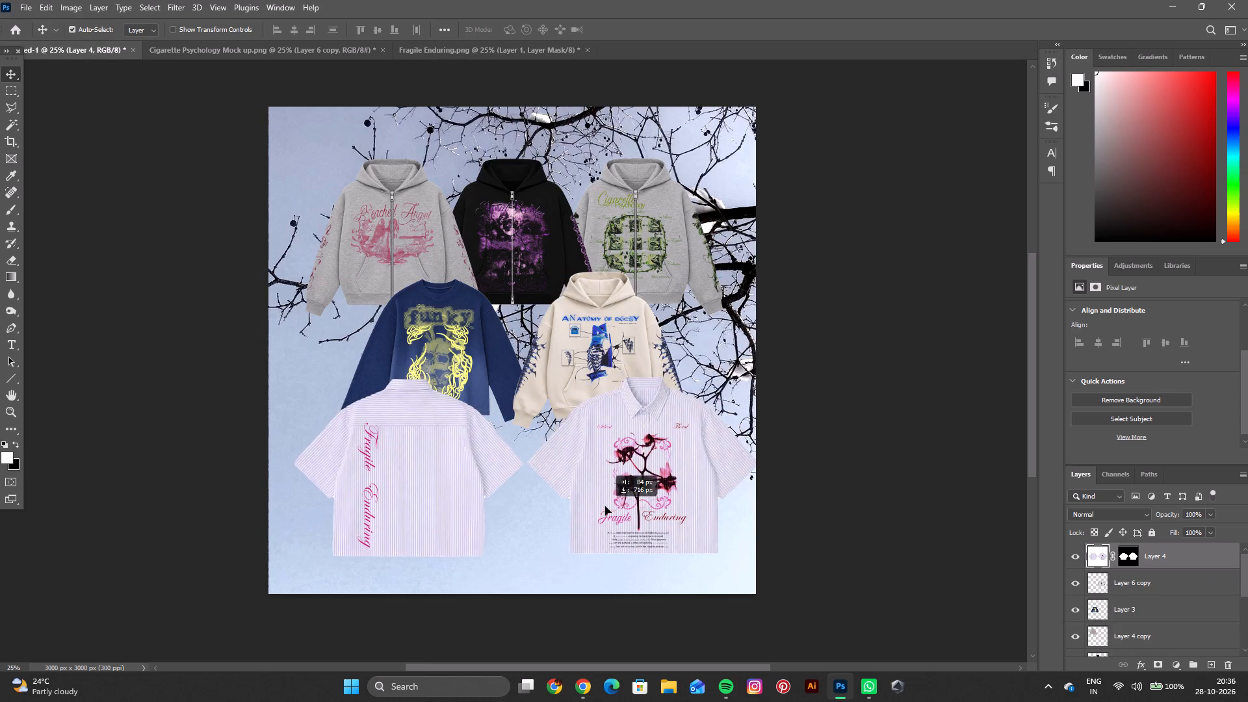
{"action": "left_click_drag", "start_coordinate": [605, 506], "coordinate": [593, 508]}
{"action": "key", "text": "ctrl+t"}
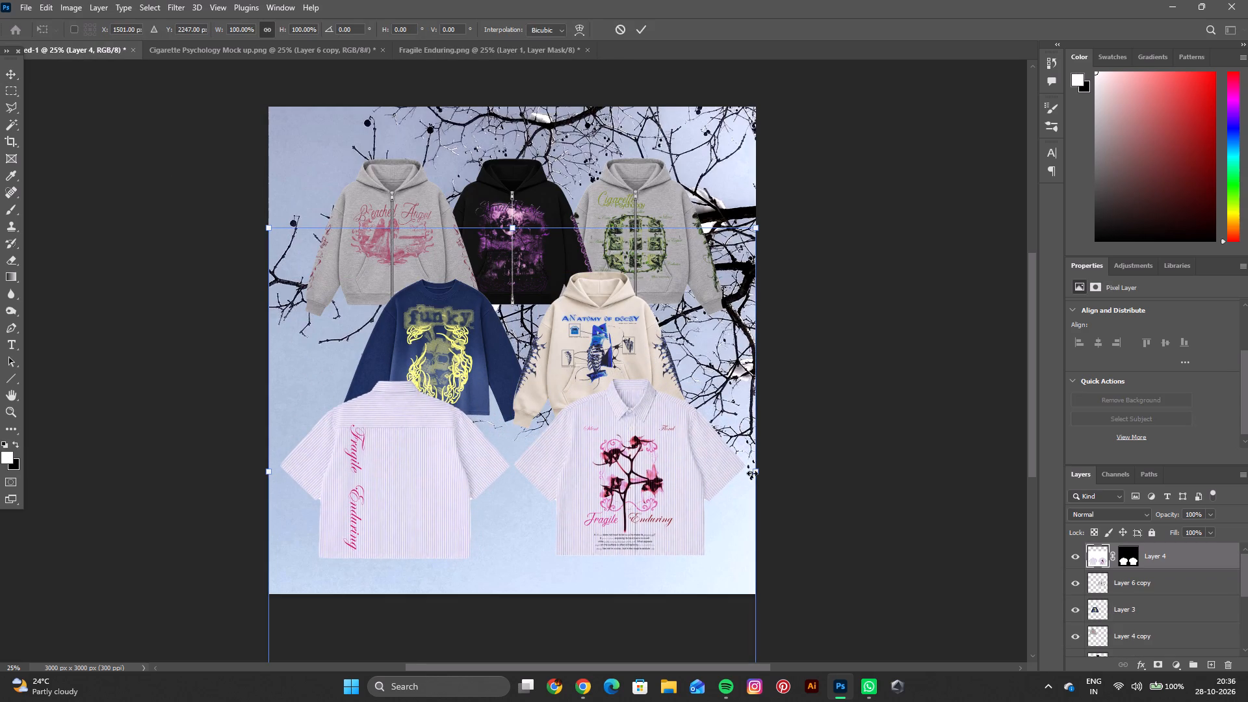
{"action": "left_click_drag", "start_coordinate": [754, 473], "coordinate": [602, 499]}
{"action": "left_click_drag", "start_coordinate": [538, 478], "coordinate": [621, 476]}
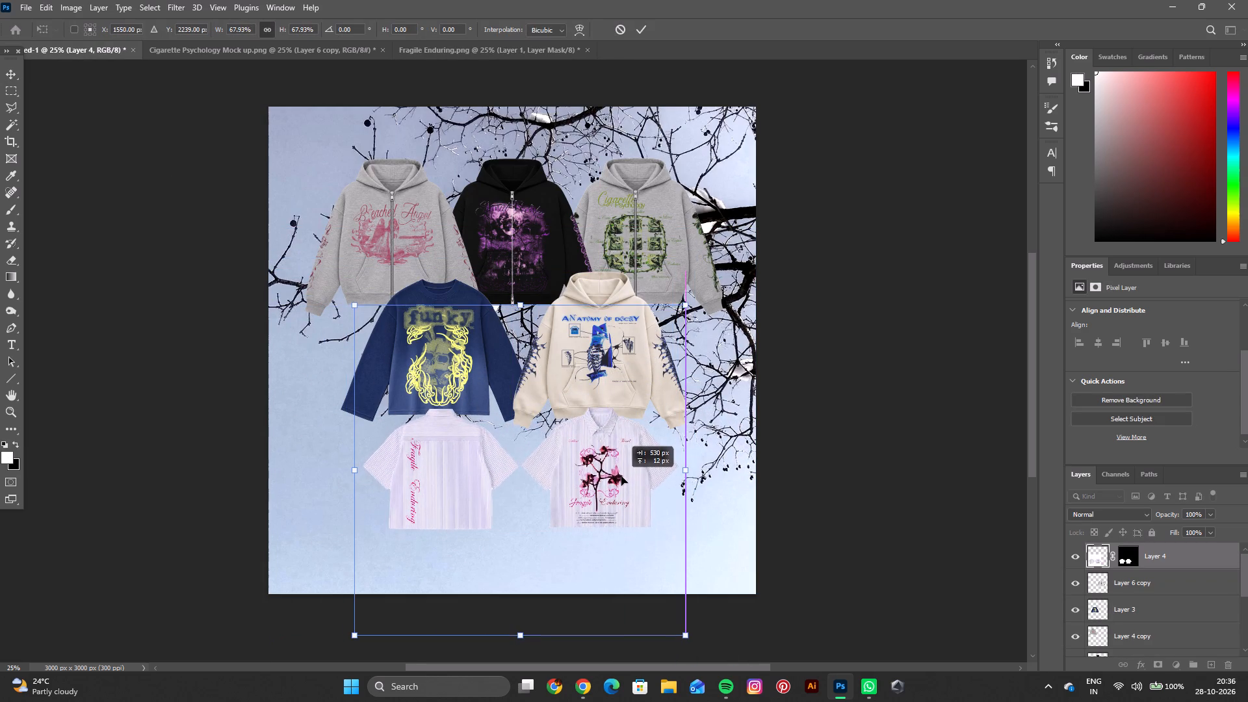
{"action": "left_click_drag", "start_coordinate": [621, 476], "coordinate": [621, 469]}
{"action": "left_click_drag", "start_coordinate": [682, 465], "coordinate": [715, 461]}
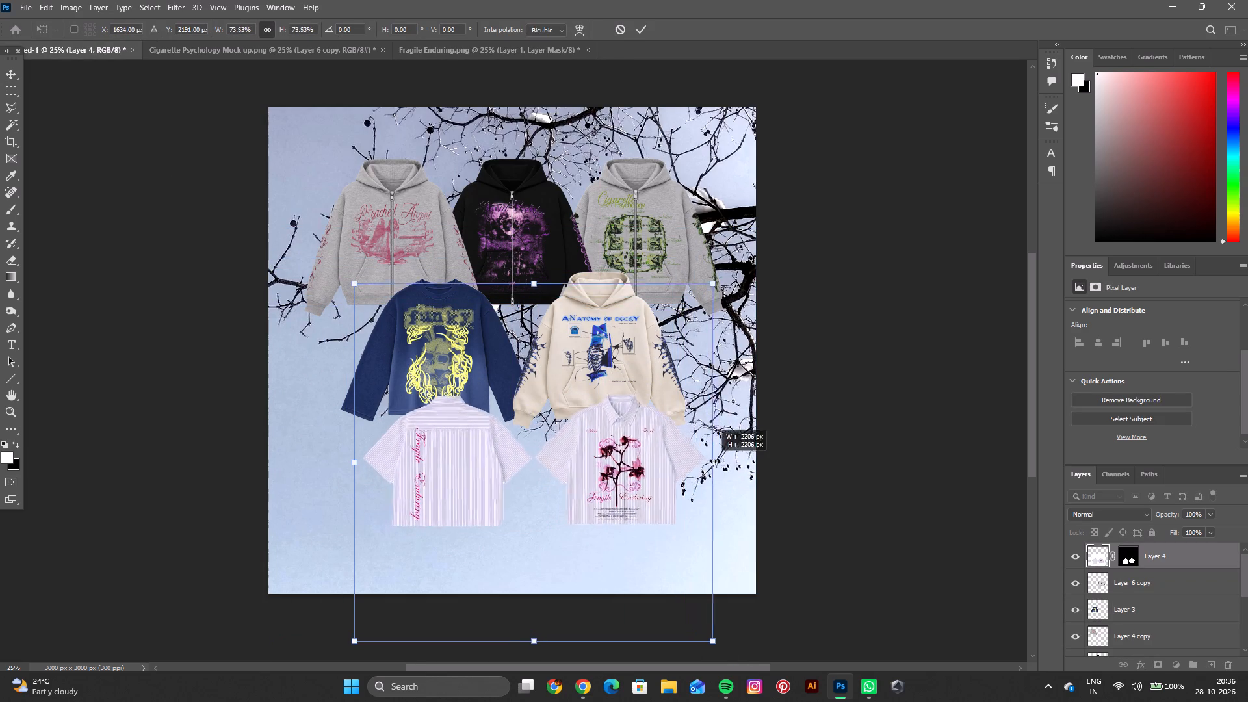
{"action": "left_click_drag", "start_coordinate": [715, 461], "coordinate": [718, 460]}
{"action": "left_click_drag", "start_coordinate": [626, 469], "coordinate": [612, 469]}
{"action": "left_click_drag", "start_coordinate": [712, 463], "coordinate": [726, 464]}
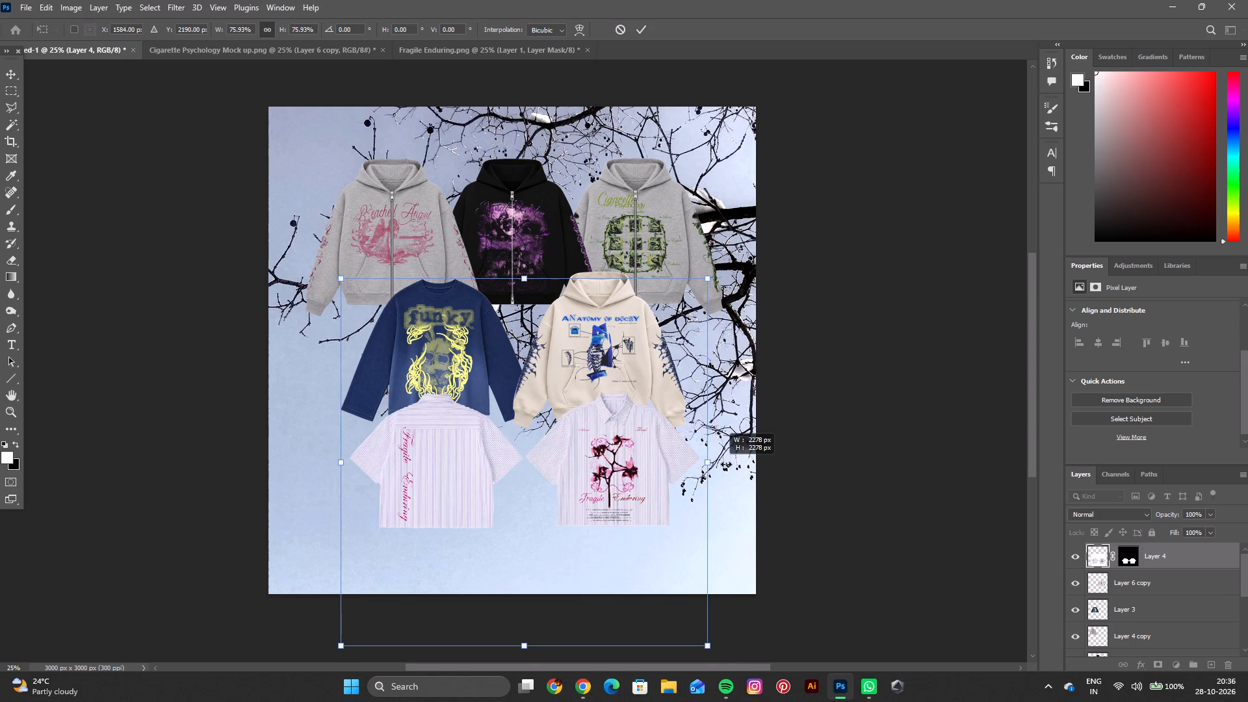
{"action": "left_click_drag", "start_coordinate": [726, 464], "coordinate": [729, 464]}
{"action": "left_click_drag", "start_coordinate": [623, 469], "coordinate": [606, 474]}
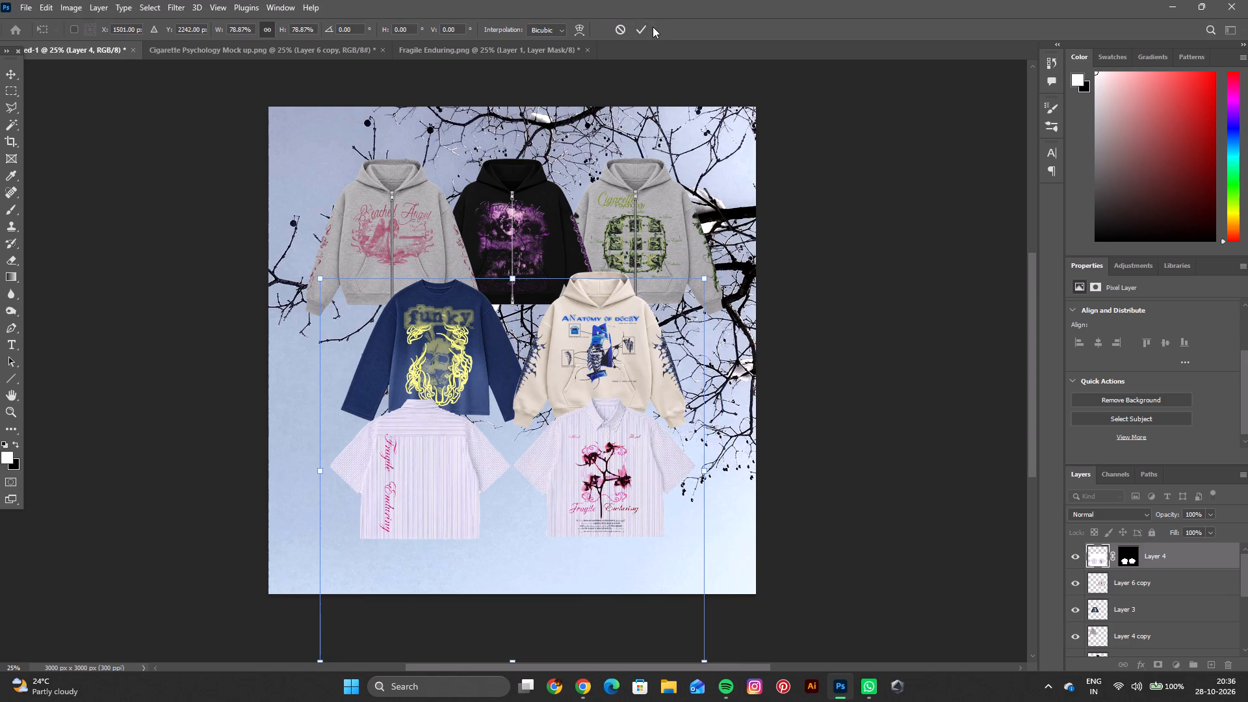
{"action": "left_click", "coordinate": [643, 29]}
Group all the garment layers, from Layer 4 down to Layer 2.
{"action": "scroll", "coordinate": [697, 473], "scroll_direction": "down", "scroll_amount": 1}
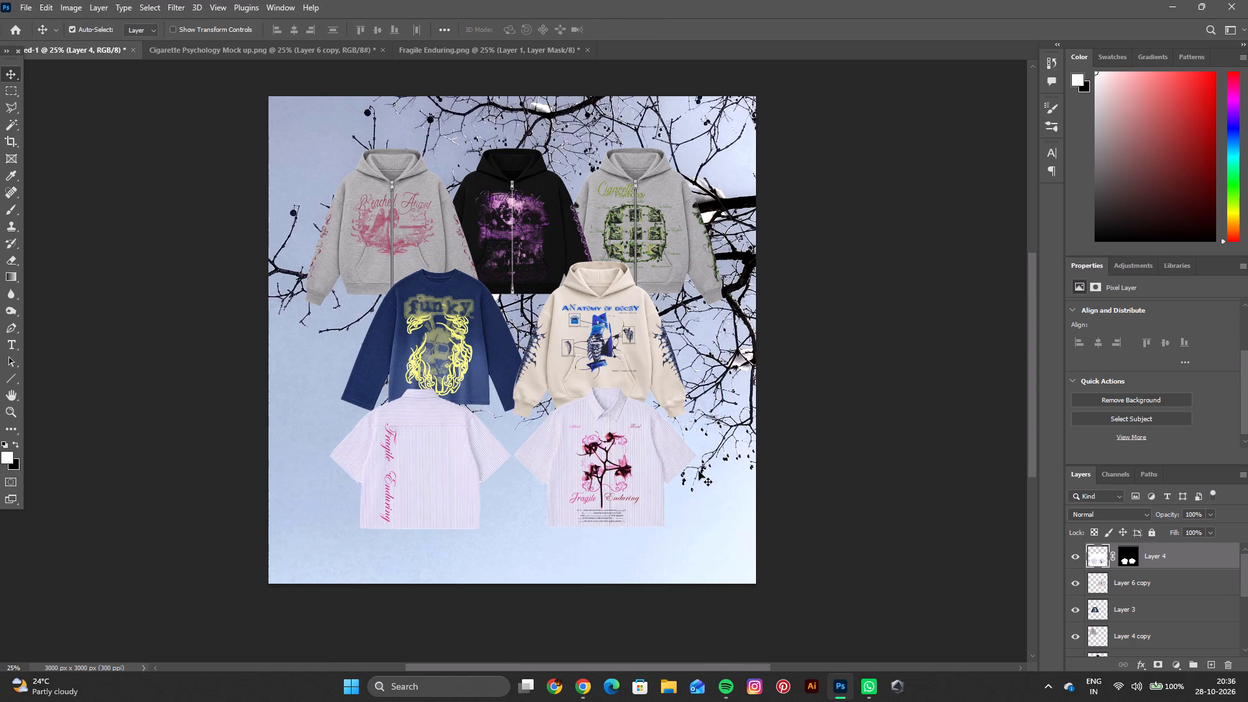
{"action": "scroll", "coordinate": [699, 470], "scroll_direction": "up", "scroll_amount": 1}
{"action": "scroll", "coordinate": [1173, 630], "scroll_direction": "down", "scroll_amount": 3}
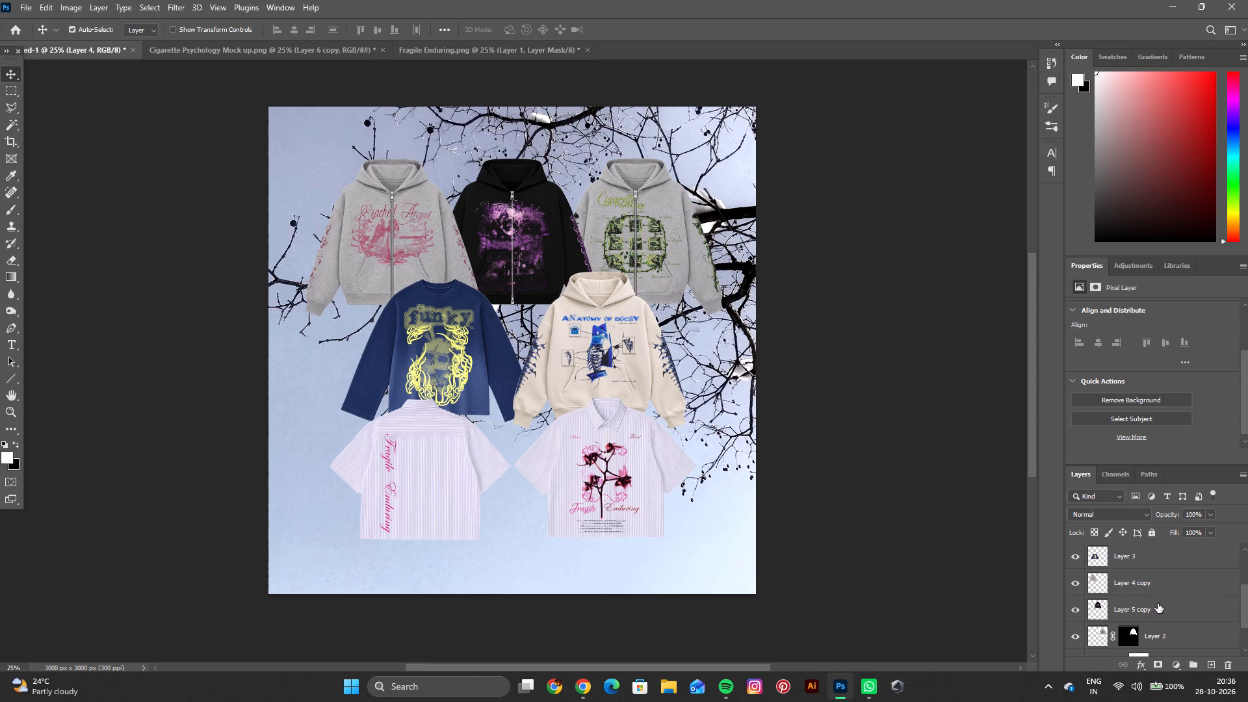
{"action": "left_click", "coordinate": [1165, 614], "text": "shift"}
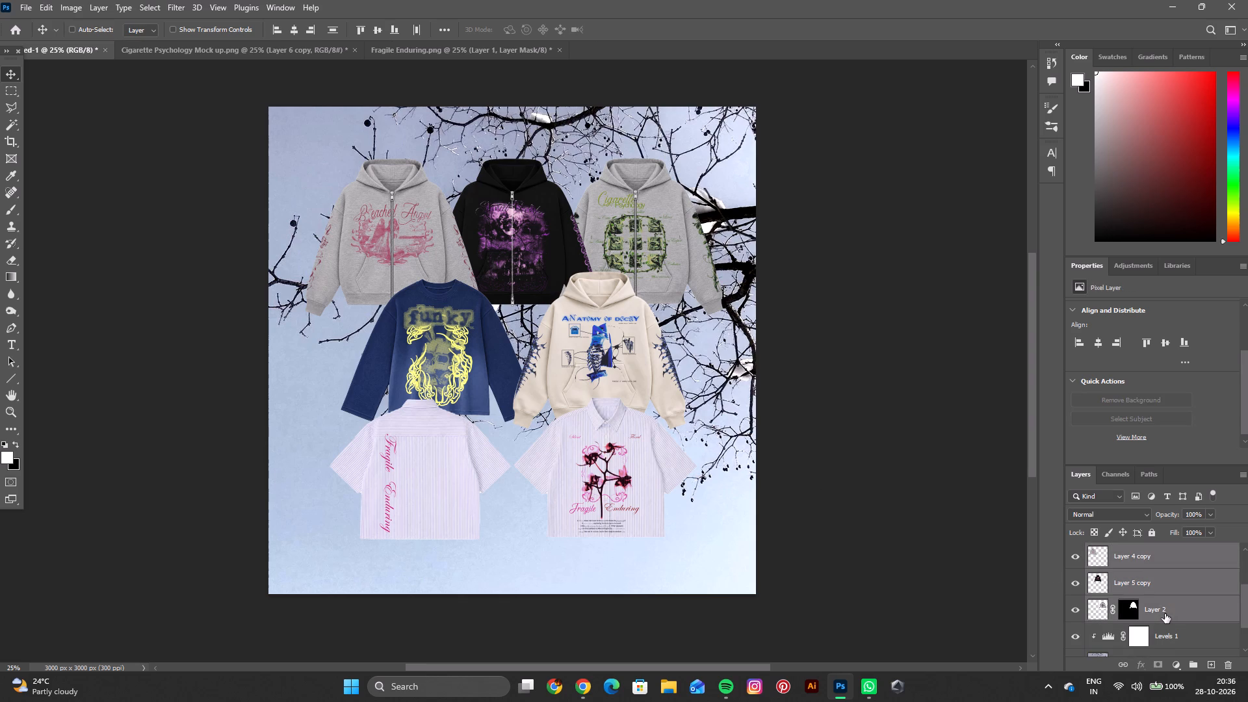
{"action": "key", "text": "ctrl+g"}
Scale the garment group to about 75.62% and centre it horizontally on the canvas, at about Y 1709 px.
{"action": "key", "text": "ctrl+t"}
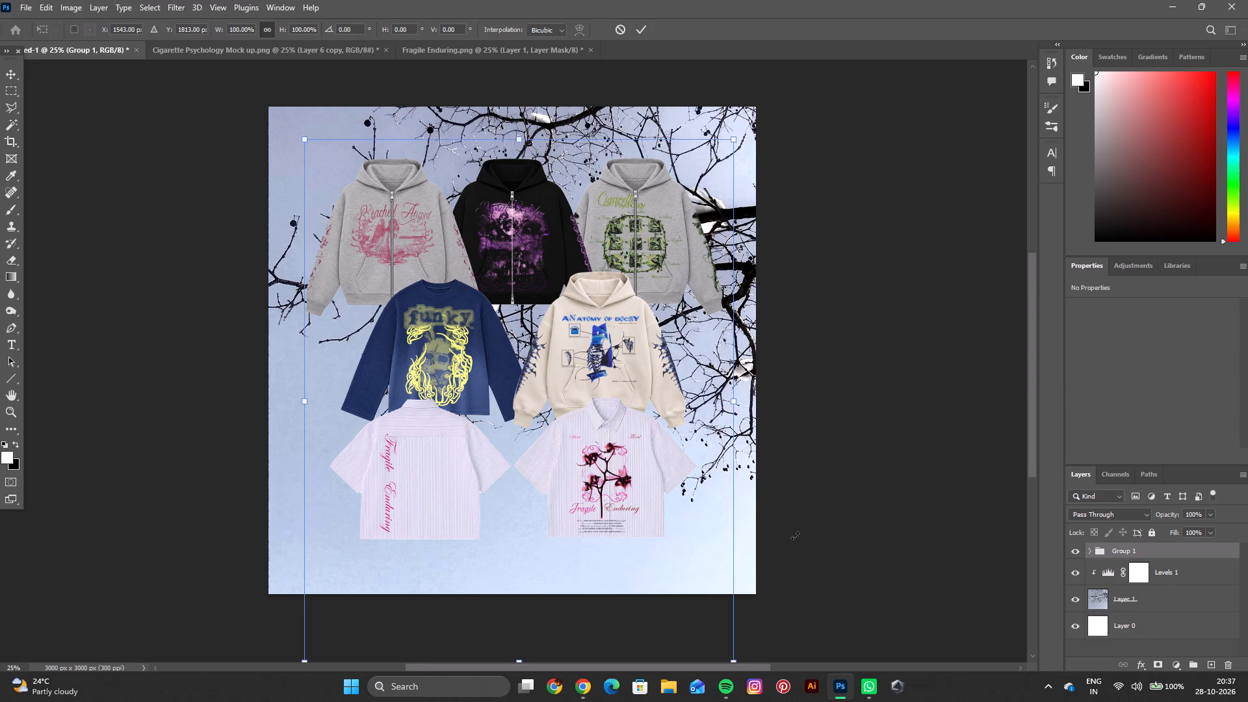
{"action": "left_click_drag", "start_coordinate": [738, 653], "coordinate": [635, 532]}
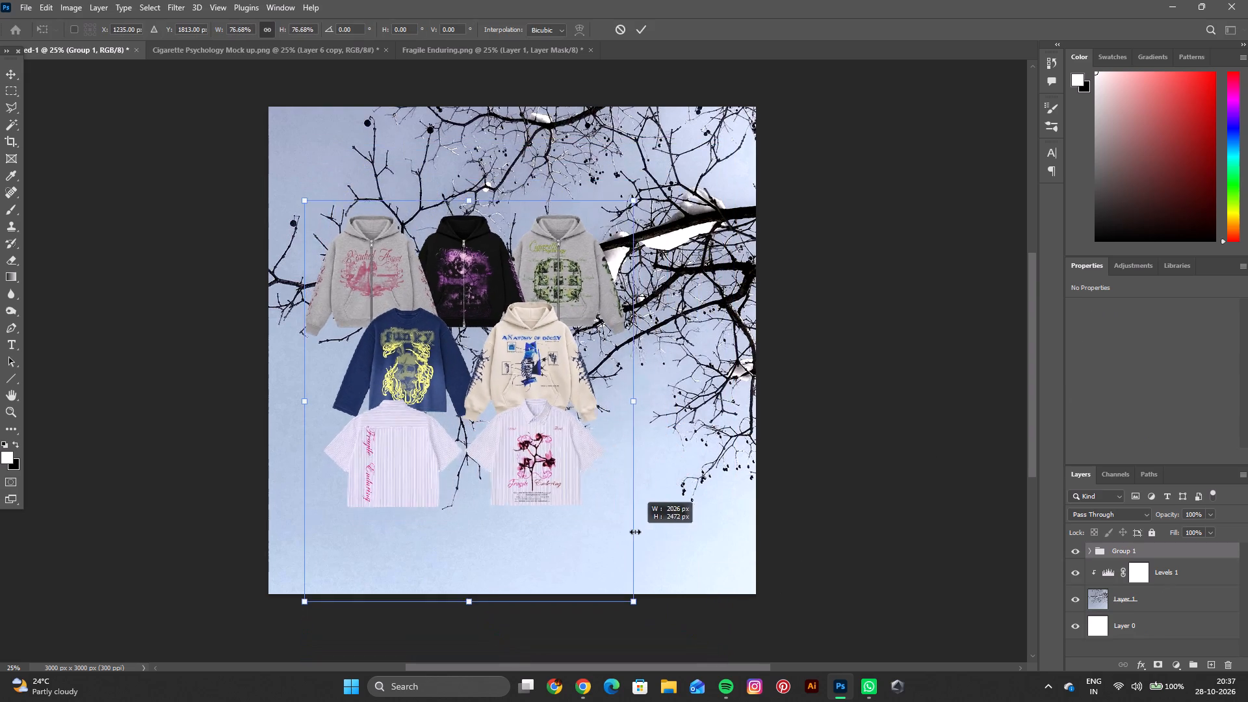
{"action": "left_click_drag", "start_coordinate": [635, 532], "coordinate": [633, 531]}
{"action": "left_click_drag", "start_coordinate": [571, 486], "coordinate": [619, 465]}
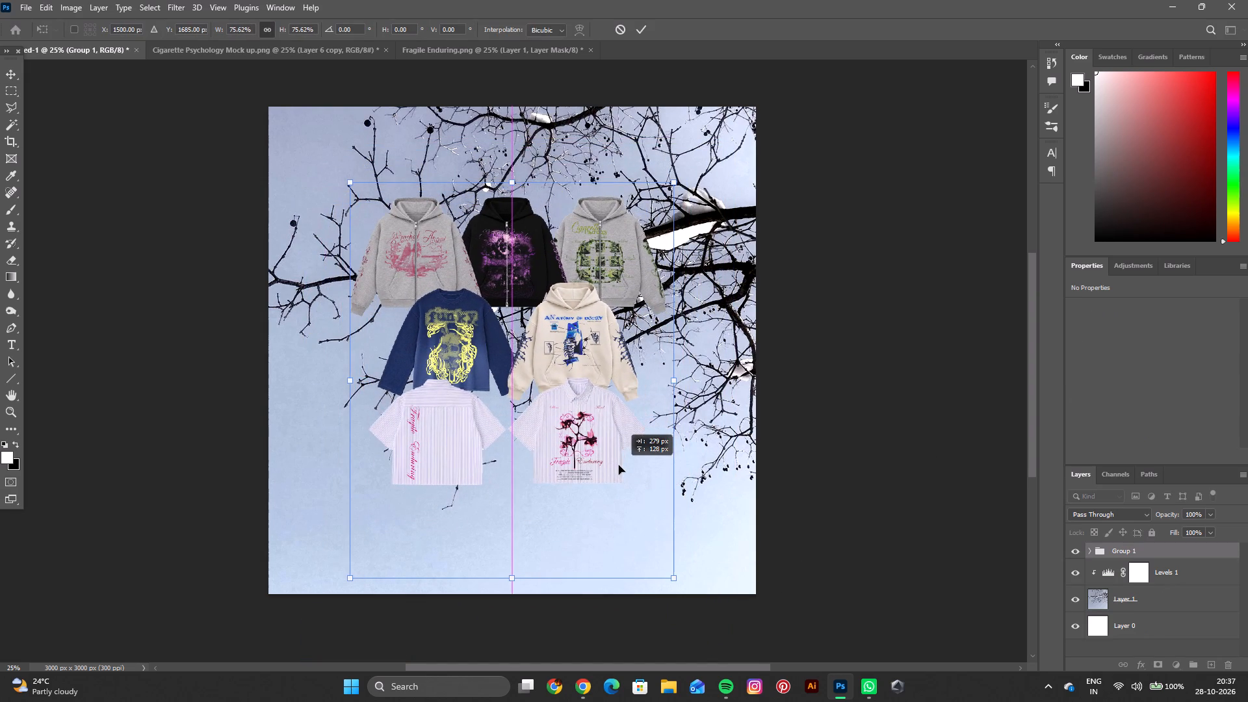
{"action": "left_click_drag", "start_coordinate": [619, 465], "coordinate": [617, 469]}
{"action": "left_click", "coordinate": [641, 26]}
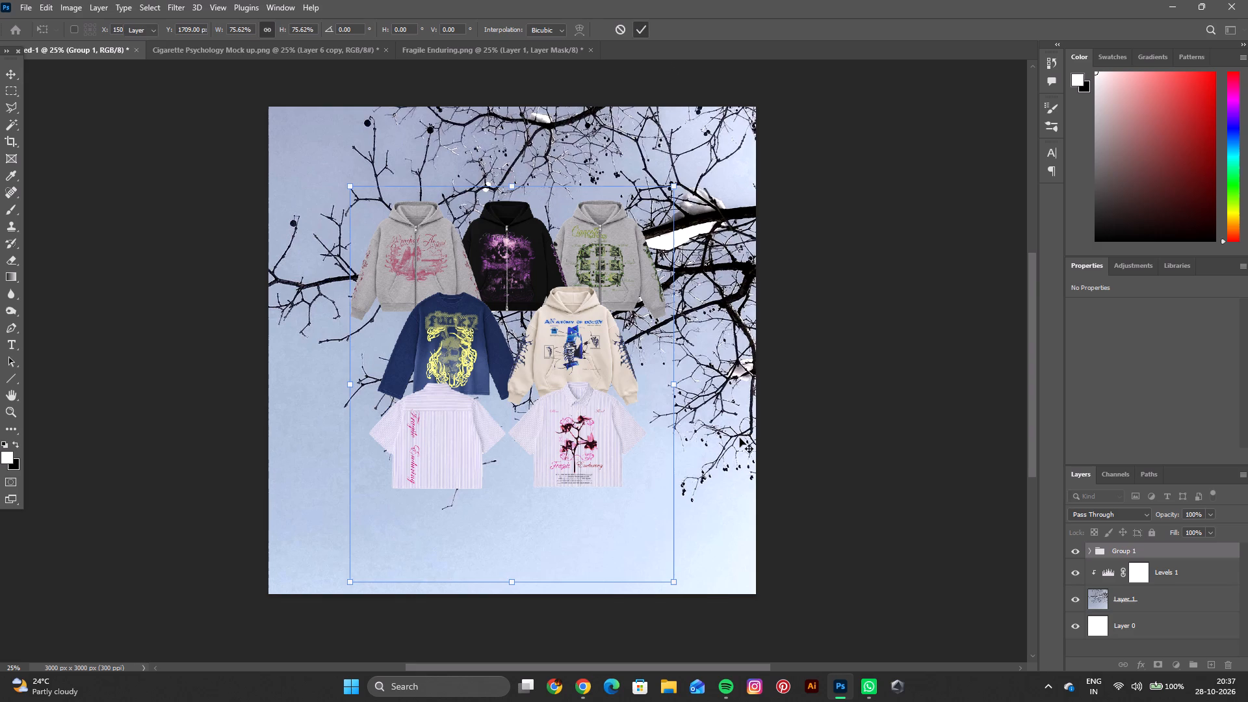
Add a new empty layer clipped to the snowy branch photo, directly below the Levels 1 adjustment.
{"action": "left_click", "coordinate": [1167, 575]}
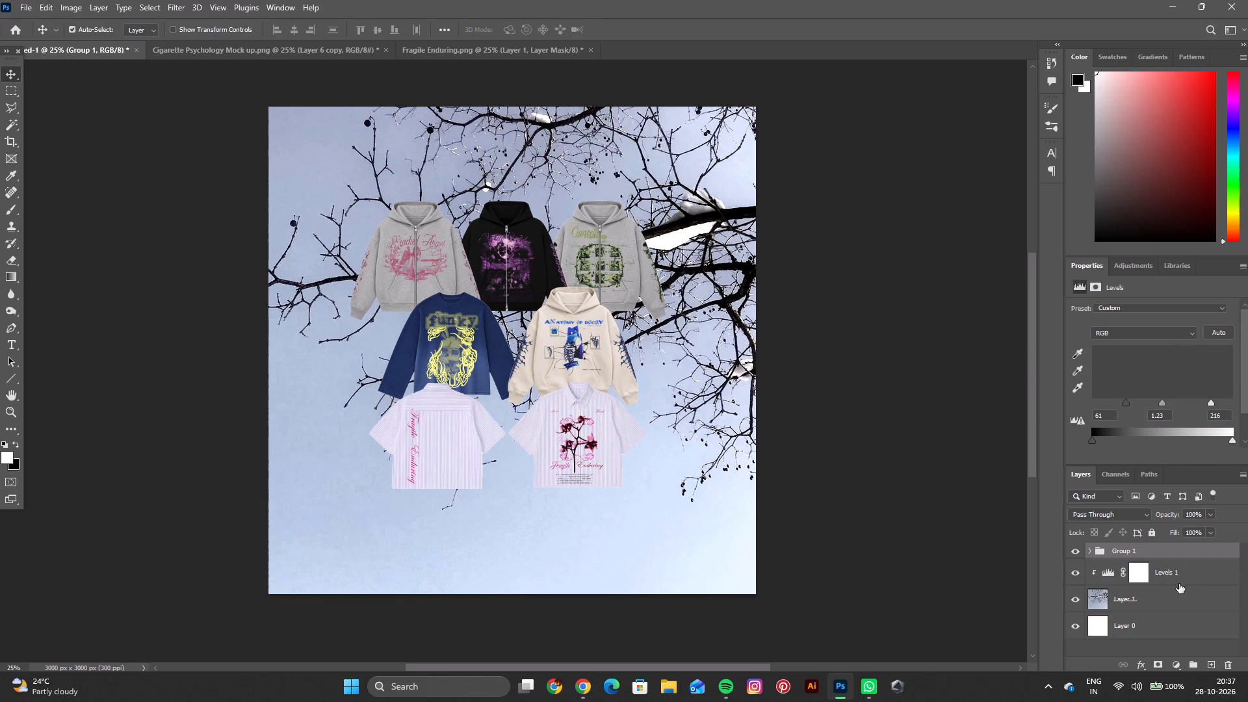
{"action": "left_click", "coordinate": [1157, 601]}
{"action": "left_click", "coordinate": [1197, 580]}
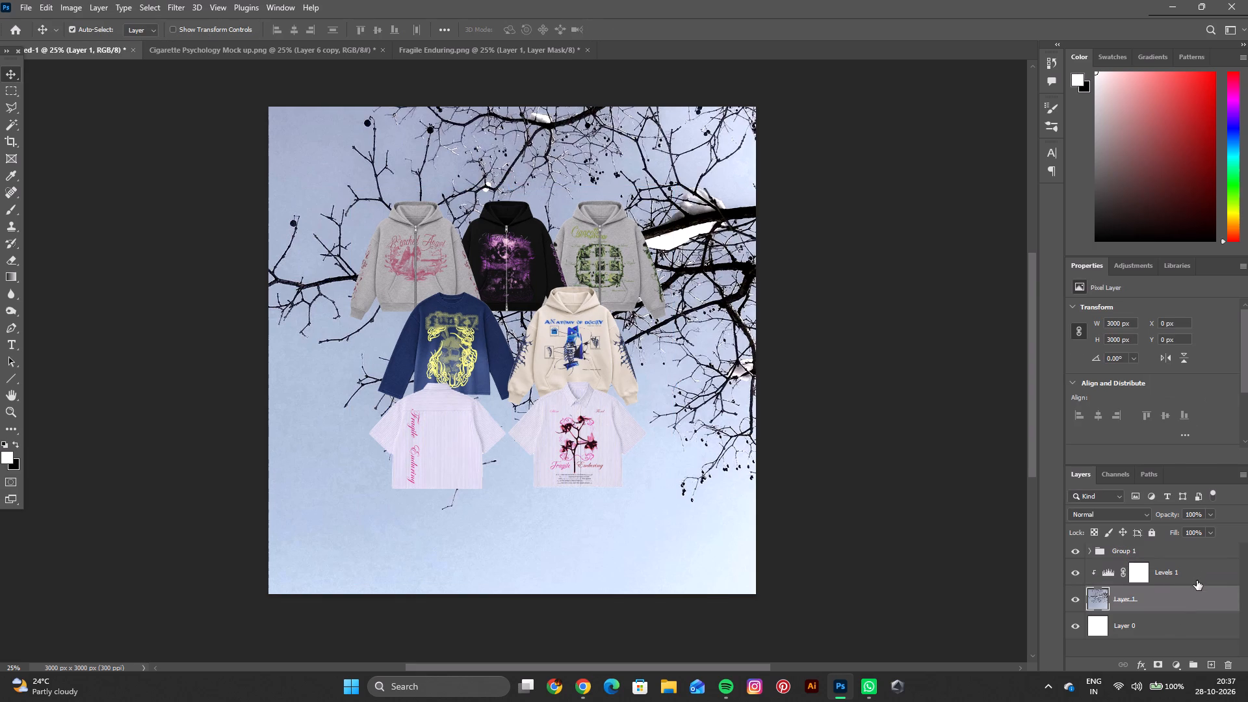
{"action": "left_click", "coordinate": [1112, 573]}
{"action": "left_click", "coordinate": [1175, 578]}
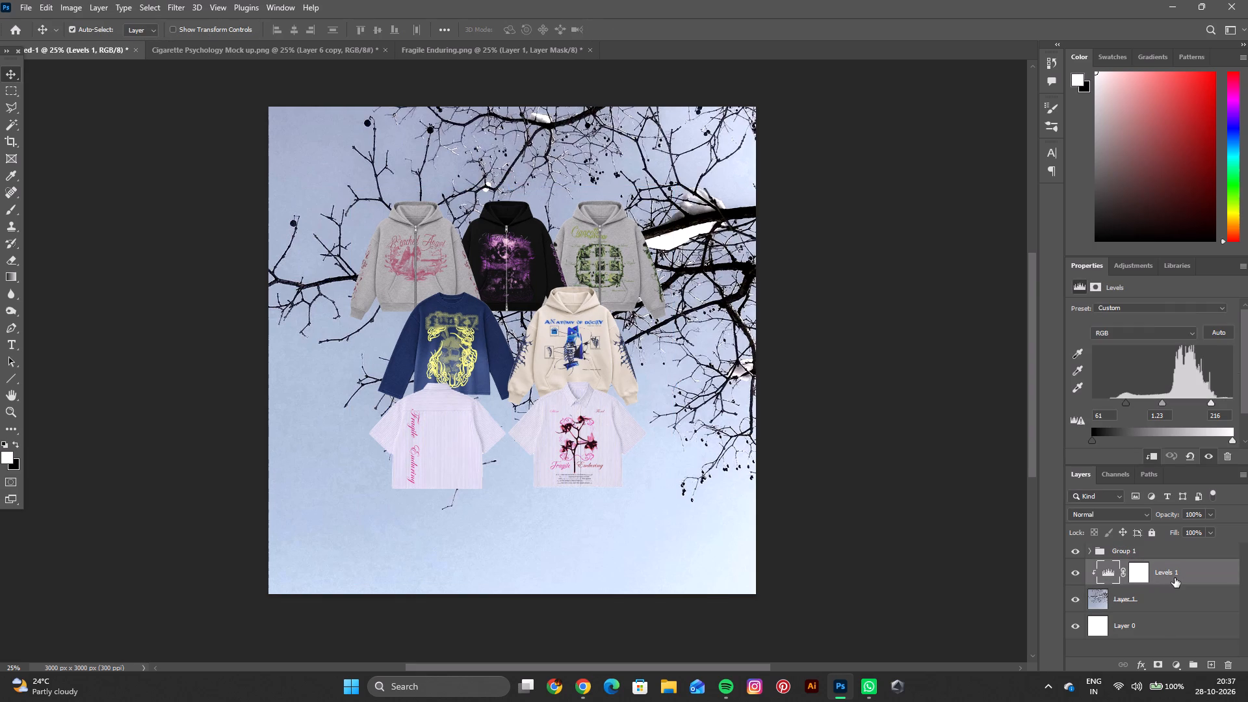
{"action": "left_click", "coordinate": [1189, 612]}
{"action": "left_click", "coordinate": [1209, 664]}
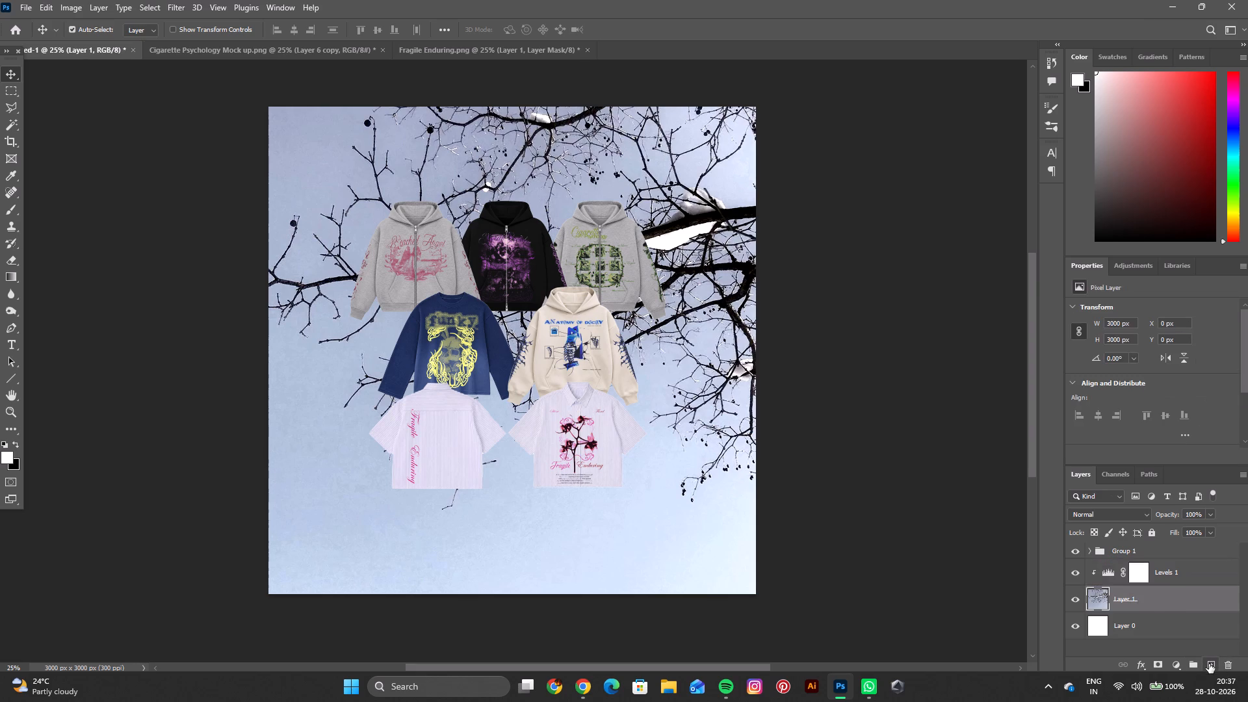
Fill the new layer with 50% Gray in Normal mode at 100% opacity.
{"action": "left_click", "coordinate": [22, 7]}
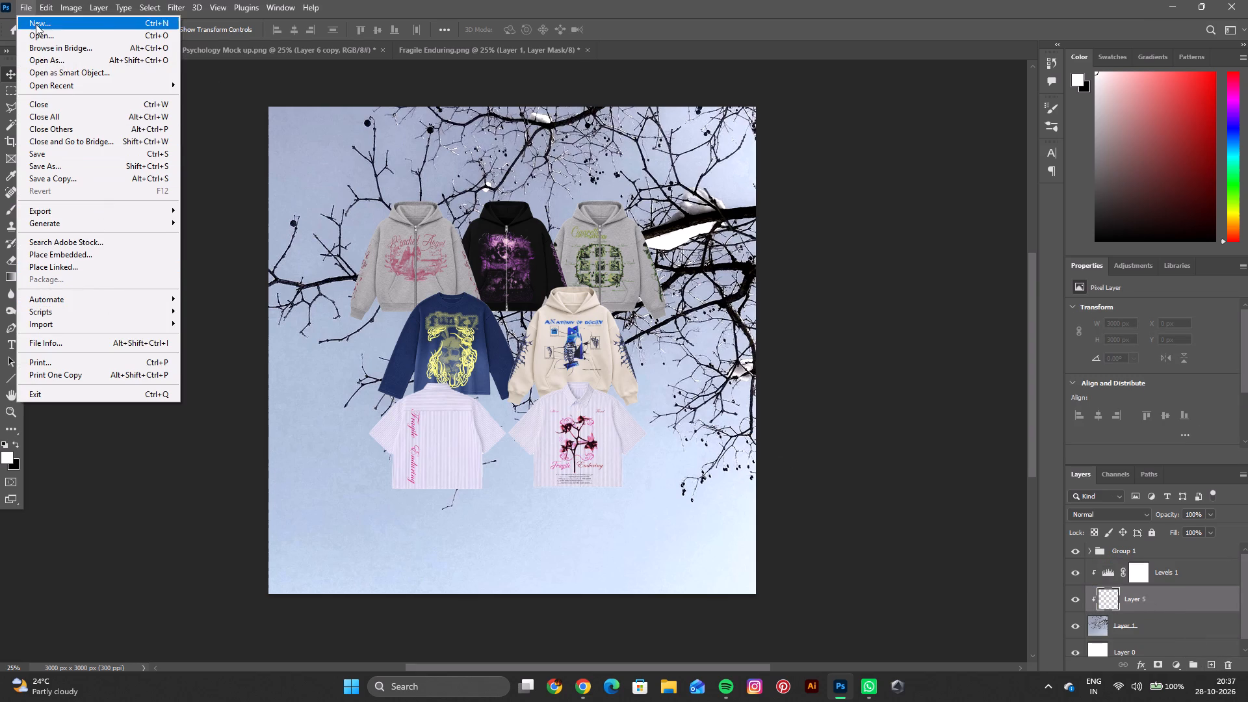
{"action": "left_click", "coordinate": [83, 213]}
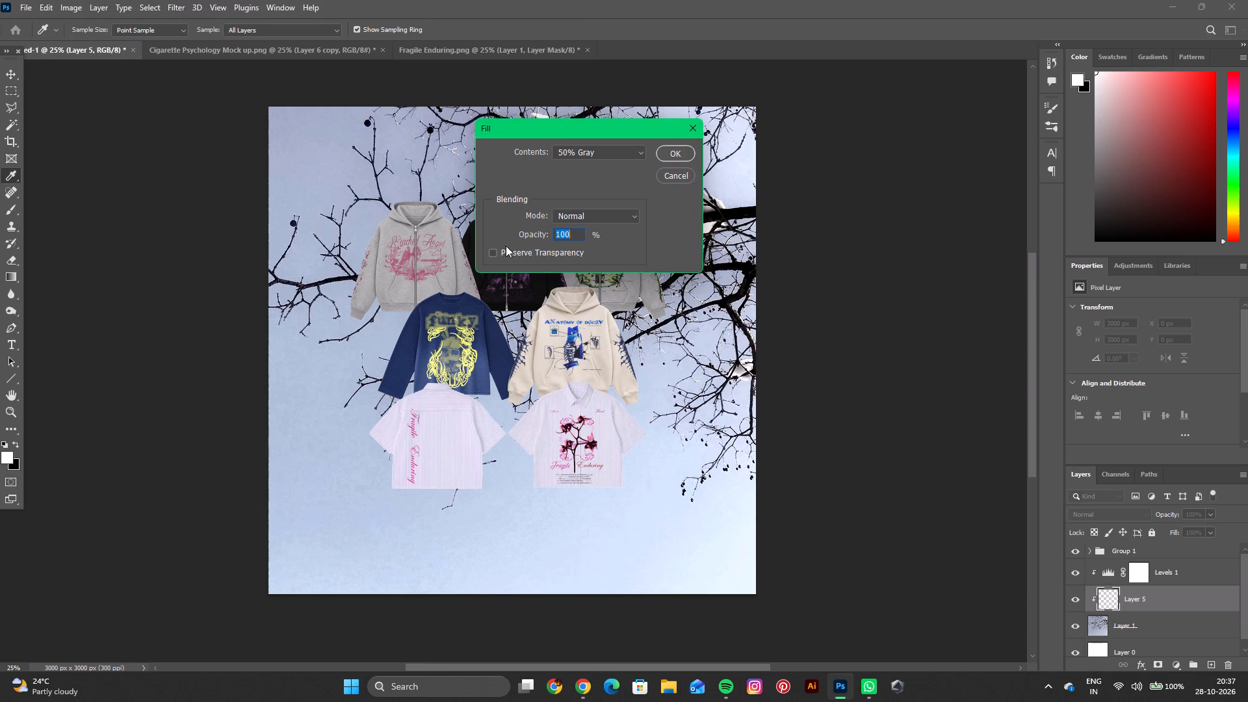
{"action": "left_click", "coordinate": [672, 154]}
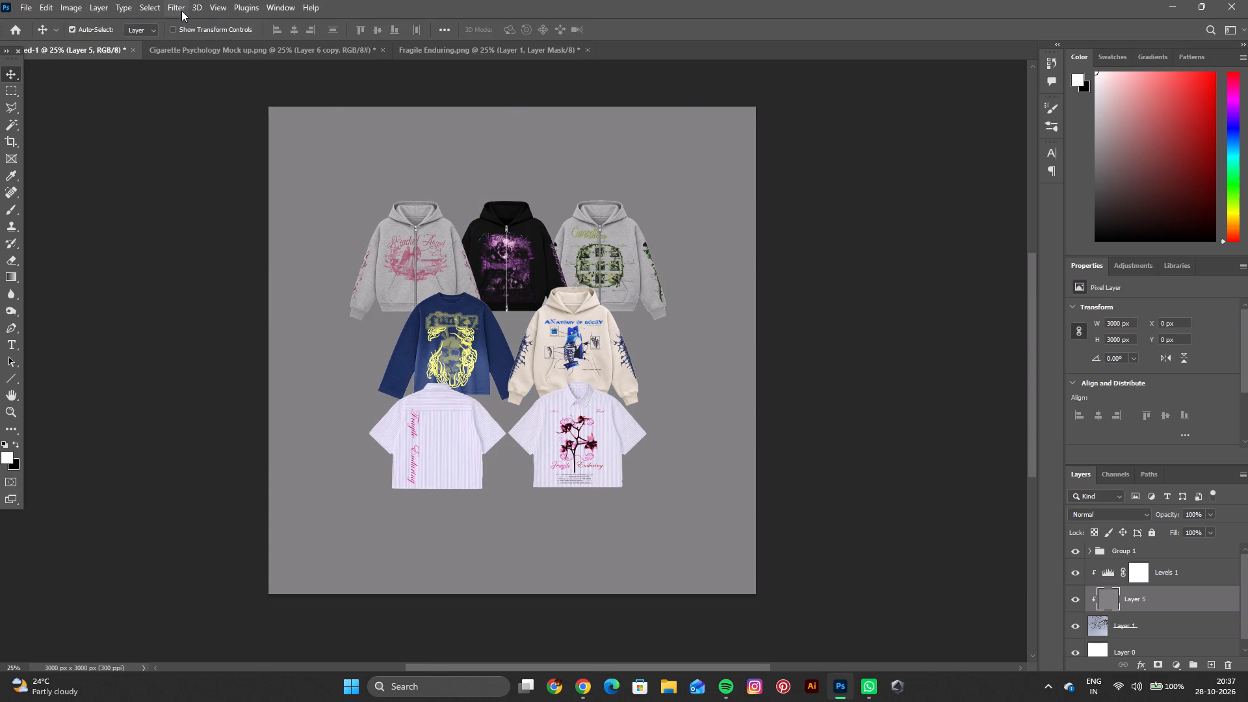
Open the Filter Gallery on the gray layer and enable the Stamp effect alongside Bas Relief.
{"action": "left_click", "coordinate": [182, 10]}
{"action": "left_click", "coordinate": [216, 81]}
{"action": "left_click", "coordinate": [876, 302]}
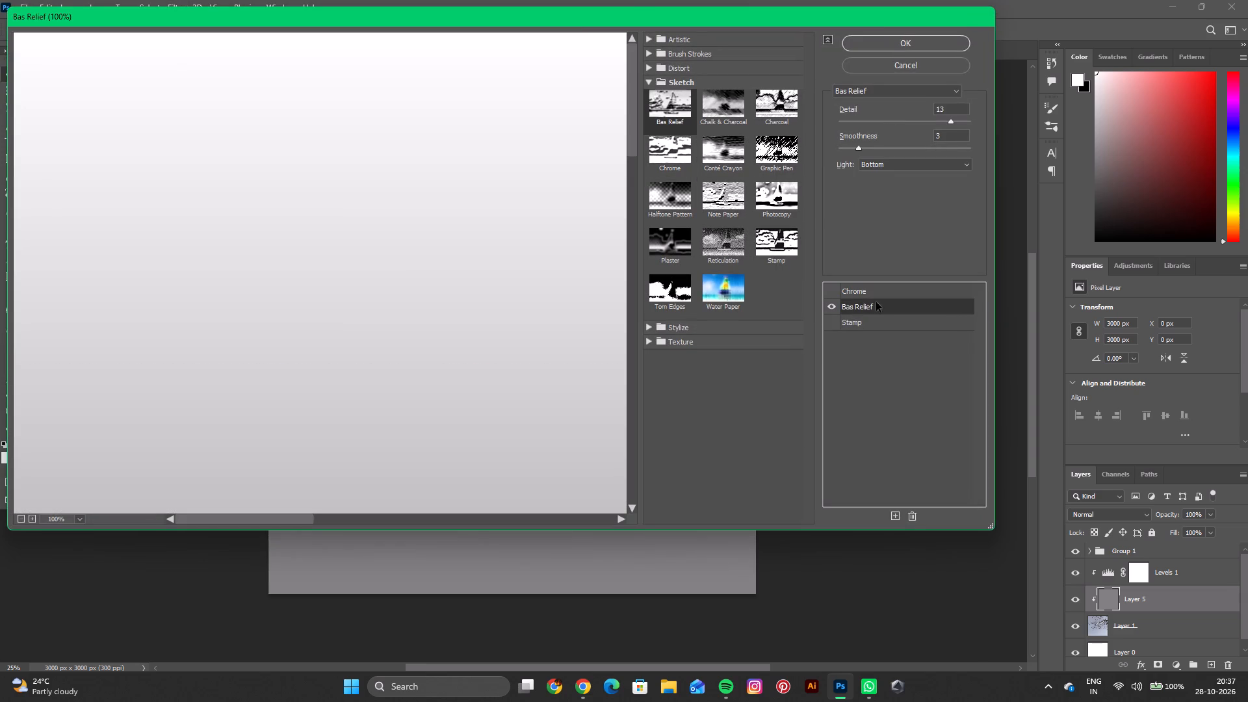
{"action": "left_click", "coordinate": [869, 322]}
{"action": "left_click", "coordinate": [827, 320]}
{"action": "scroll", "coordinate": [569, 324], "scroll_direction": "down", "scroll_amount": 2}
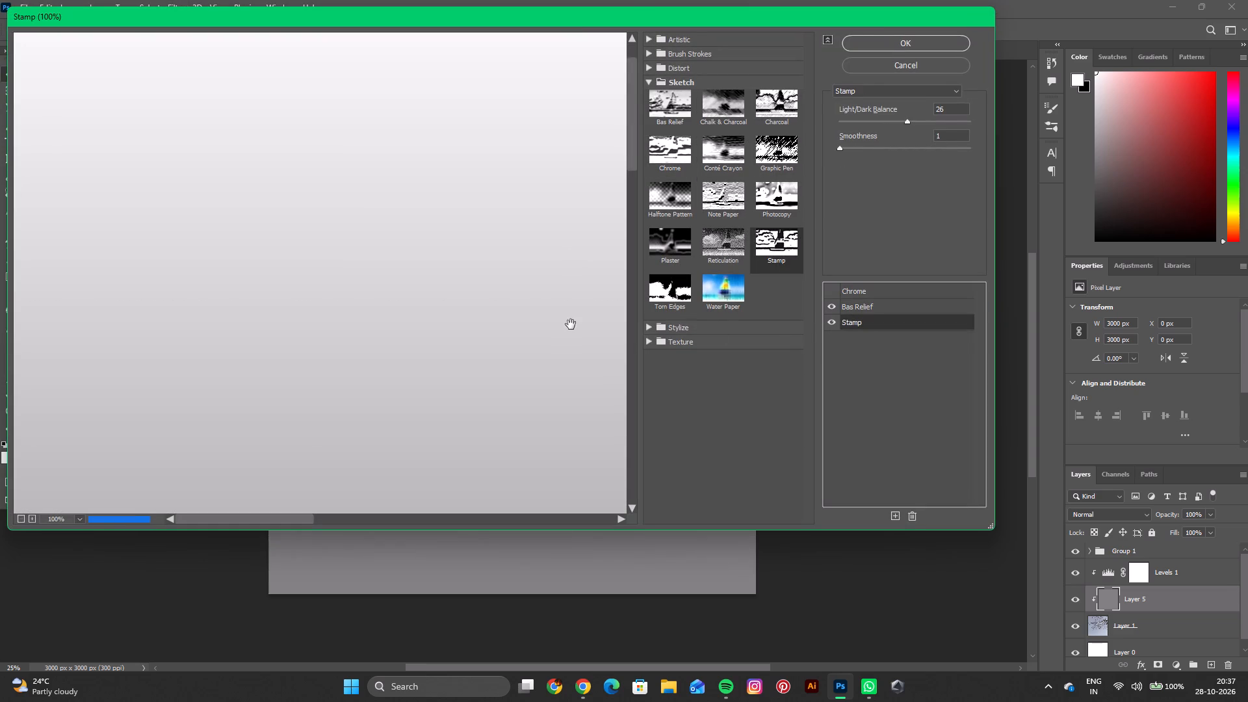
{"action": "scroll", "coordinate": [571, 324], "scroll_direction": "up", "scroll_amount": 1}
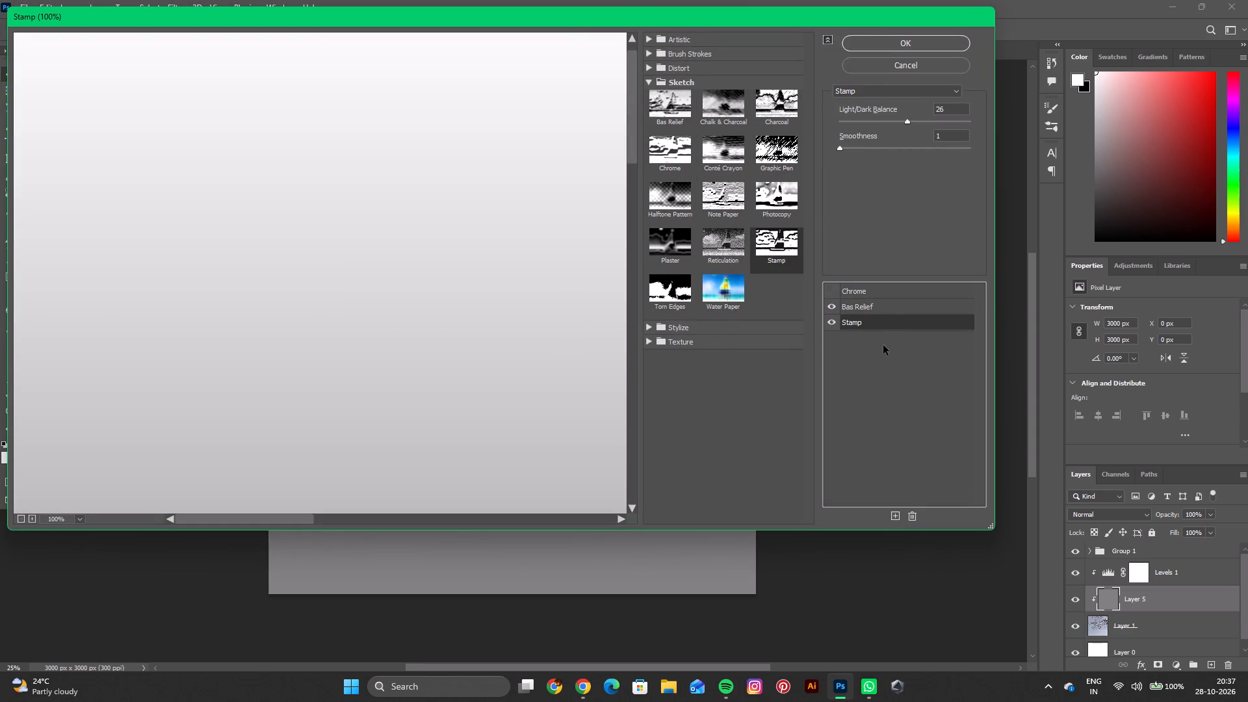